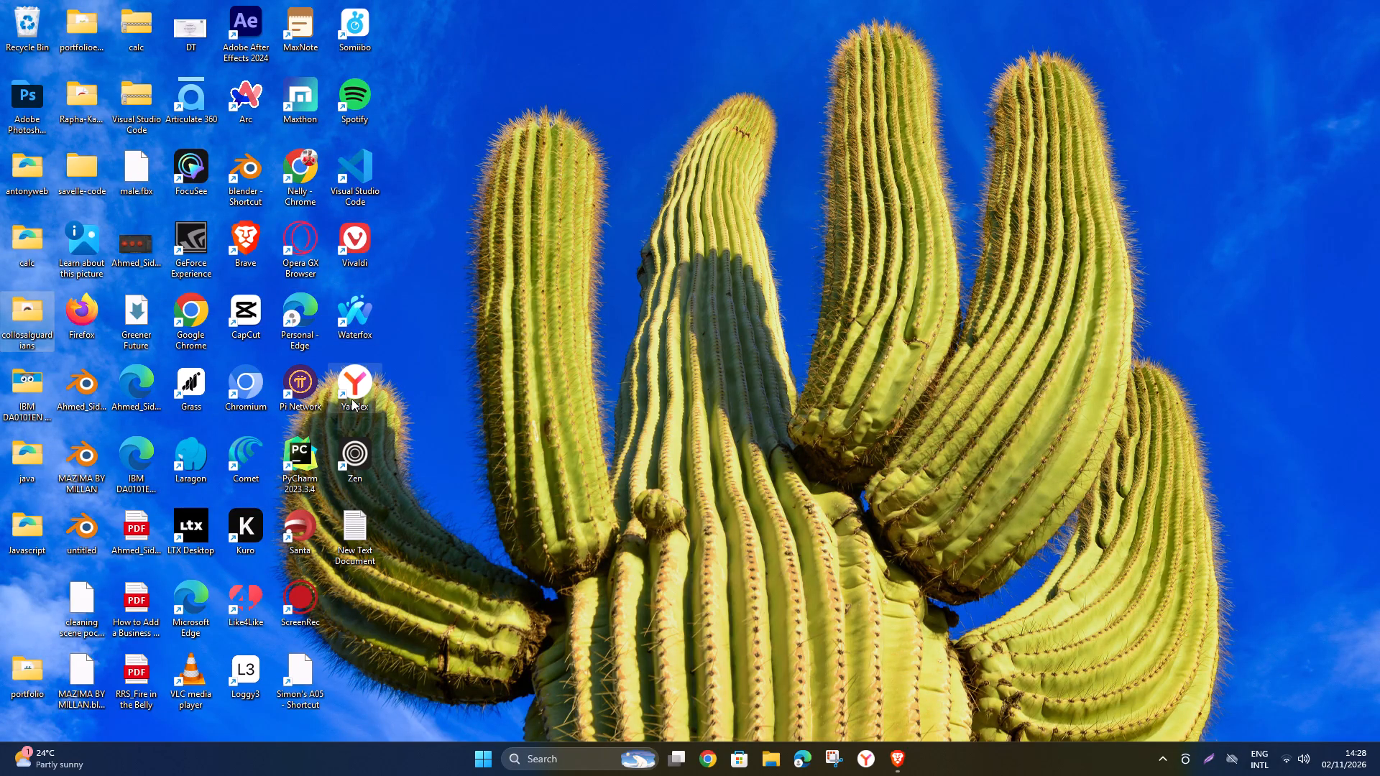
Launch CapCut from the desktop and dismiss its Pro purchase offer.
{"action": "left_click", "coordinate": [343, 468]}
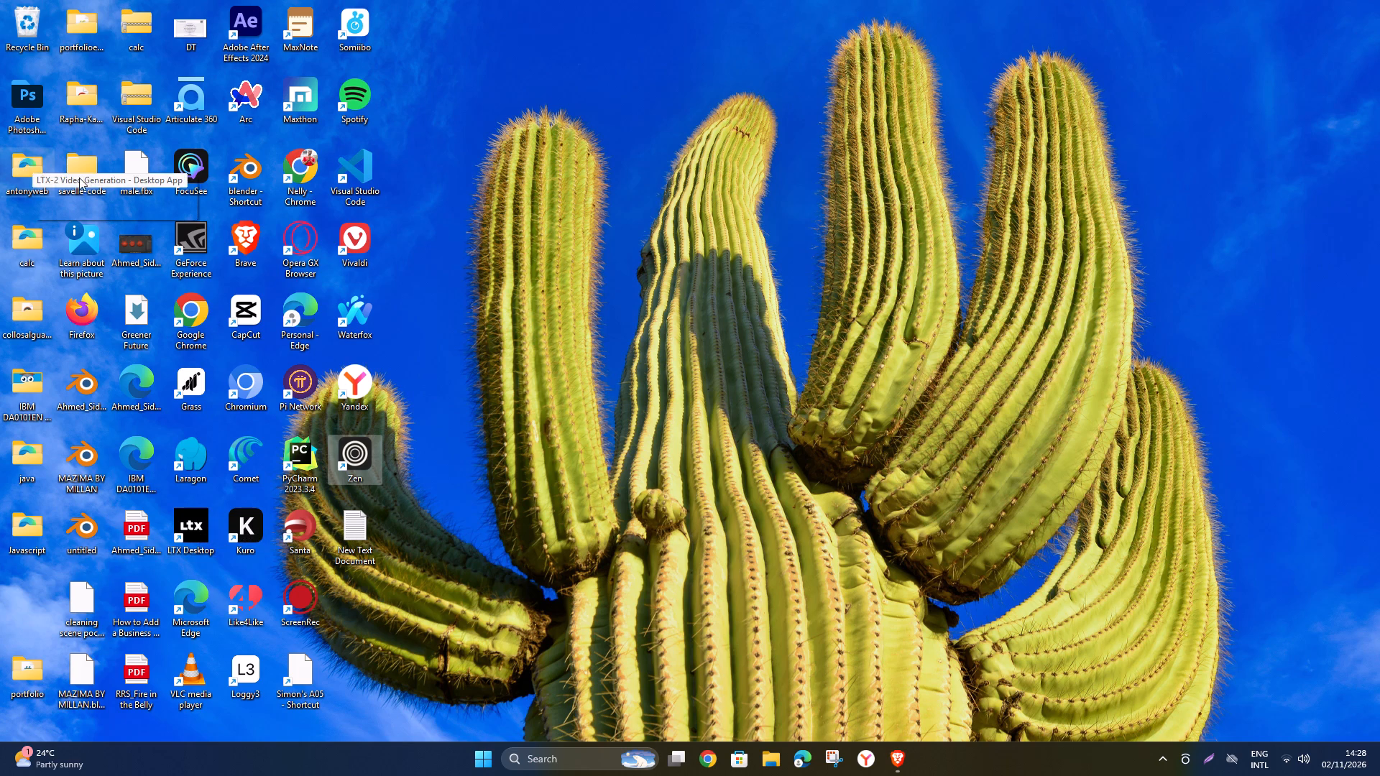
{"action": "double_click", "coordinate": [254, 320]}
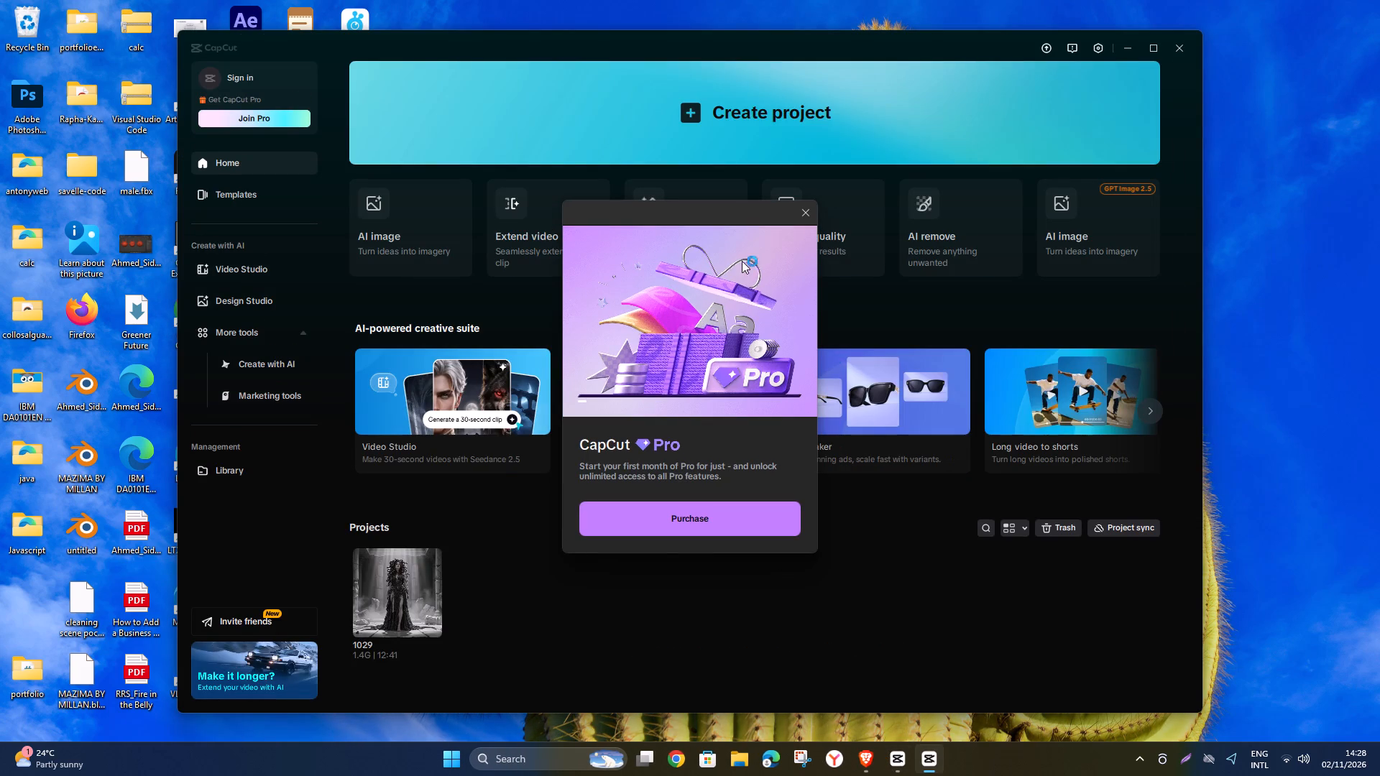
{"action": "left_click", "coordinate": [802, 205]}
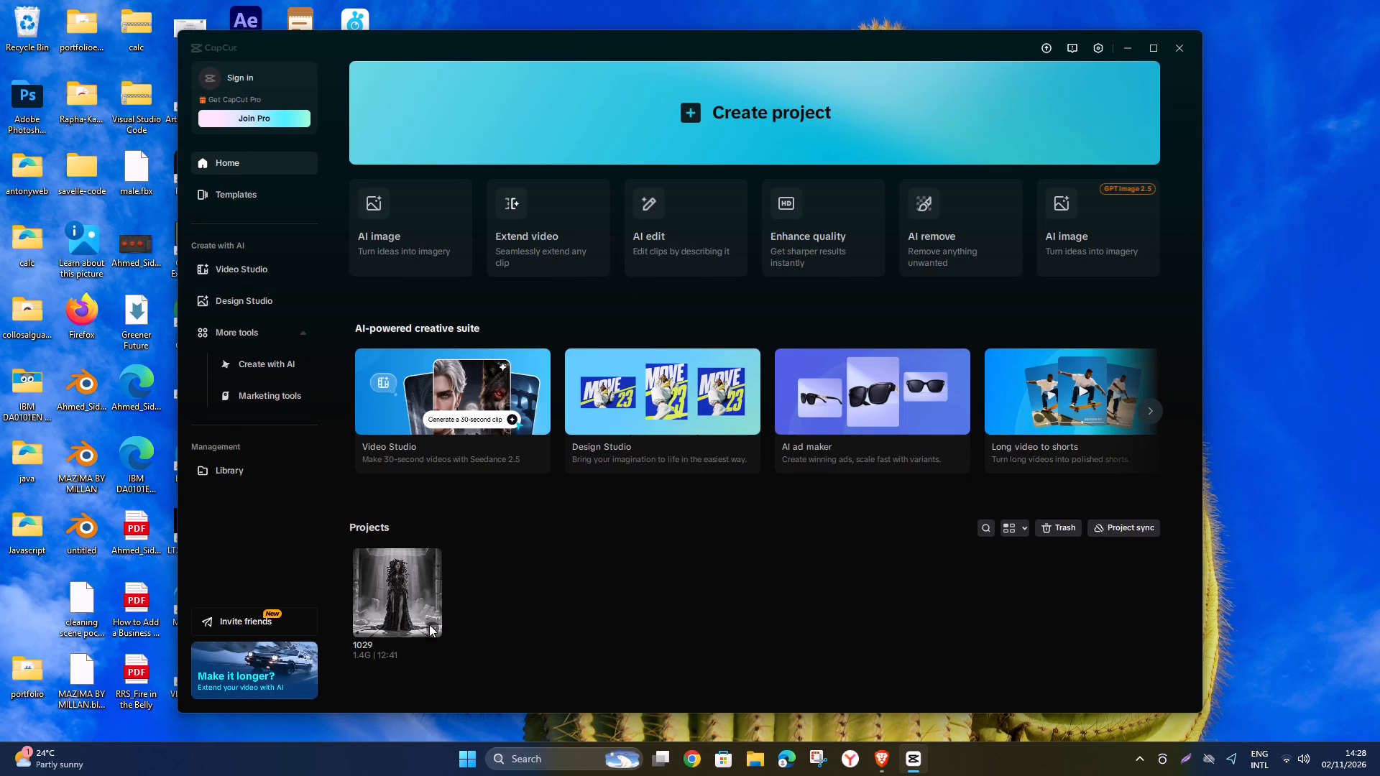
Move the existing project 1029 to the trash.
{"action": "left_click", "coordinate": [434, 623]}
{"action": "left_click", "coordinate": [491, 691]}
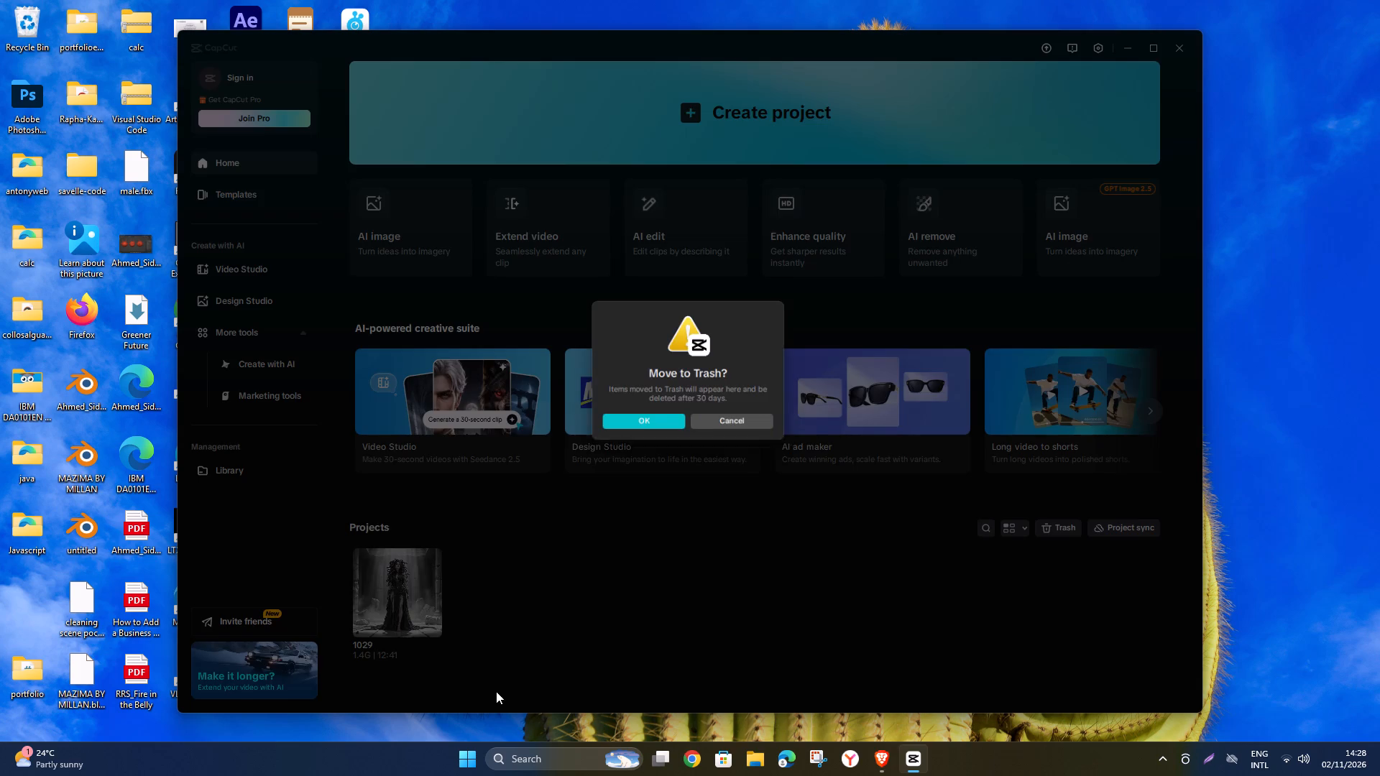
{"action": "left_click", "coordinate": [651, 427]}
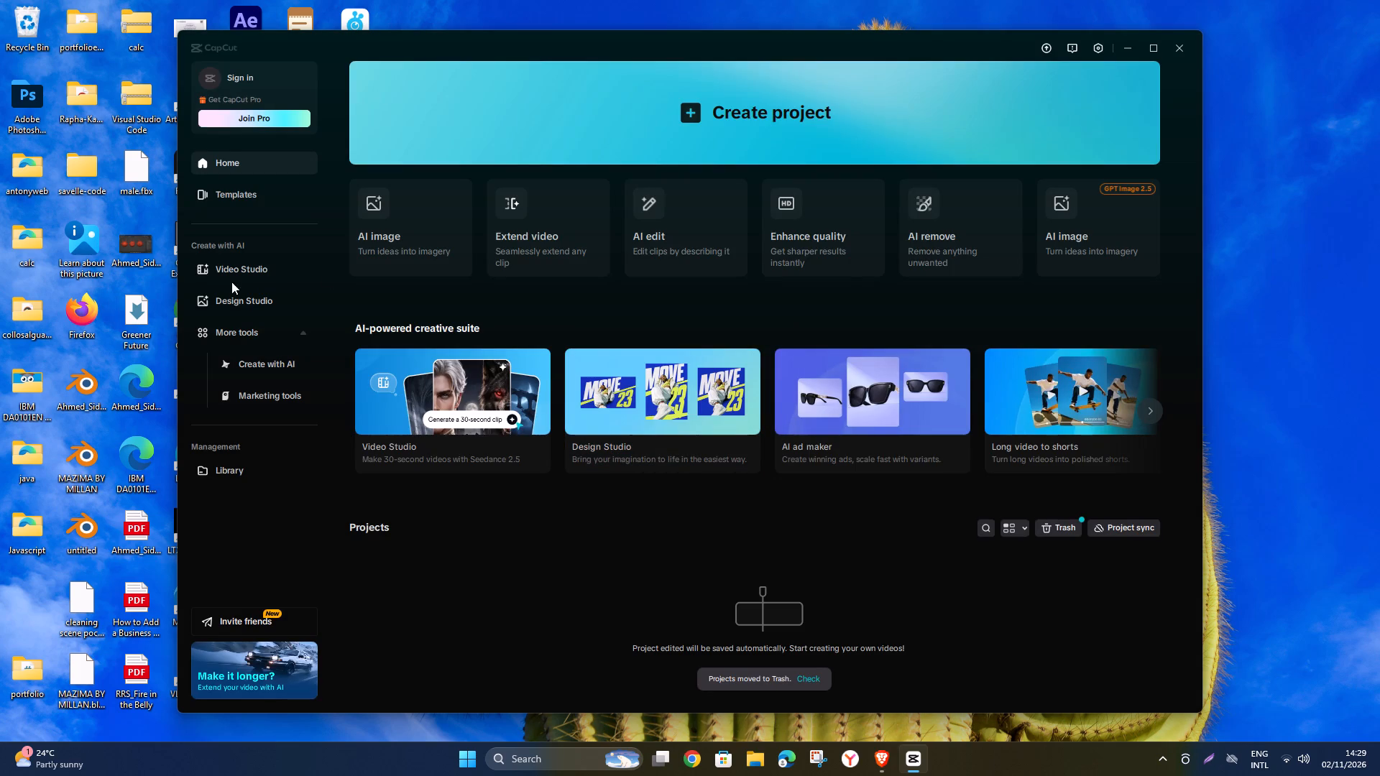
Create a new empty video project.
{"action": "left_click", "coordinate": [479, 121]}
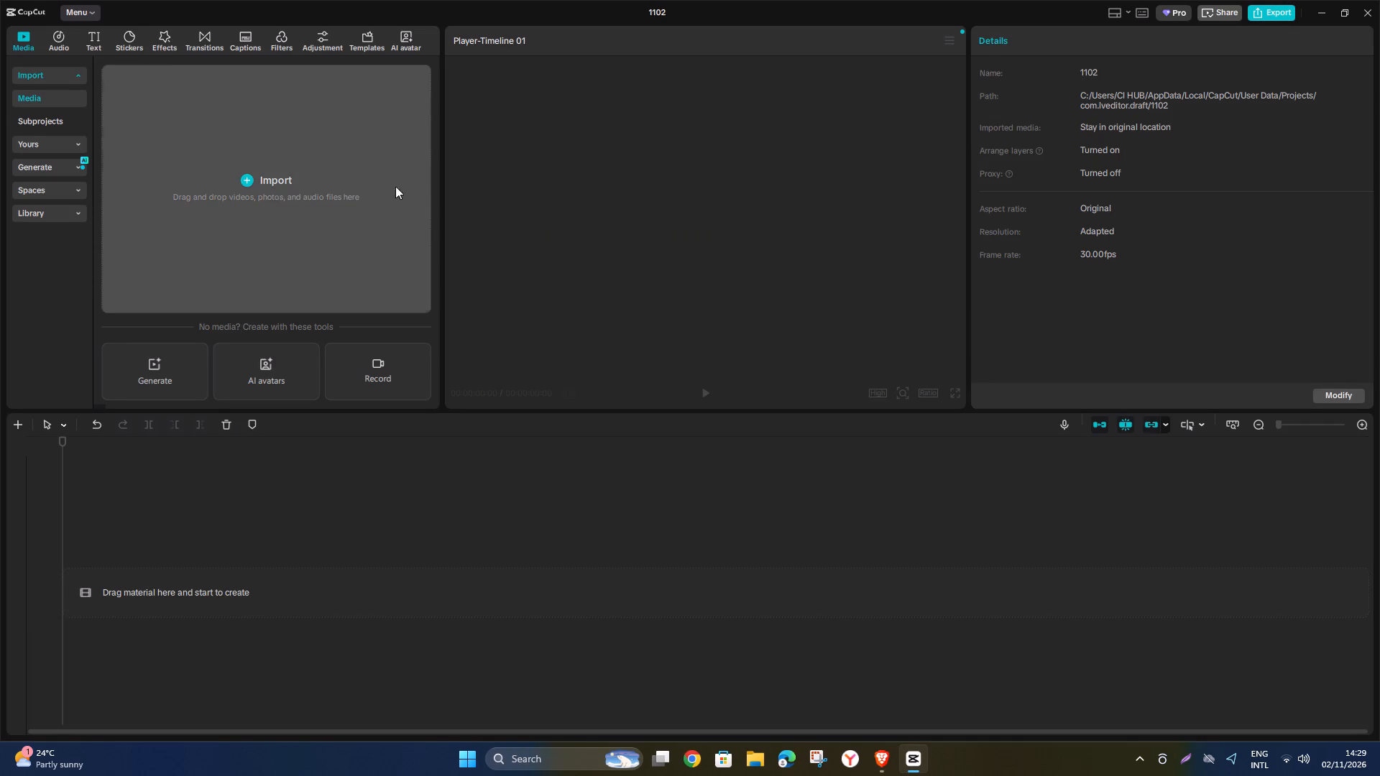
Import all the video files from the collosalguardians folder on the Desktop into the project's media.
{"action": "left_click", "coordinate": [307, 189]}
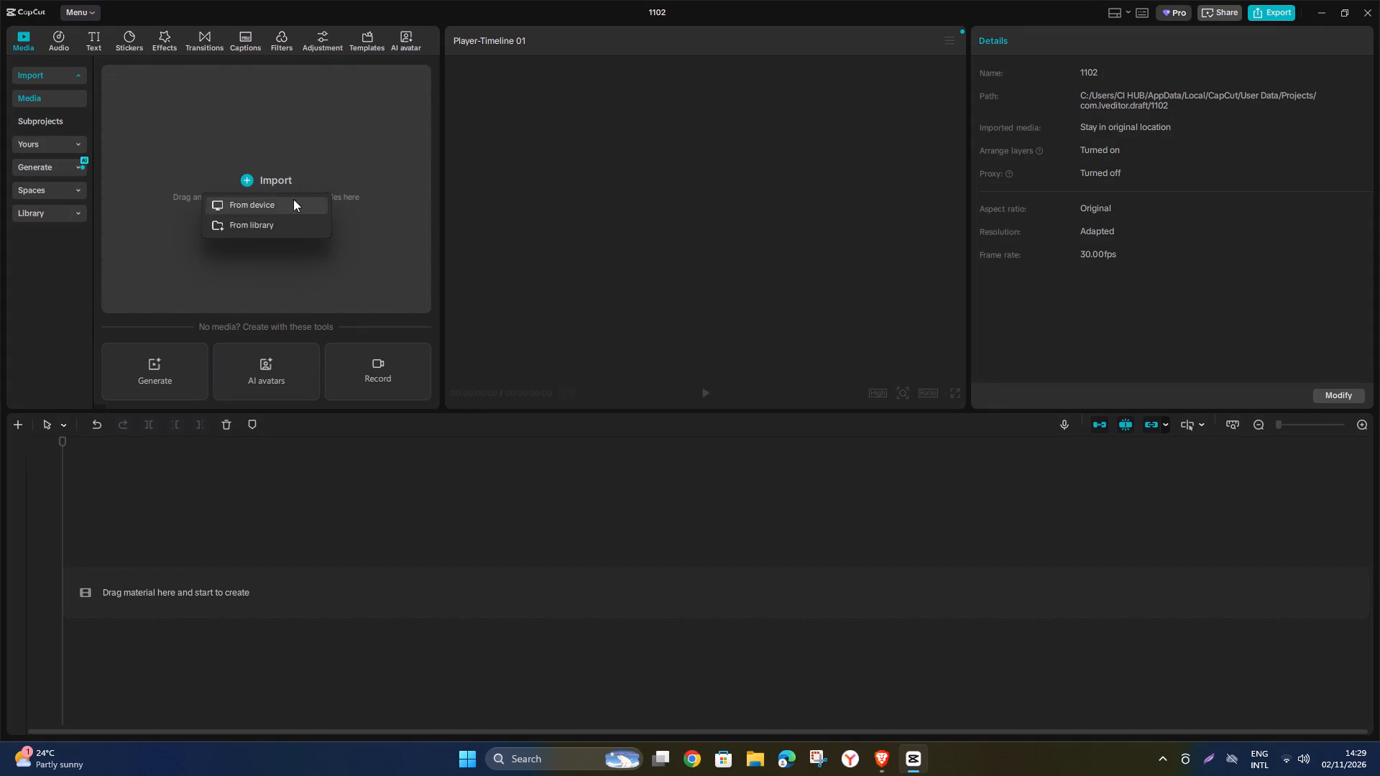
{"action": "left_click", "coordinate": [308, 152]}
{"action": "left_click", "coordinate": [242, 186]}
{"action": "left_click", "coordinate": [241, 208]}
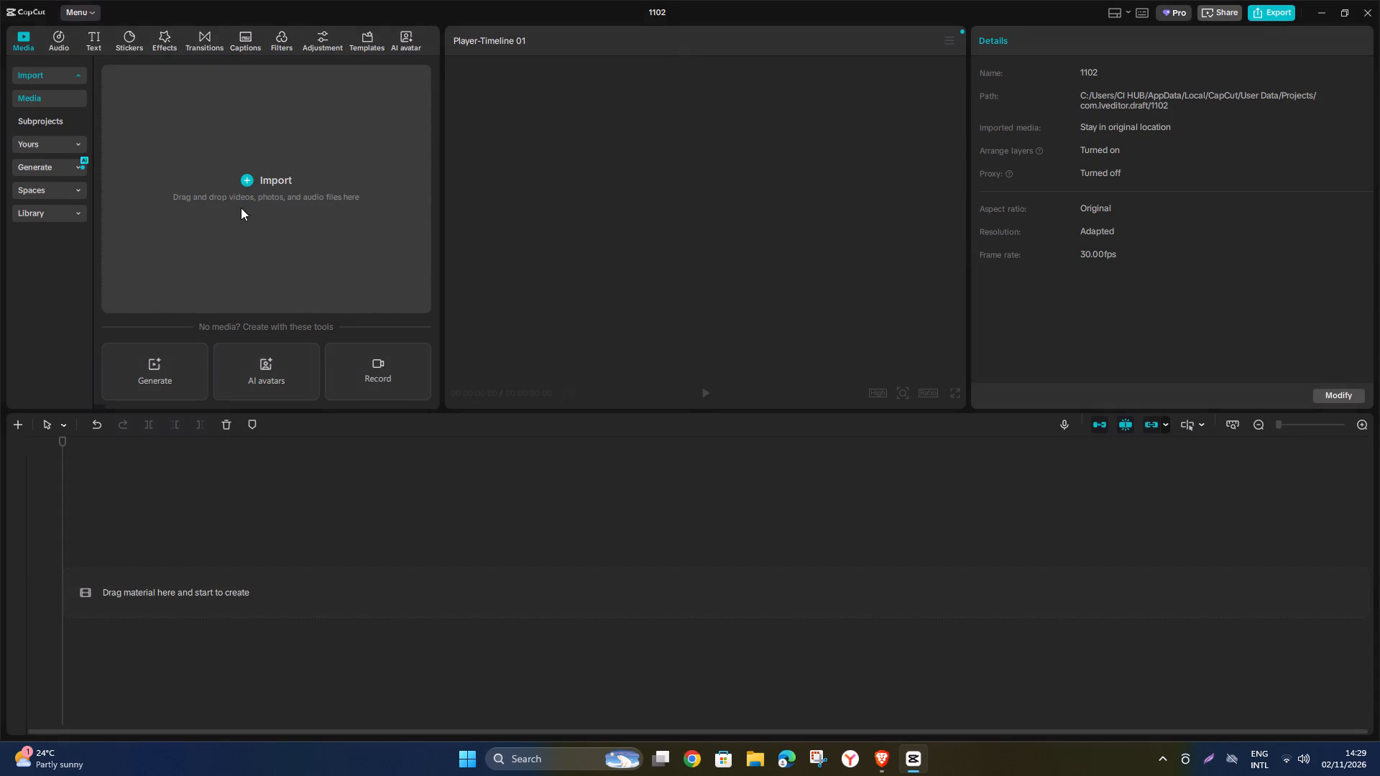
{"action": "left_click", "coordinate": [46, 208]}
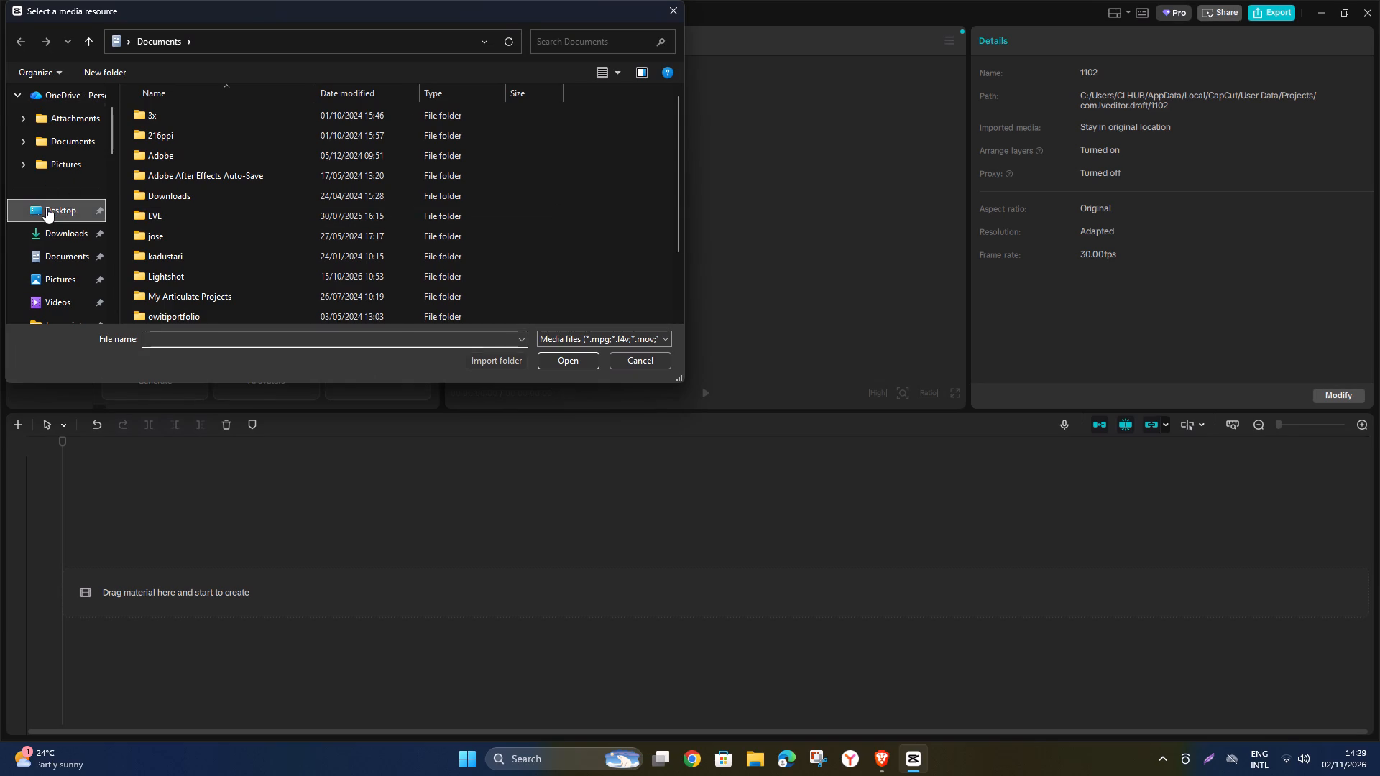
{"action": "scroll", "coordinate": [197, 165], "scroll_direction": "down", "scroll_amount": 3}
{"action": "left_click", "coordinate": [200, 167]}
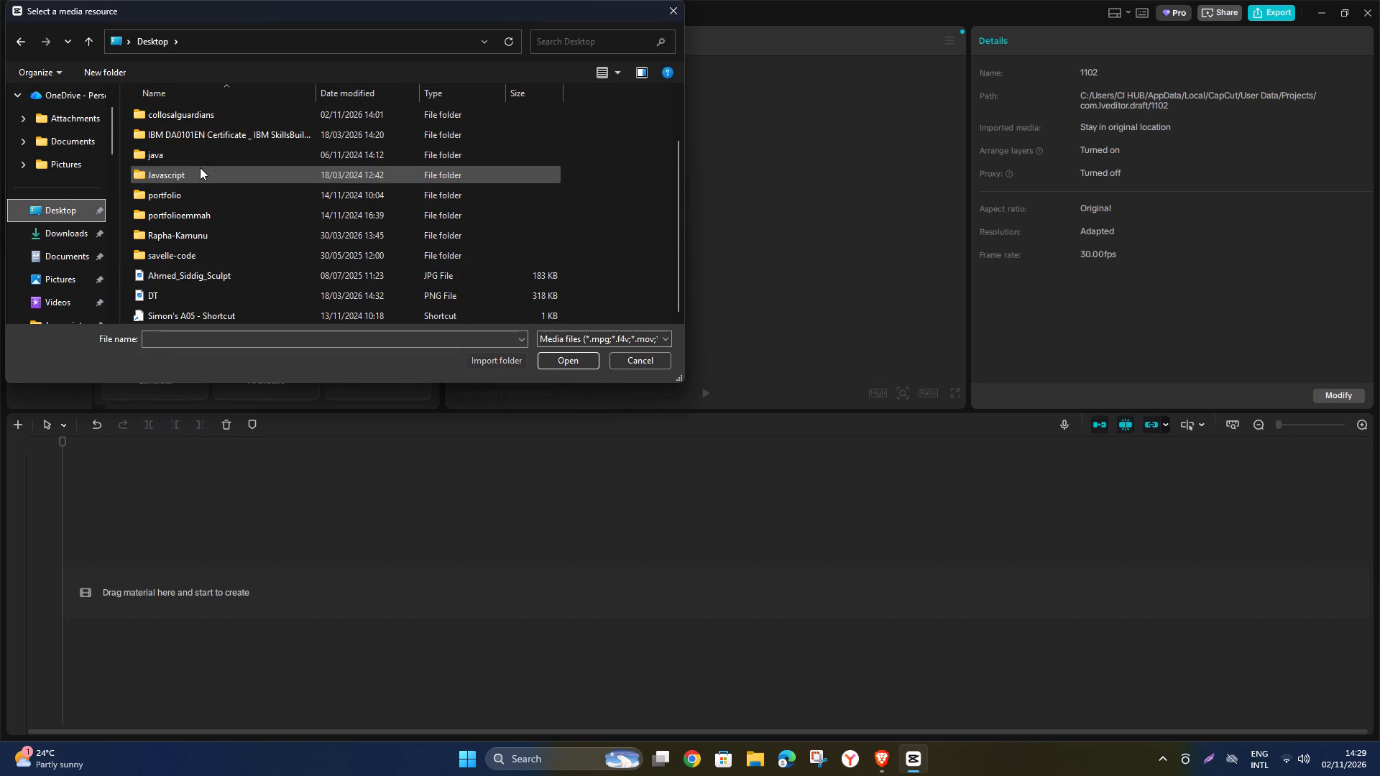
{"action": "key", "text": "c"}
{"action": "key", "text": "c"}
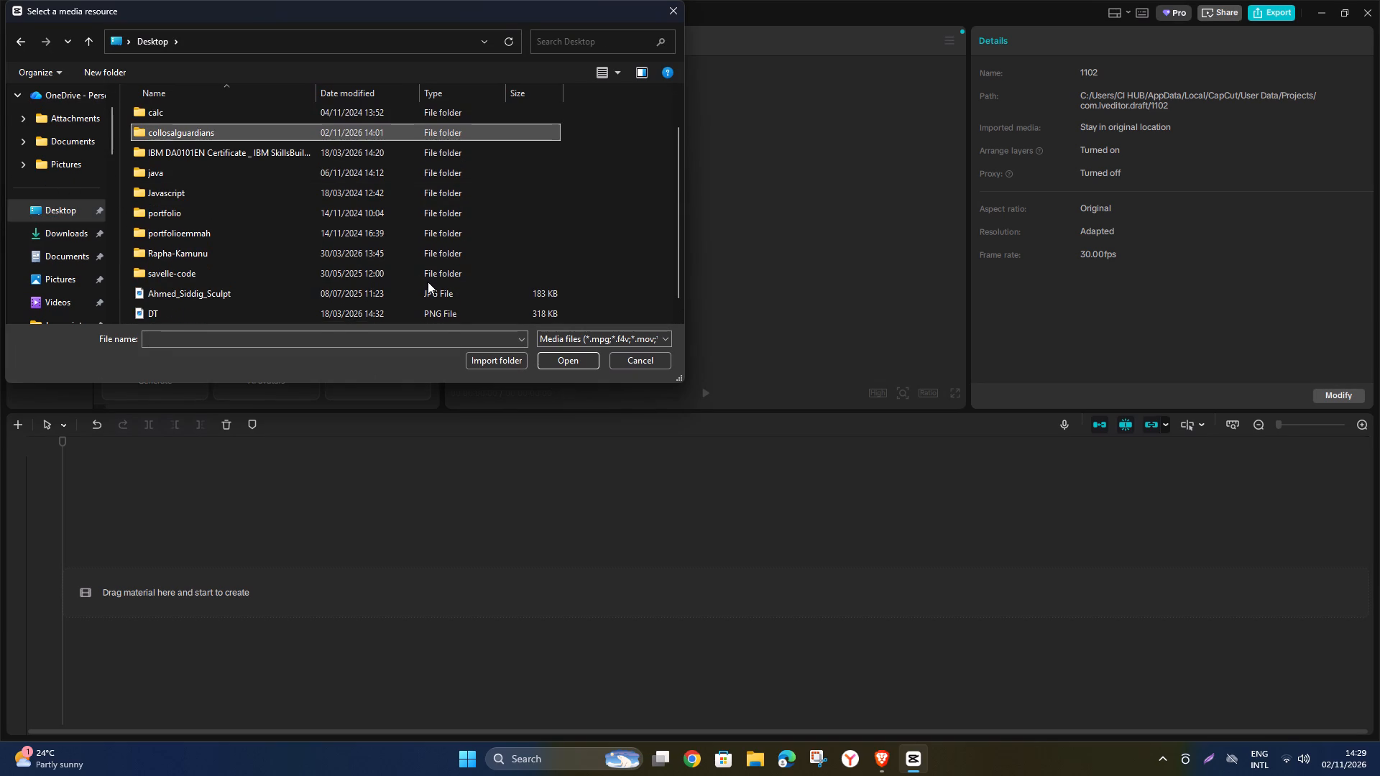
{"action": "left_click", "coordinate": [562, 358]}
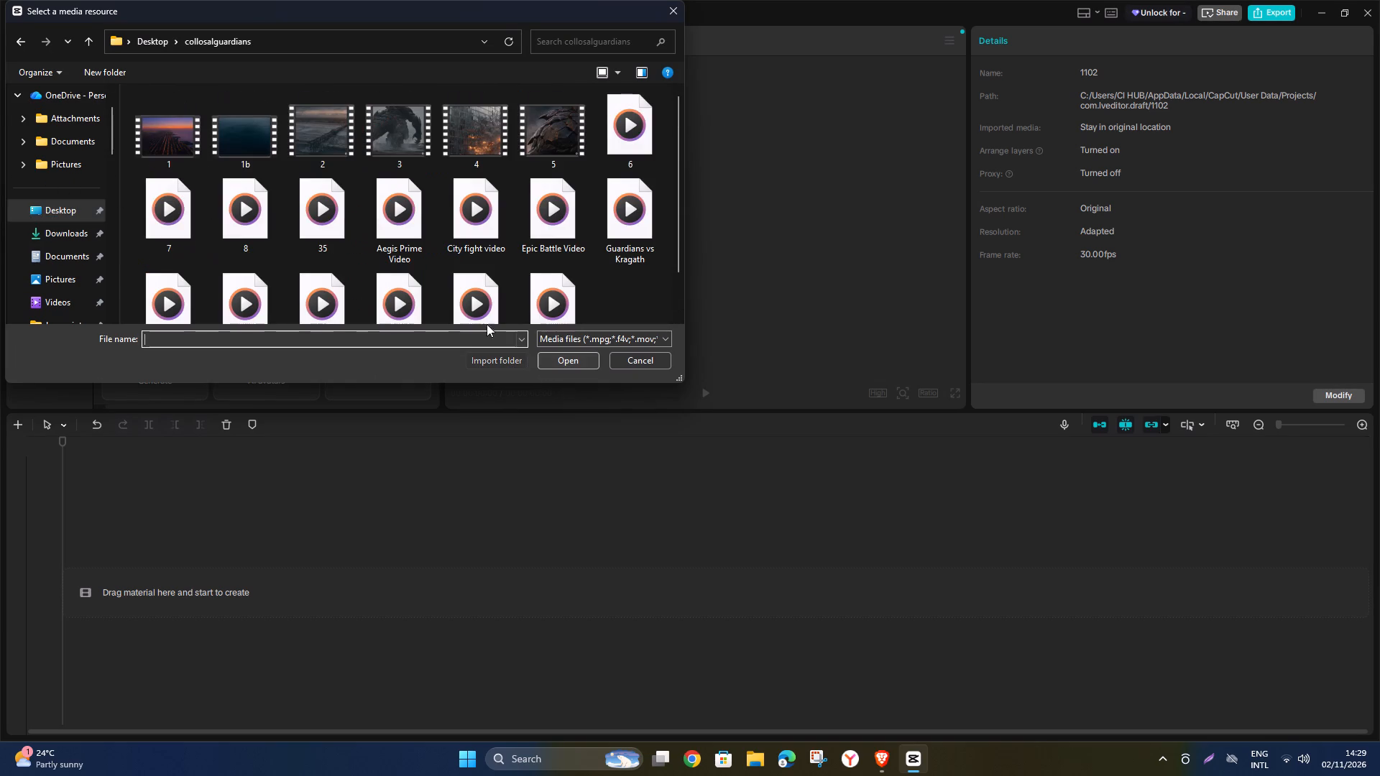
{"action": "left_click", "coordinate": [174, 137]}
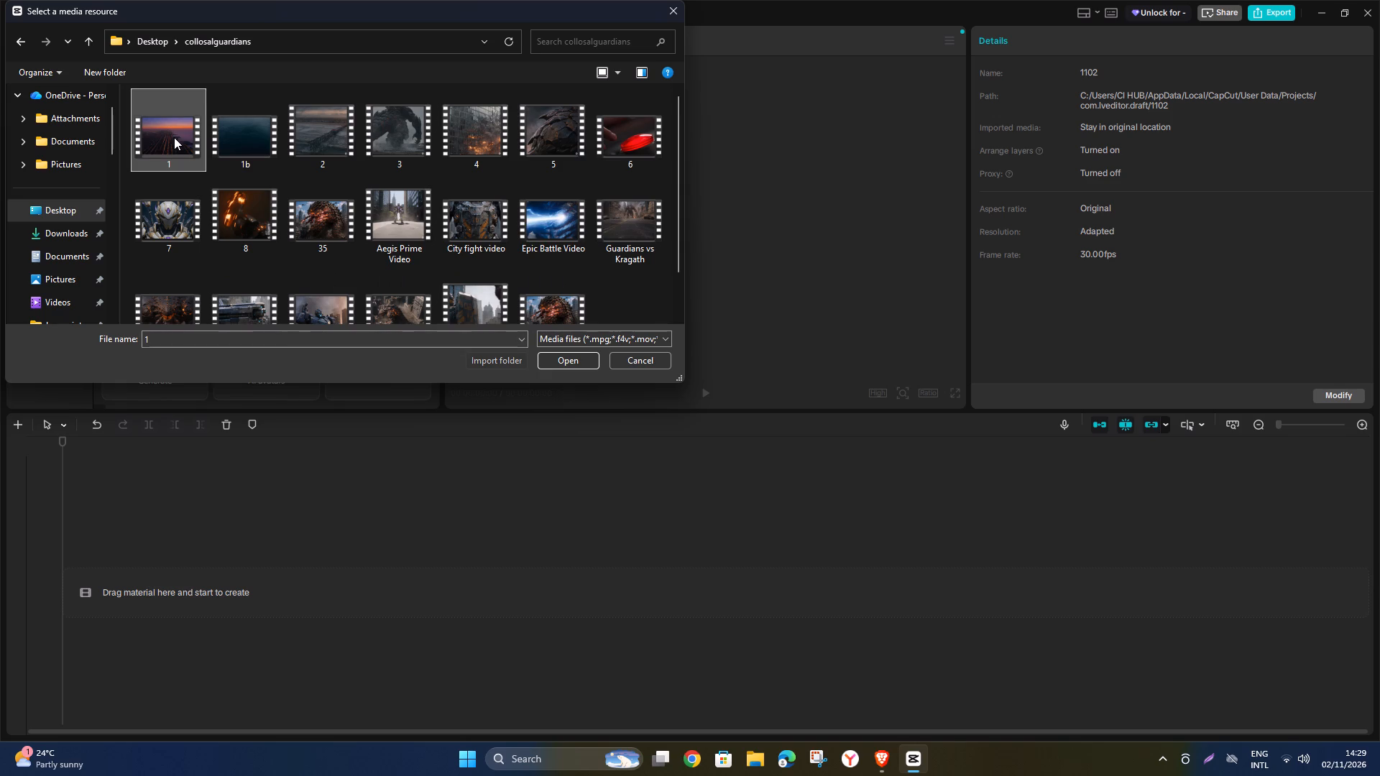
{"action": "key", "text": "ctrl+a"}
{"action": "left_click", "coordinate": [567, 357]}
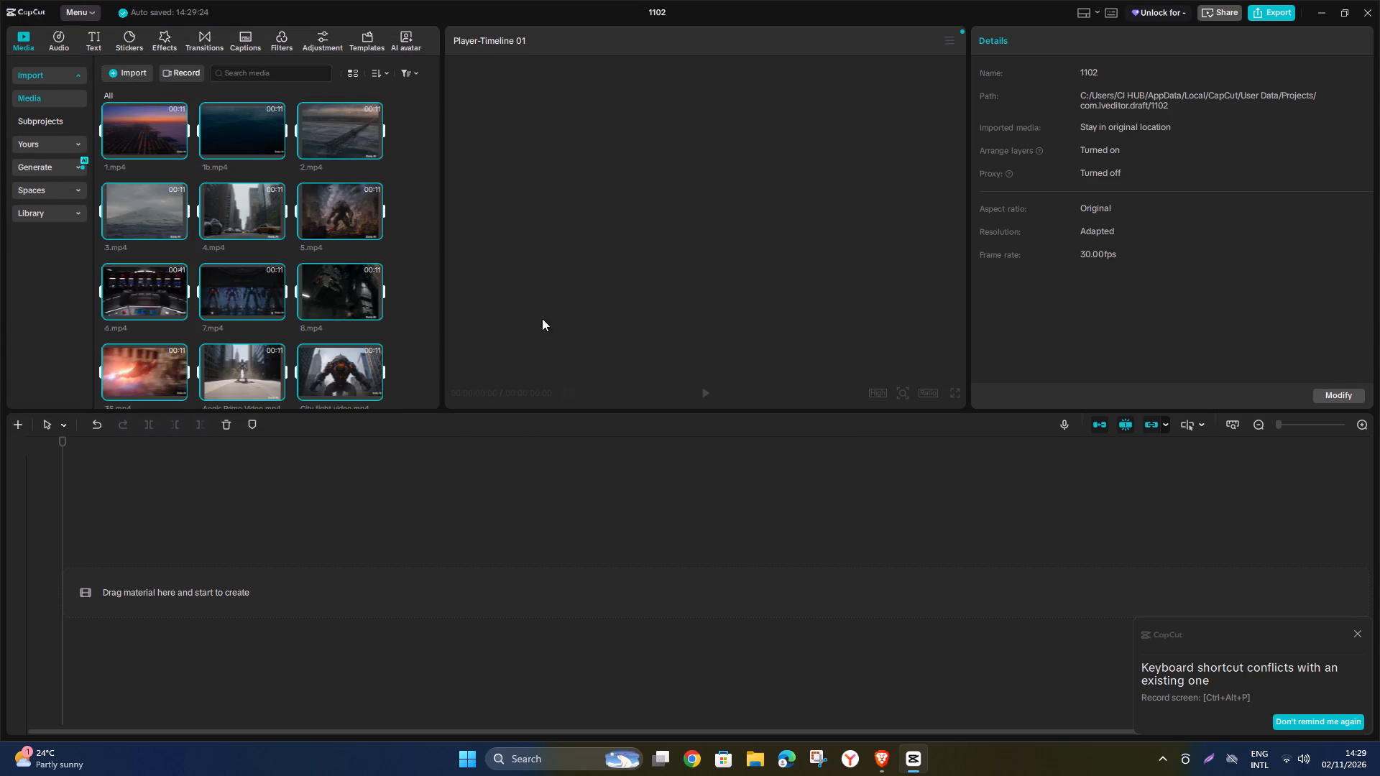
Add all the imported clips to the timeline together, and dismiss the shortcut conflict notice.
{"action": "left_click", "coordinate": [178, 150]}
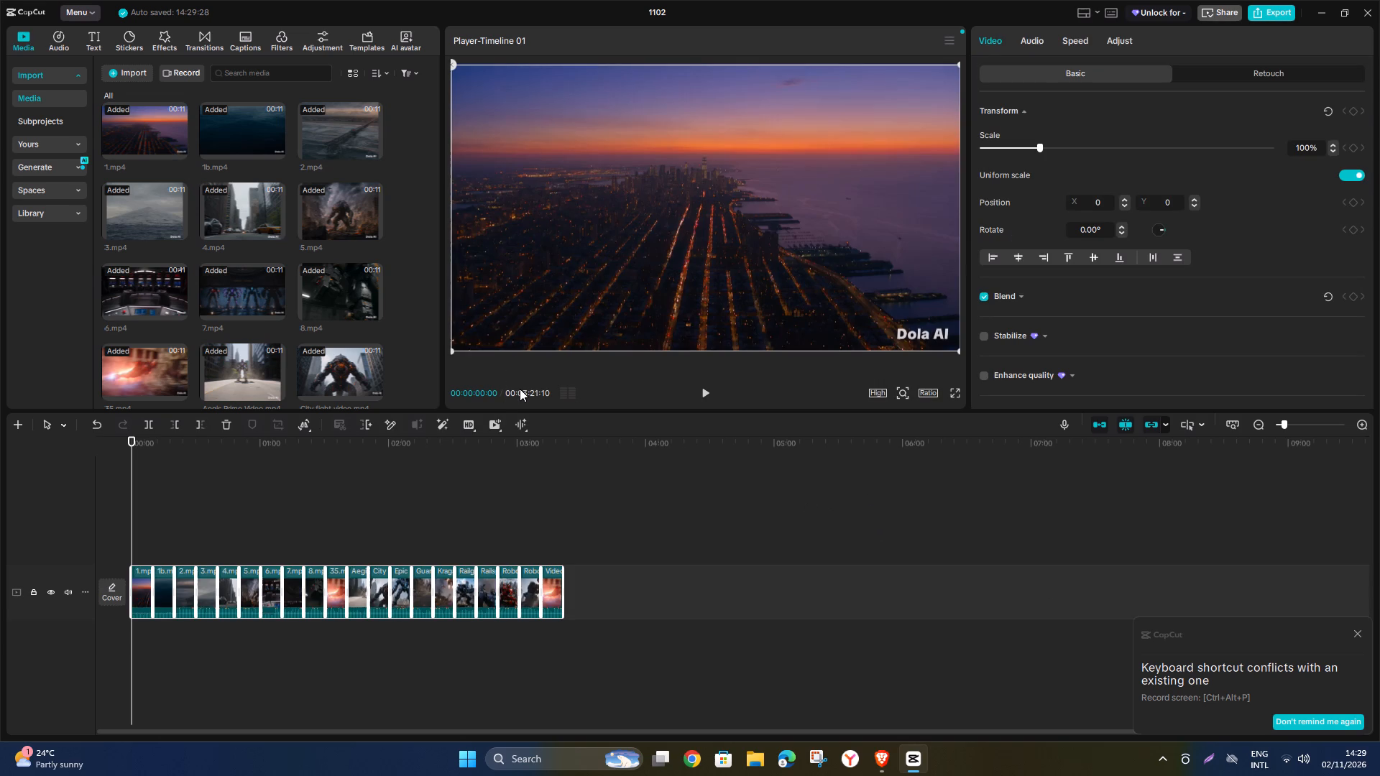
{"action": "scroll", "coordinate": [280, 288], "scroll_direction": "down", "scroll_amount": 4}
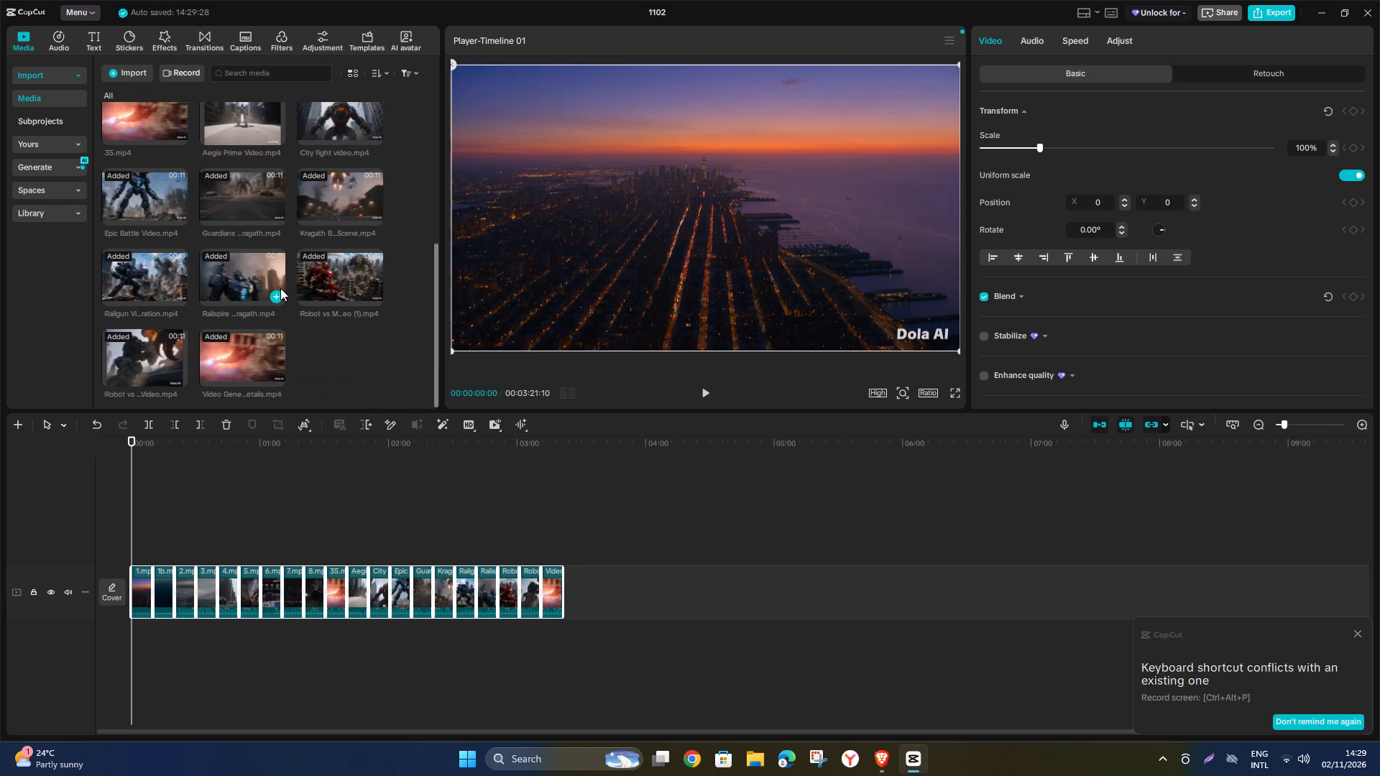
{"action": "scroll", "coordinate": [280, 288], "scroll_direction": "up", "scroll_amount": 1}
{"action": "scroll", "coordinate": [280, 288], "scroll_direction": "down", "scroll_amount": 7}
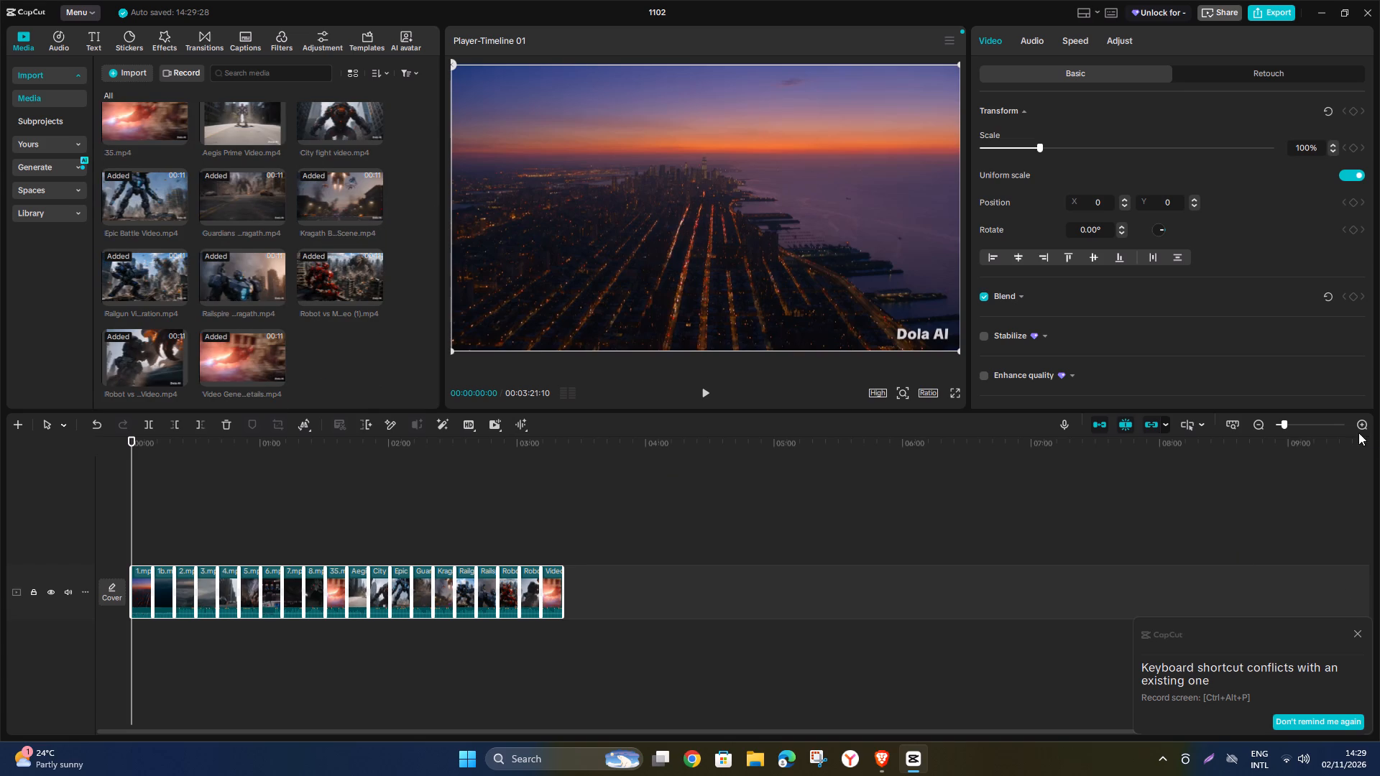
{"action": "left_click", "coordinate": [1361, 425]}
{"action": "left_click", "coordinate": [1361, 425]}
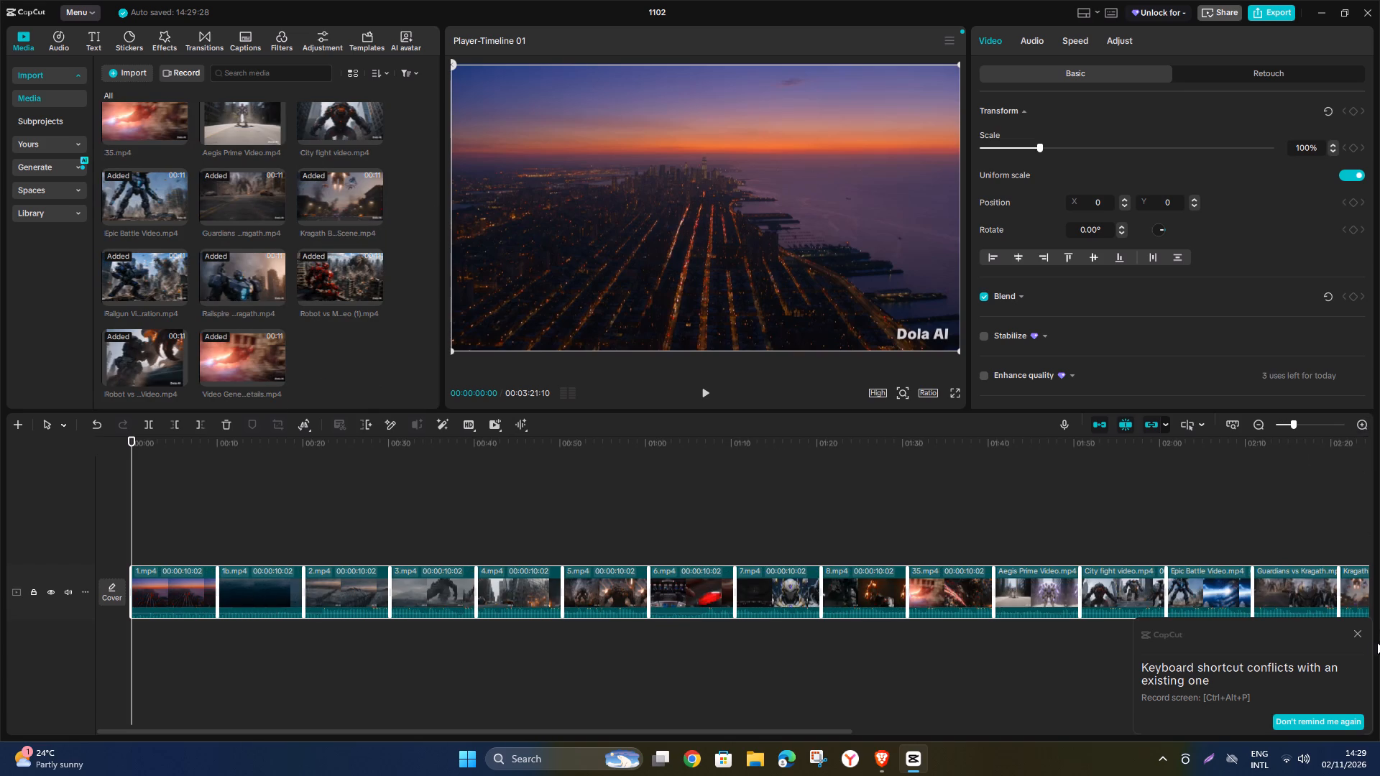
{"action": "left_click", "coordinate": [1359, 637]}
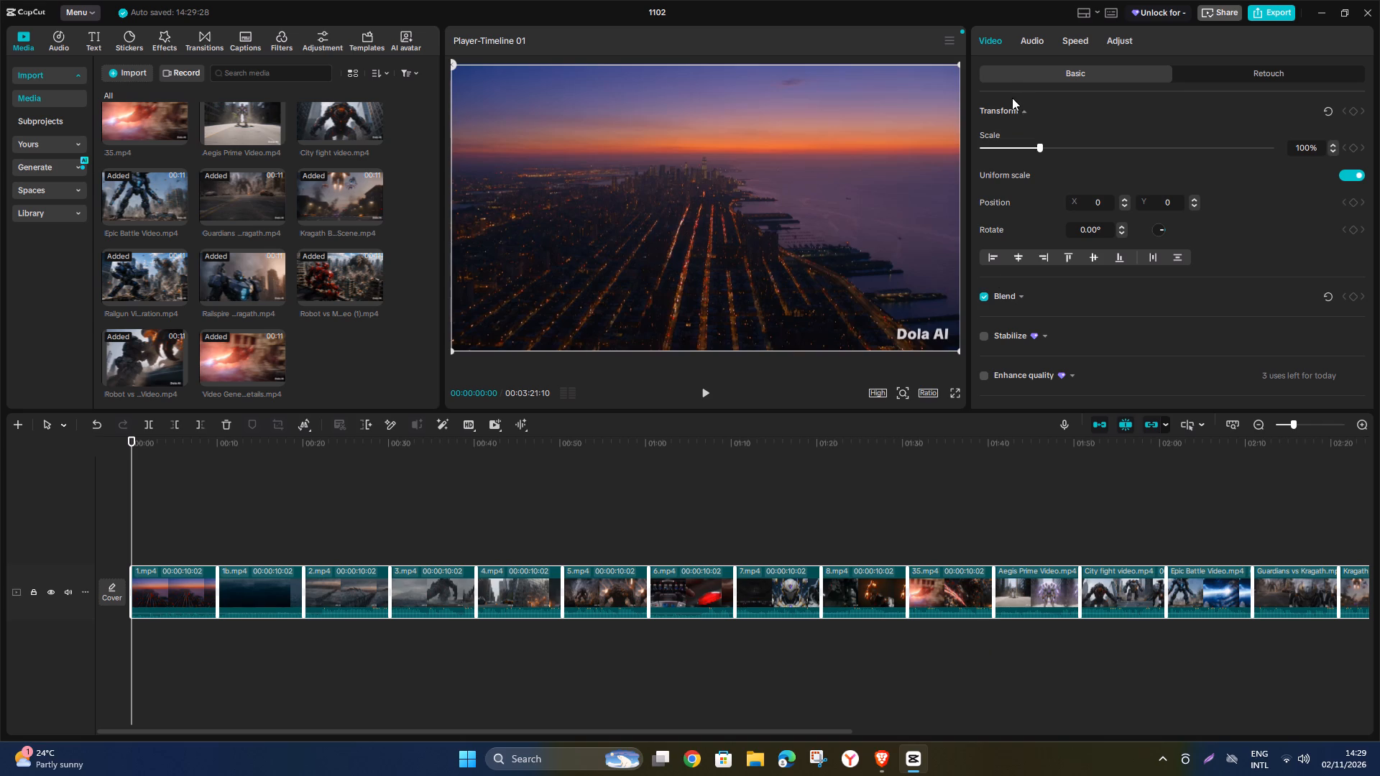
Look through the basic audio settings available for the selected timeline clips.
{"action": "left_click", "coordinate": [1043, 34]}
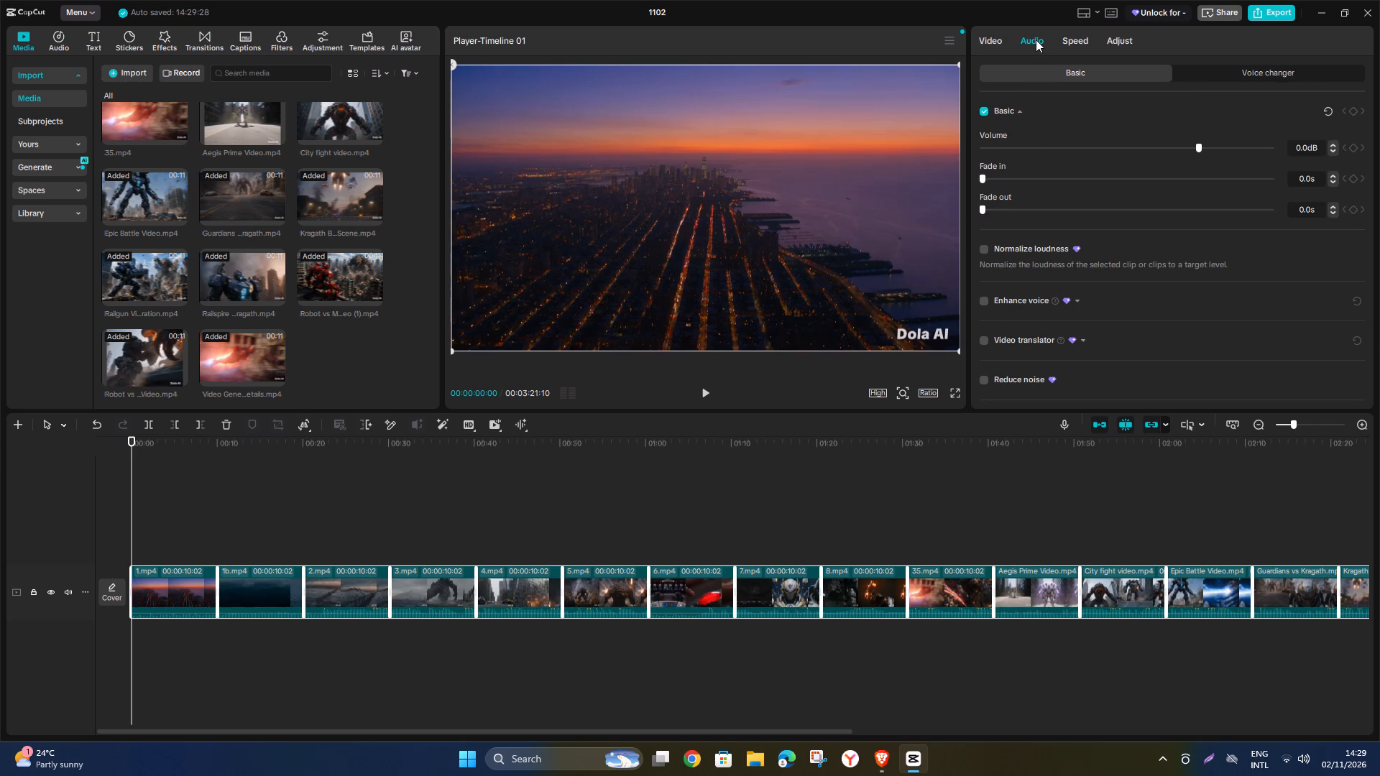
{"action": "scroll", "coordinate": [1228, 261], "scroll_direction": "down", "scroll_amount": 2}
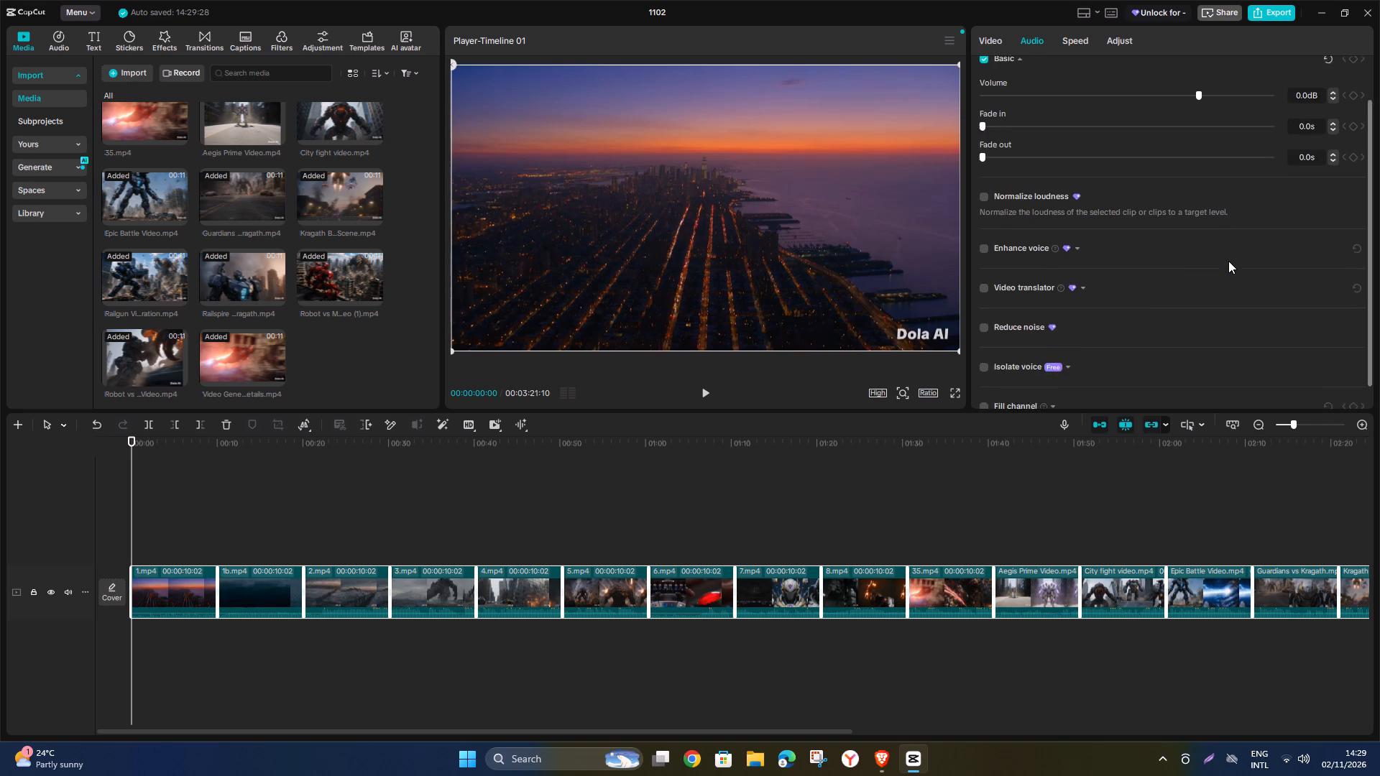
{"action": "scroll", "coordinate": [1228, 261], "scroll_direction": "down", "scroll_amount": 2}
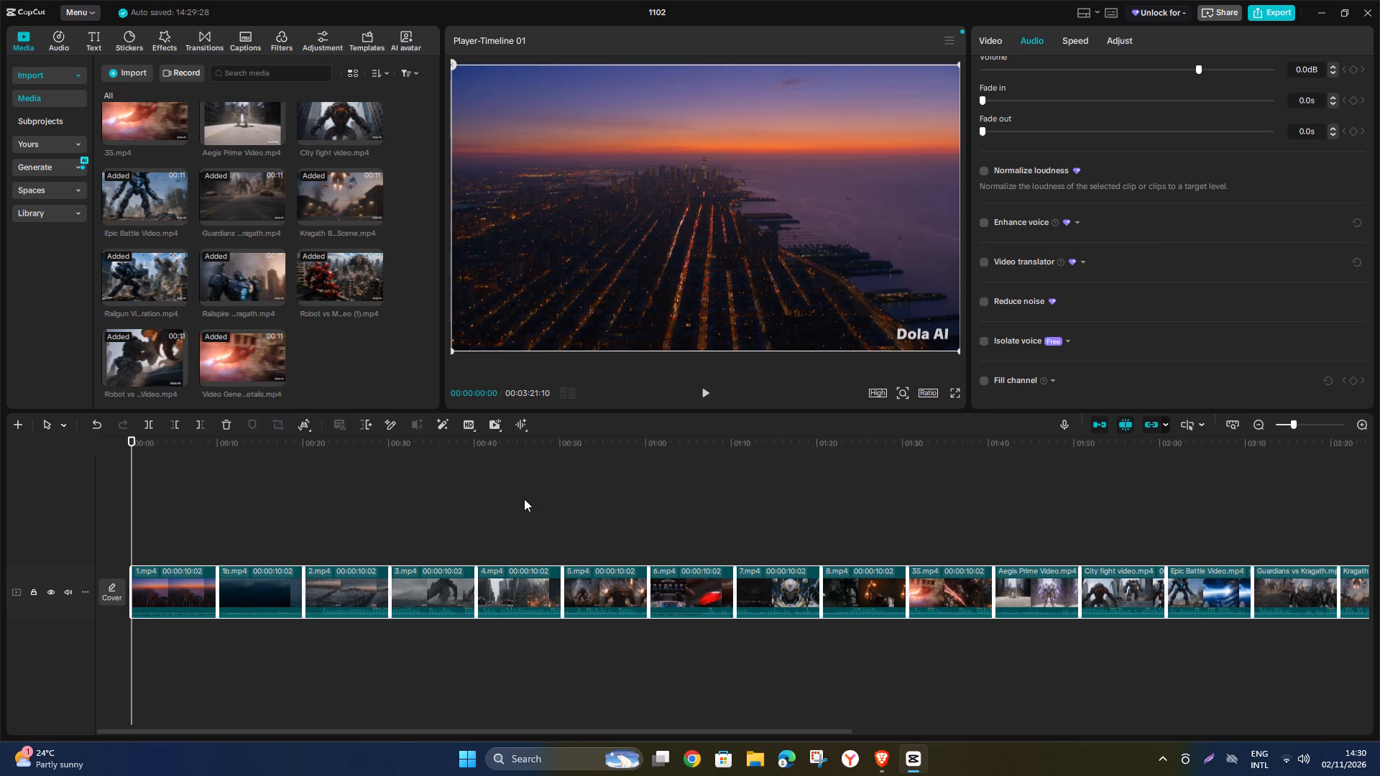
Switch to Brave, bring up the Mfalme Wa Amani music video on YouTube and seek to a different point in it.
{"action": "left_click", "coordinate": [875, 767]}
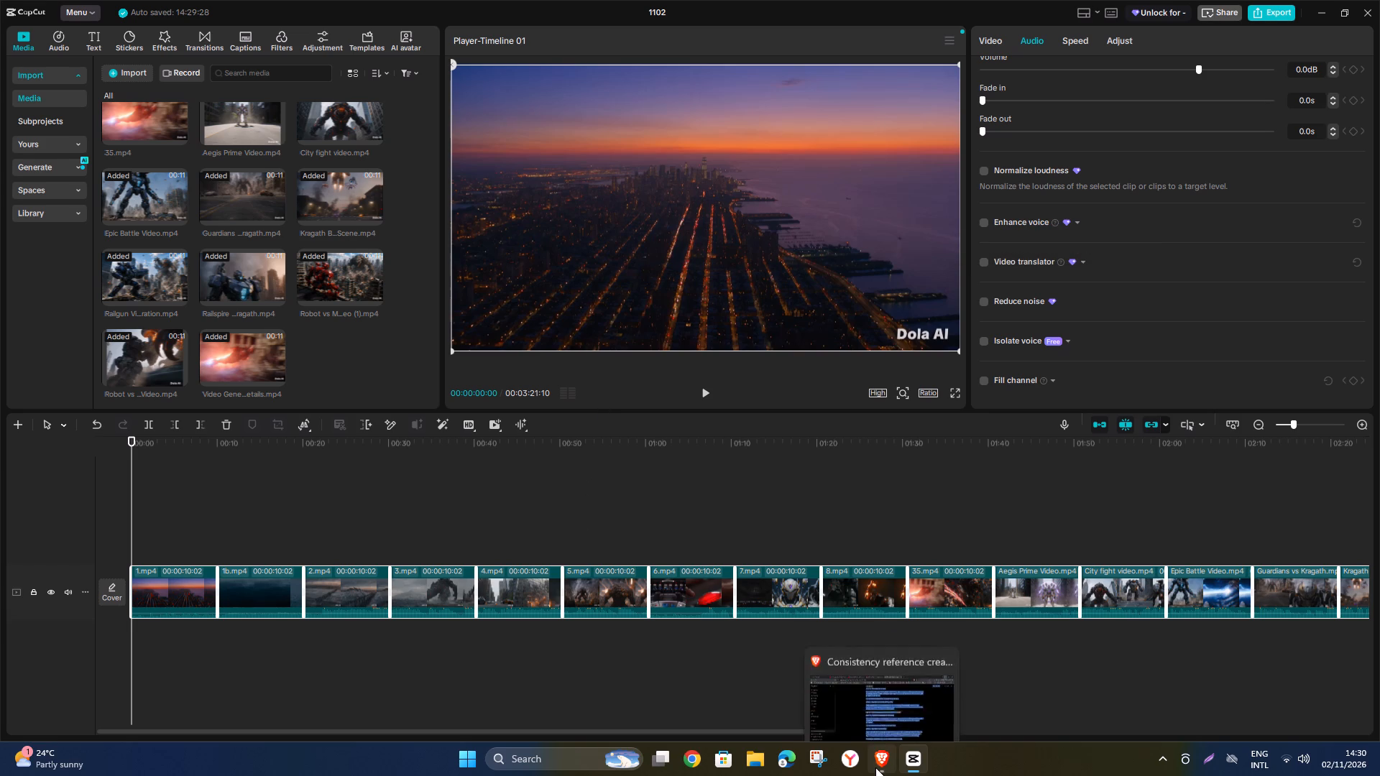
{"action": "left_click", "coordinate": [247, 0]}
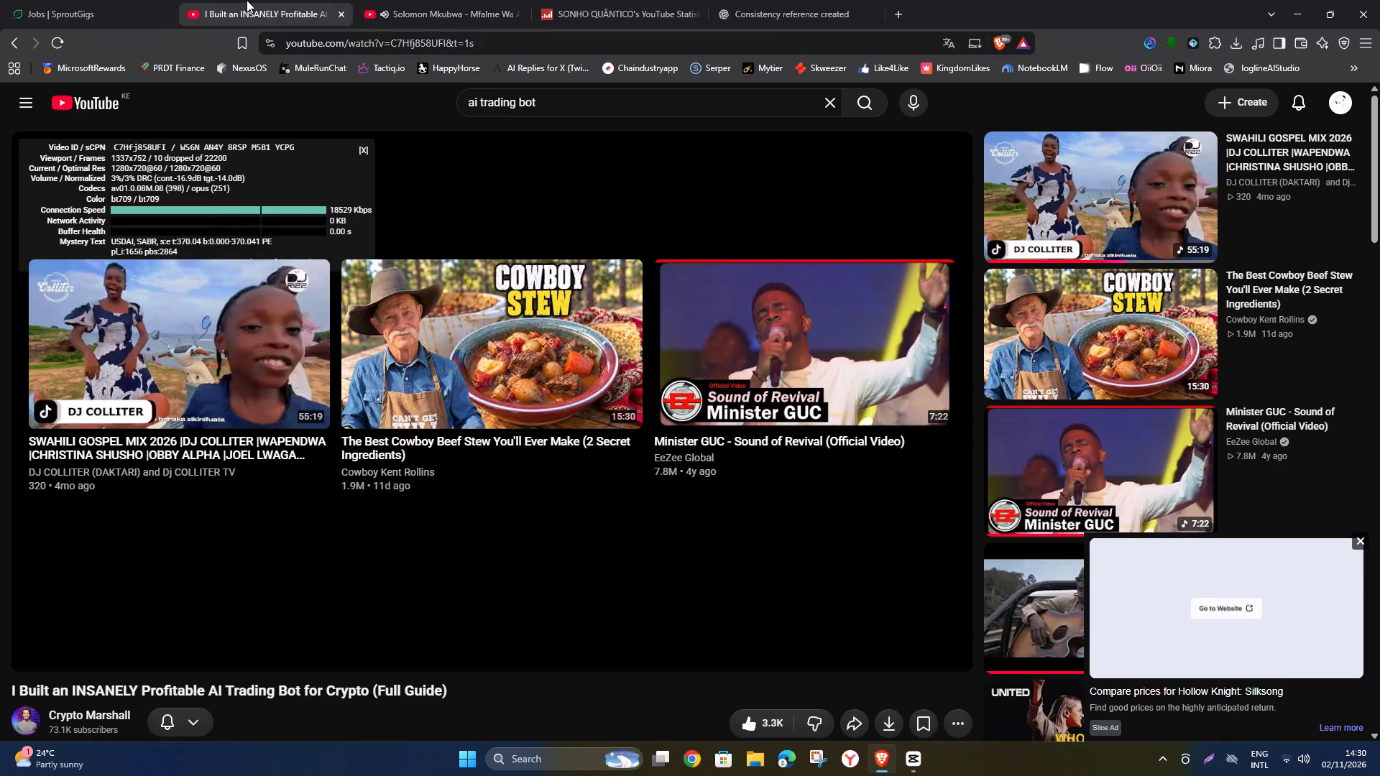
{"action": "left_click", "coordinate": [426, 3]}
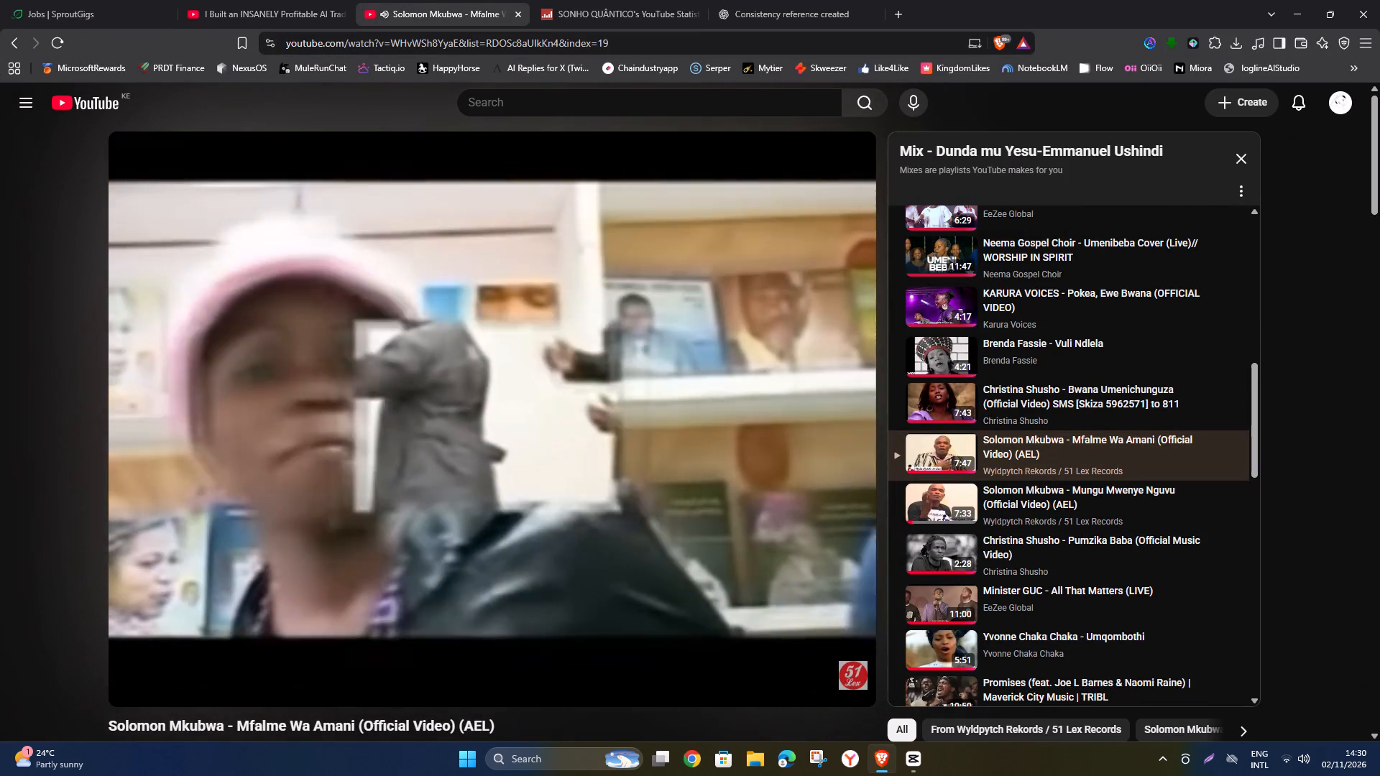
{"action": "left_click", "coordinate": [684, 669]}
{"action": "left_click", "coordinate": [684, 665]}
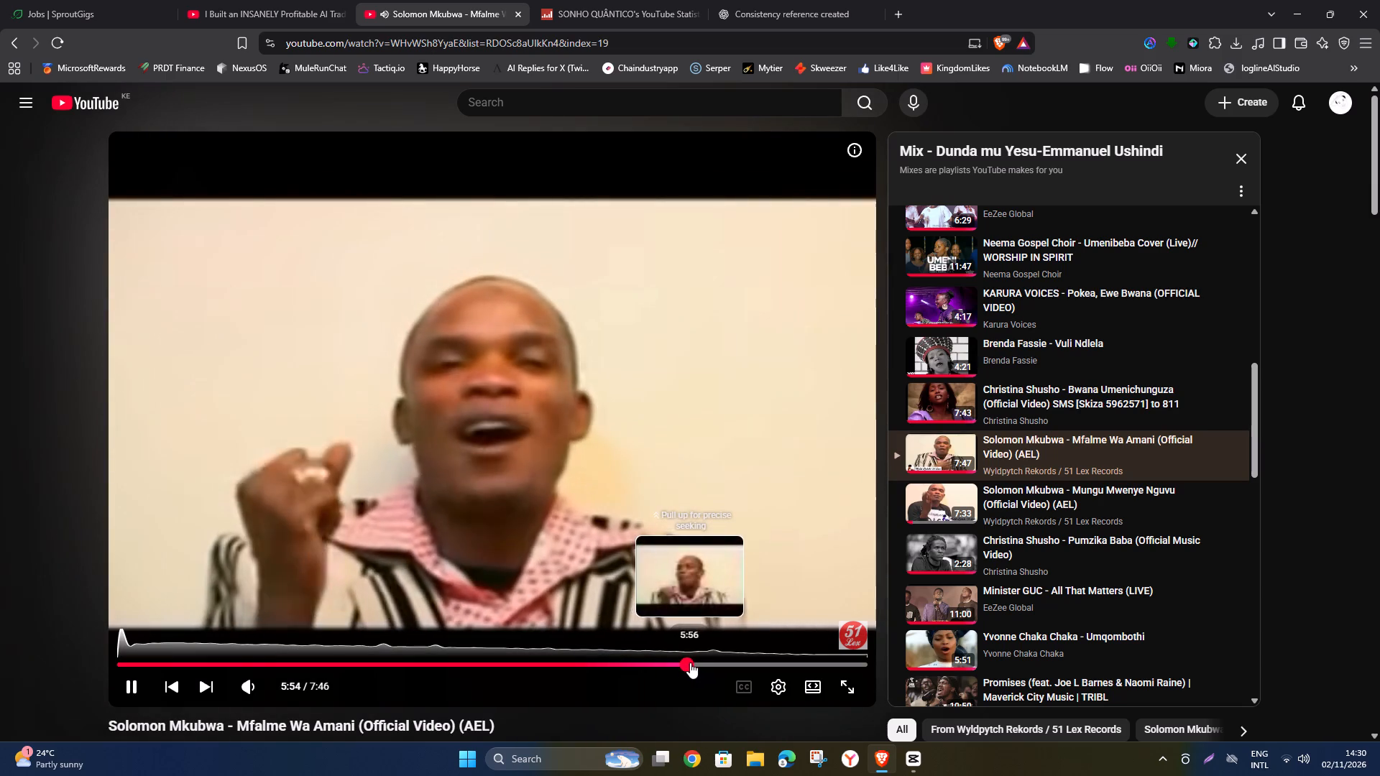
{"action": "left_click", "coordinate": [697, 660]}
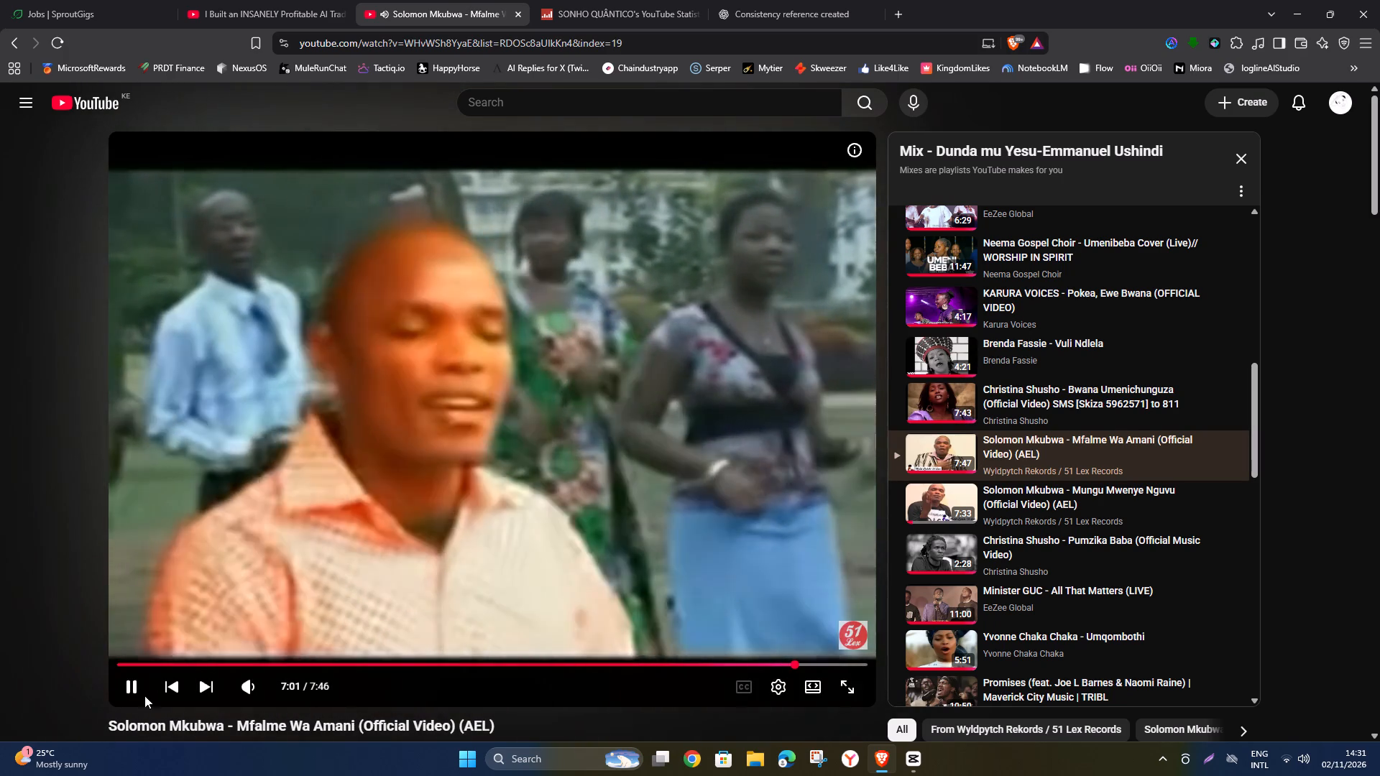
Search Google for the artist name Solomon Mkubwa taken from the video's title.
{"action": "left_click_drag", "start_coordinate": [223, 726], "coordinate": [172, 731]}
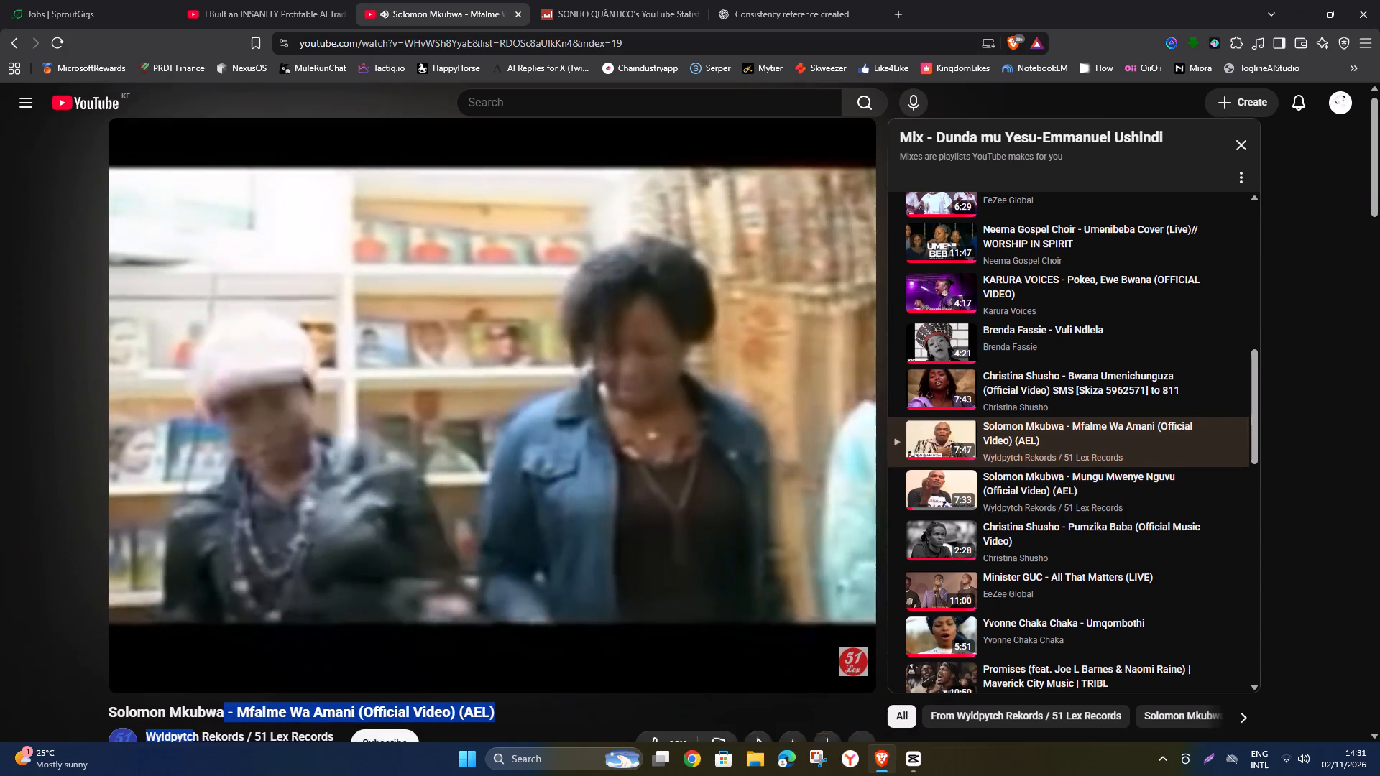
{"action": "left_click_drag", "start_coordinate": [172, 731], "coordinate": [112, 657]}
{"action": "right_click", "coordinate": [112, 657]}
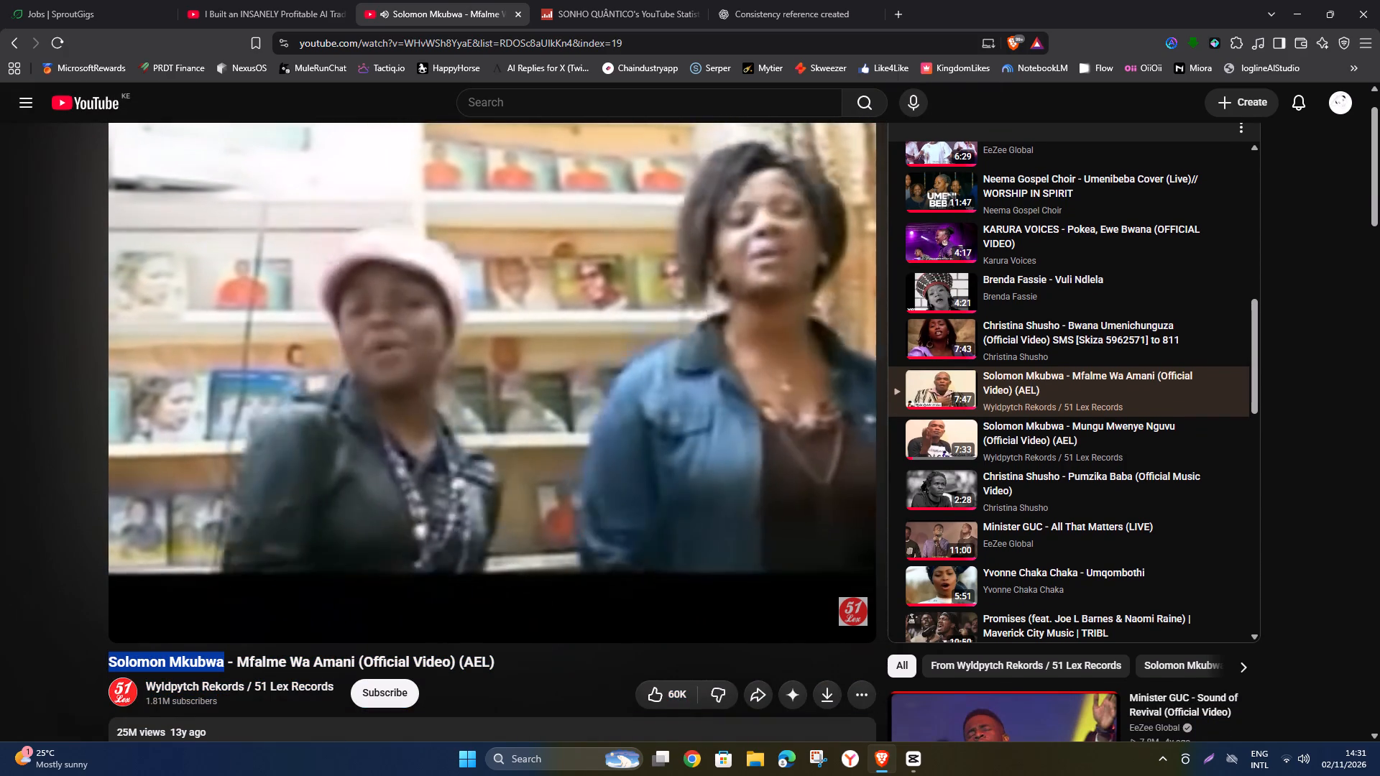
{"action": "left_click", "coordinate": [207, 556]}
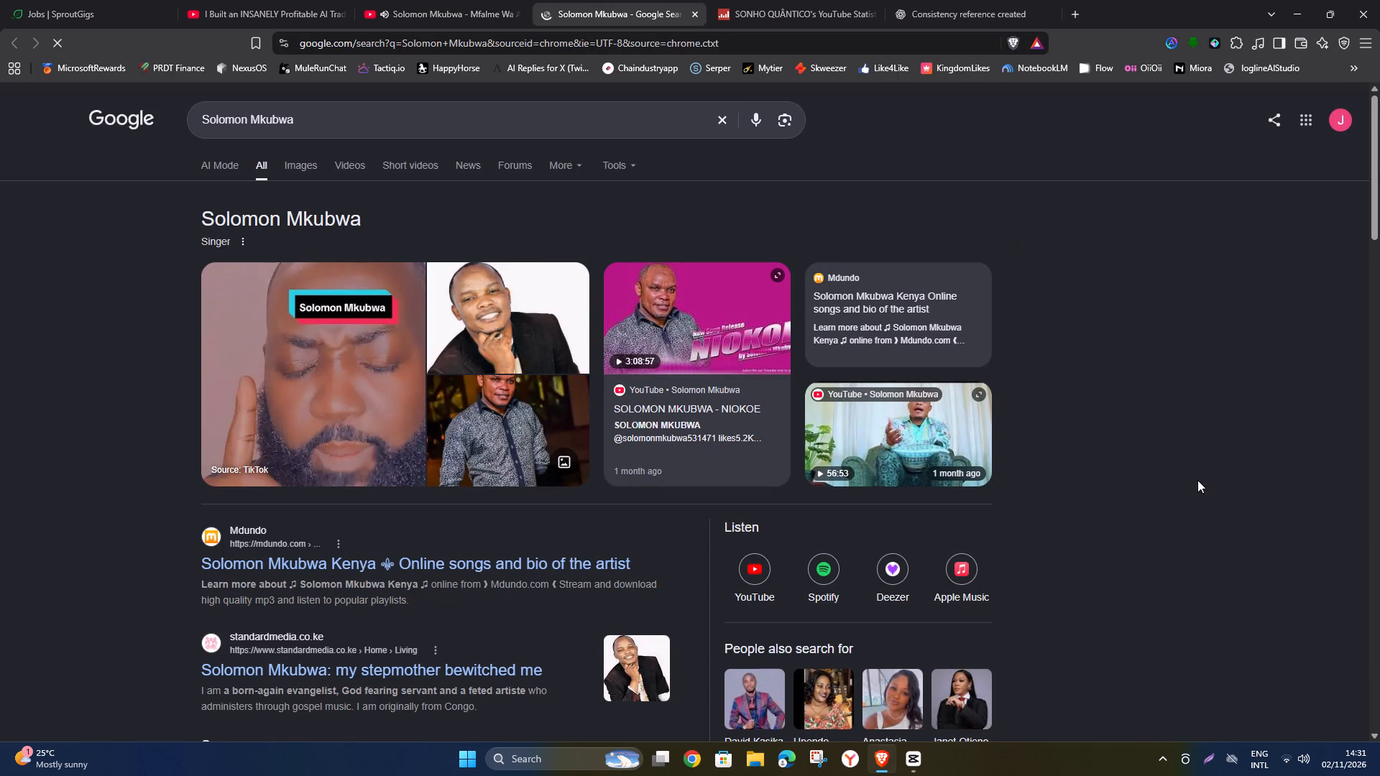
Look over the Google results for Solomon Mkubwa and switch to the image results.
{"action": "scroll", "coordinate": [1195, 484], "scroll_direction": "down", "scroll_amount": 4}
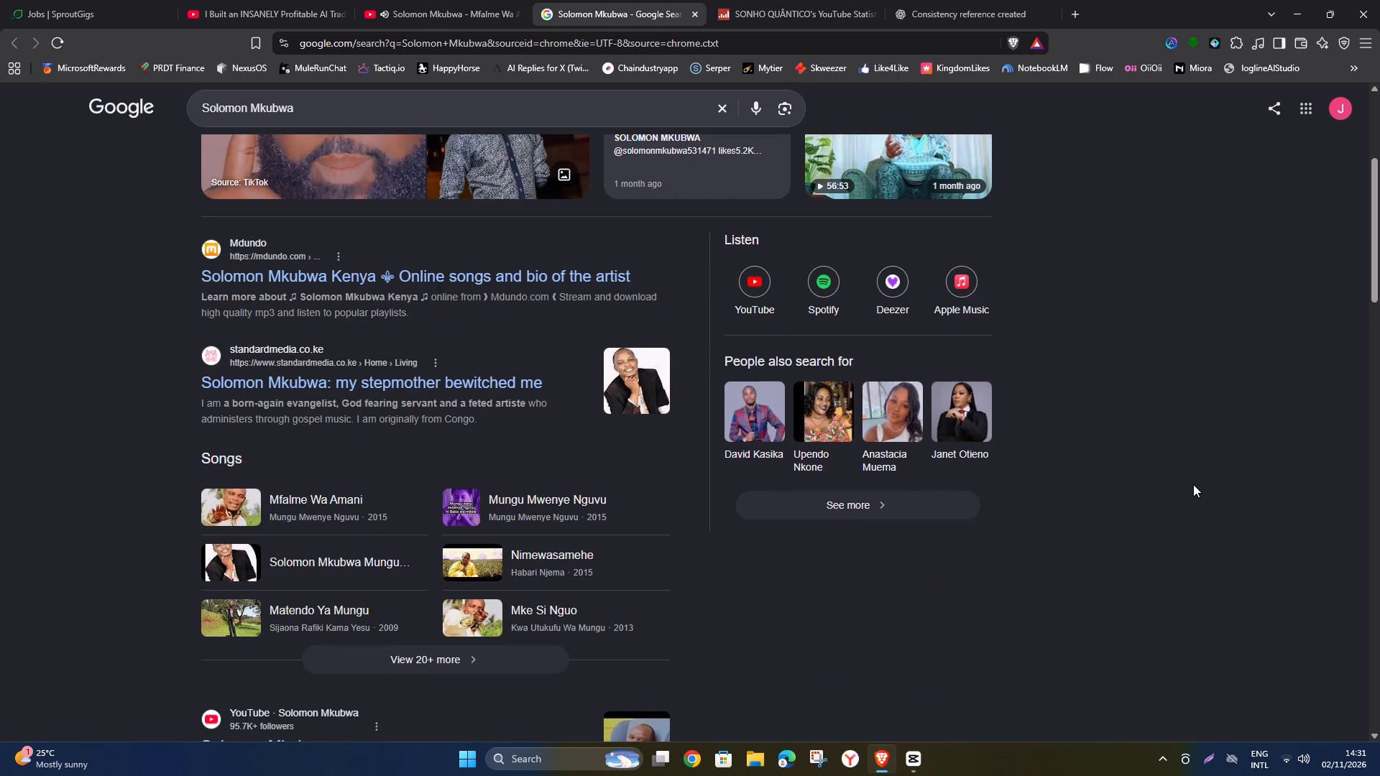
{"action": "scroll", "coordinate": [1193, 484], "scroll_direction": "up", "scroll_amount": 4}
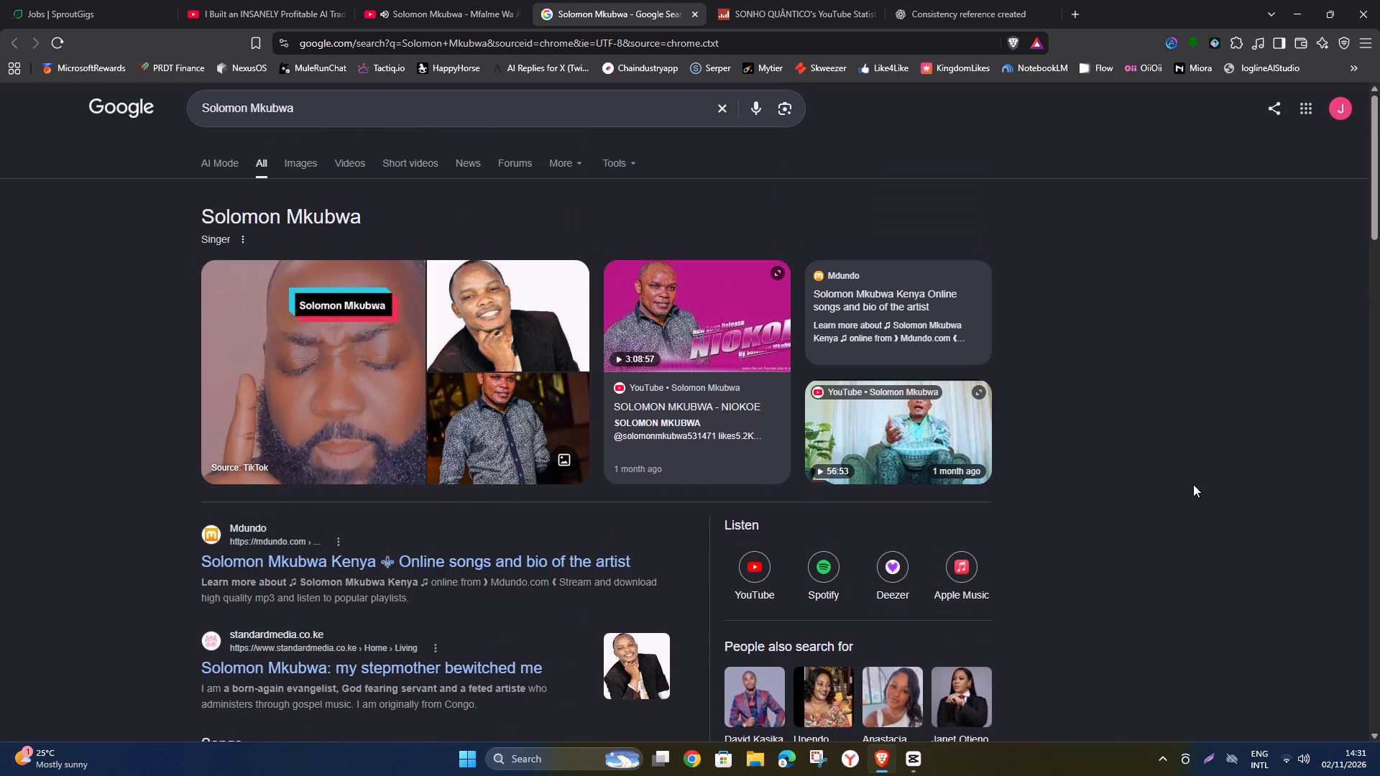
{"action": "scroll", "coordinate": [1193, 484], "scroll_direction": "up", "scroll_amount": 3}
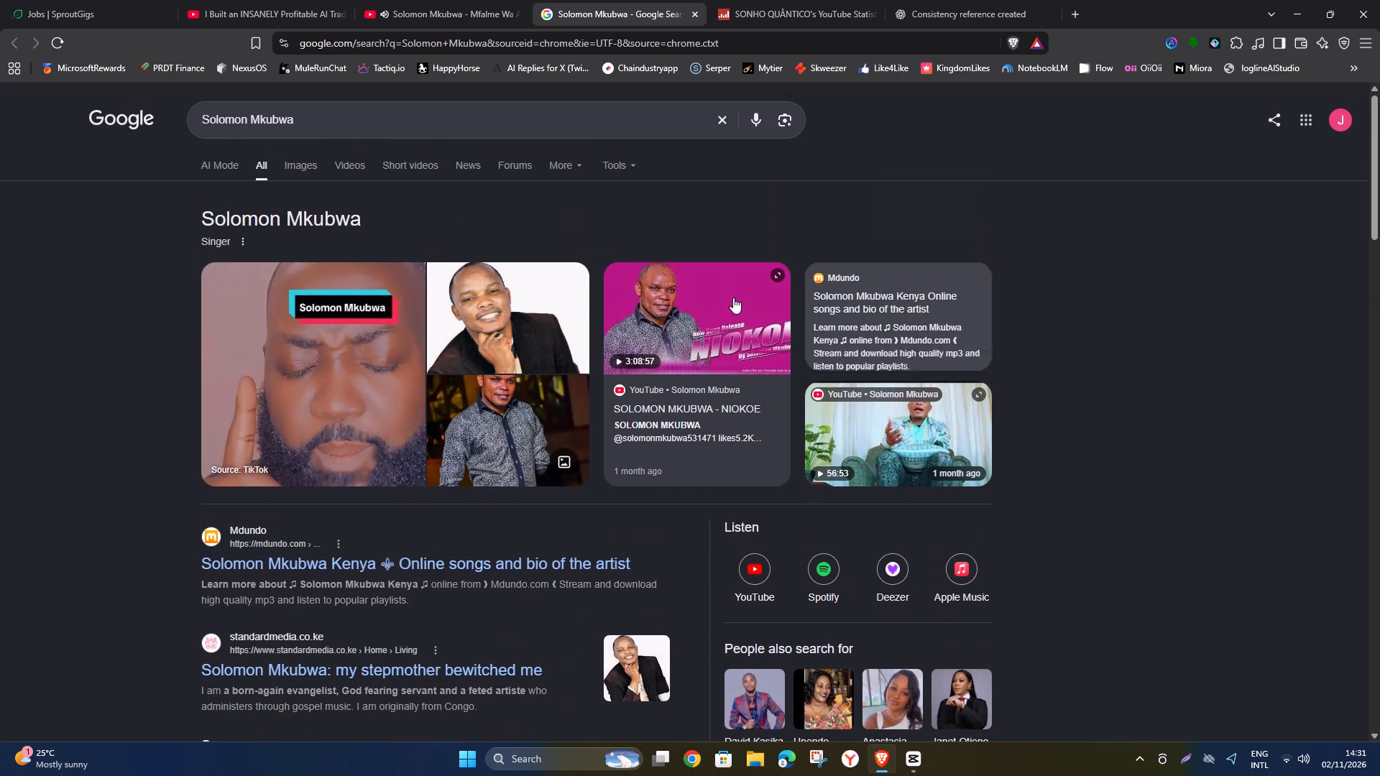
{"action": "left_click", "coordinate": [294, 177]}
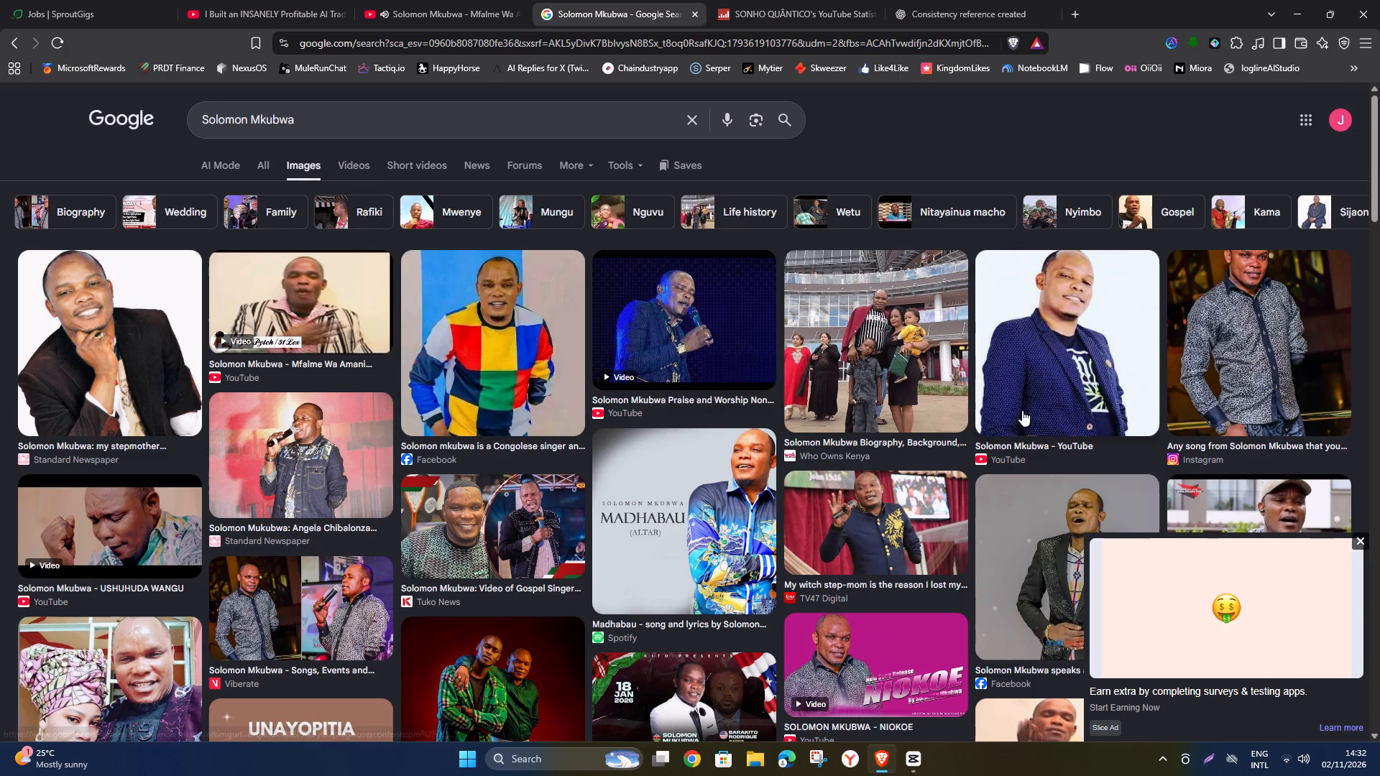
Look through the Google image results for Solomon Mkubwa.
{"action": "scroll", "coordinate": [1005, 424], "scroll_direction": "down", "scroll_amount": 3}
{"action": "scroll", "coordinate": [1379, 412], "scroll_direction": "down", "scroll_amount": 3}
{"action": "scroll", "coordinate": [1375, 422], "scroll_direction": "up", "scroll_amount": 2}
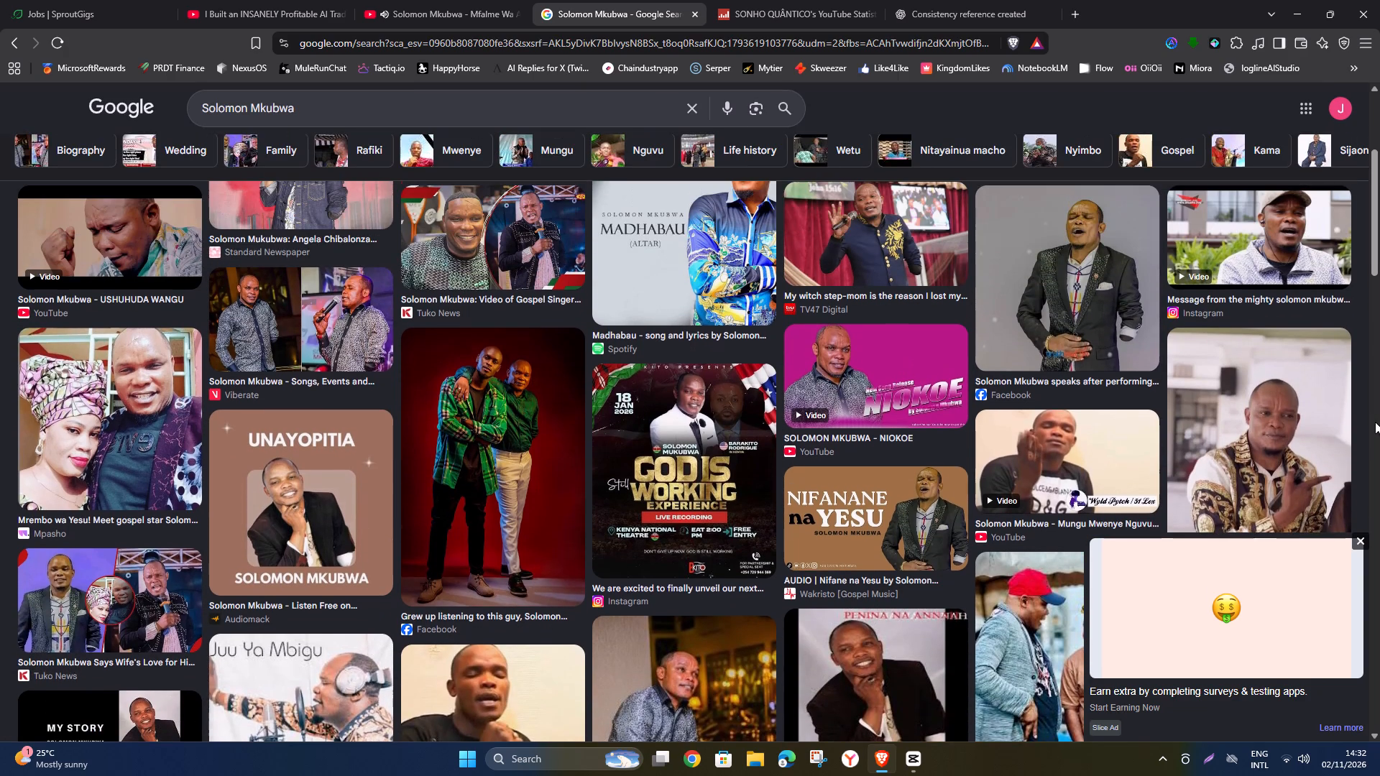
{"action": "scroll", "coordinate": [1375, 422], "scroll_direction": "down", "scroll_amount": 2}
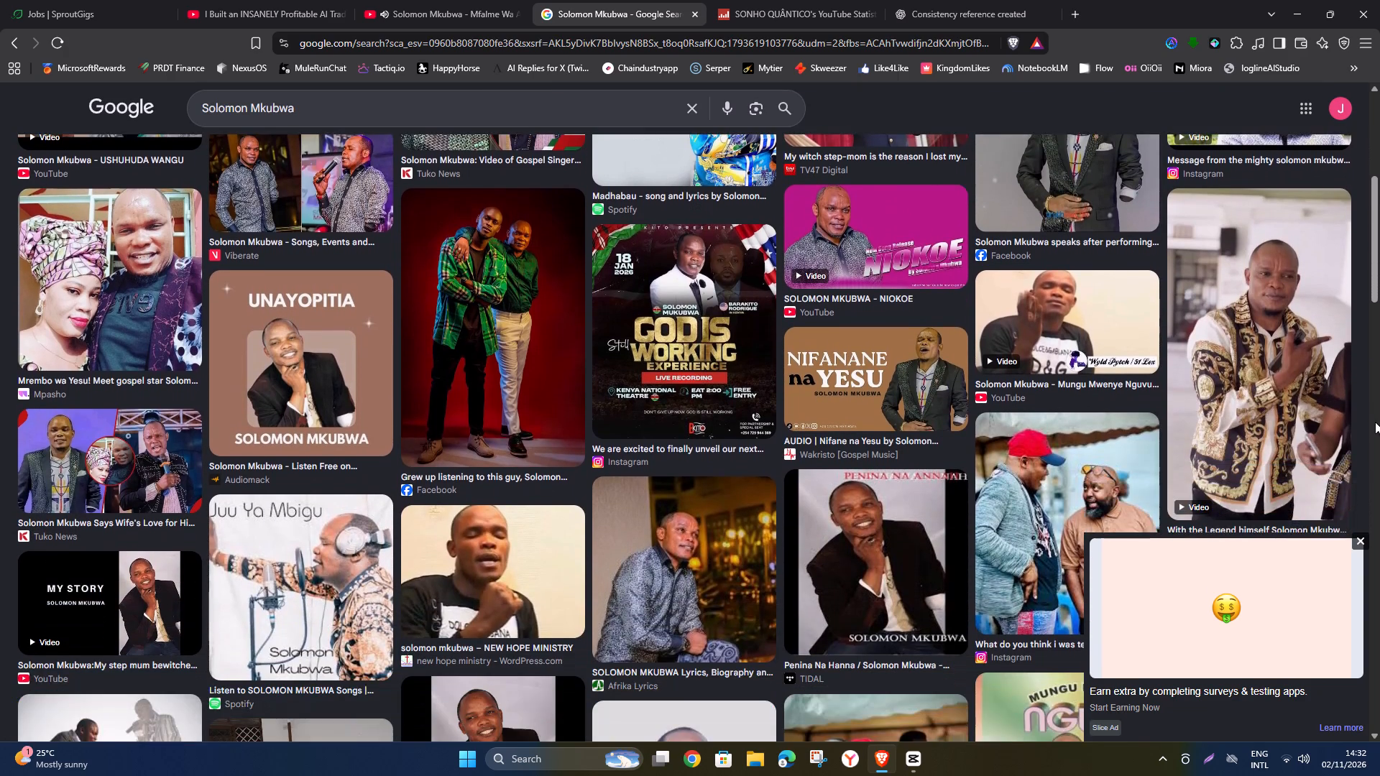
{"action": "scroll", "coordinate": [1375, 422], "scroll_direction": "down", "scroll_amount": 1}
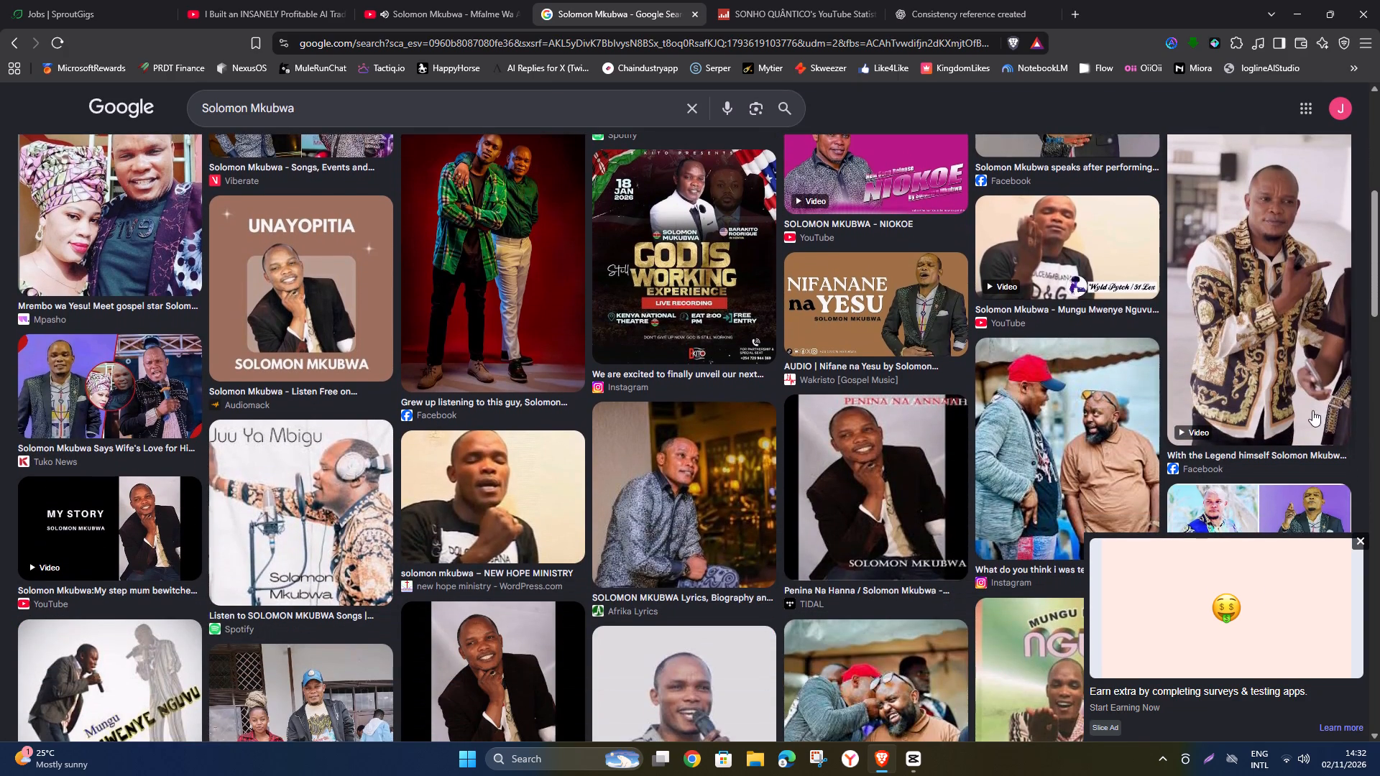
Return to the Mfalme Wa Amani video on YouTube and restart it from the beginning.
{"action": "left_click", "coordinate": [402, 0]}
{"action": "key", "text": "0"}
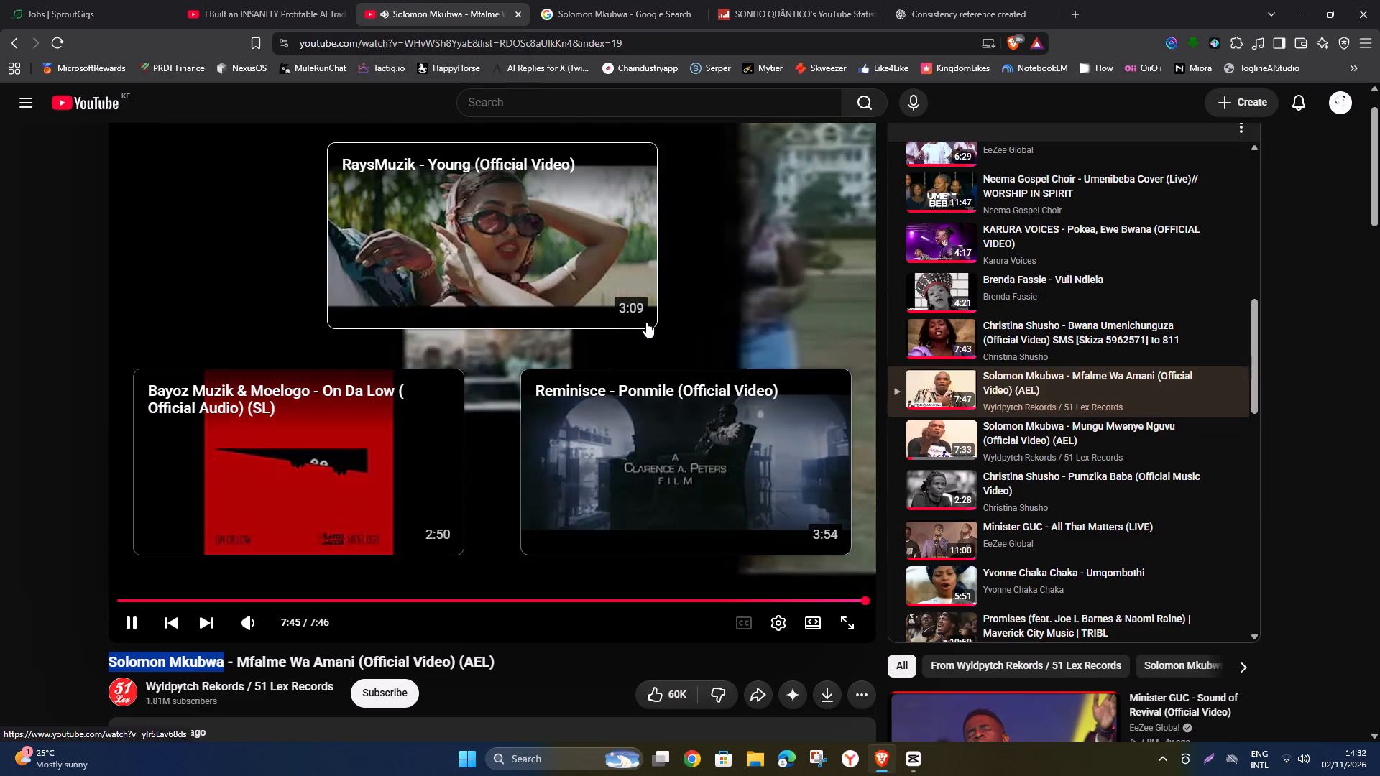
Look over the other open pages: the SONHO QUÂNTICO Social Blade statistics, the AI trading bot video and the SproutGigs jobs list.
{"action": "left_click", "coordinate": [834, 2]}
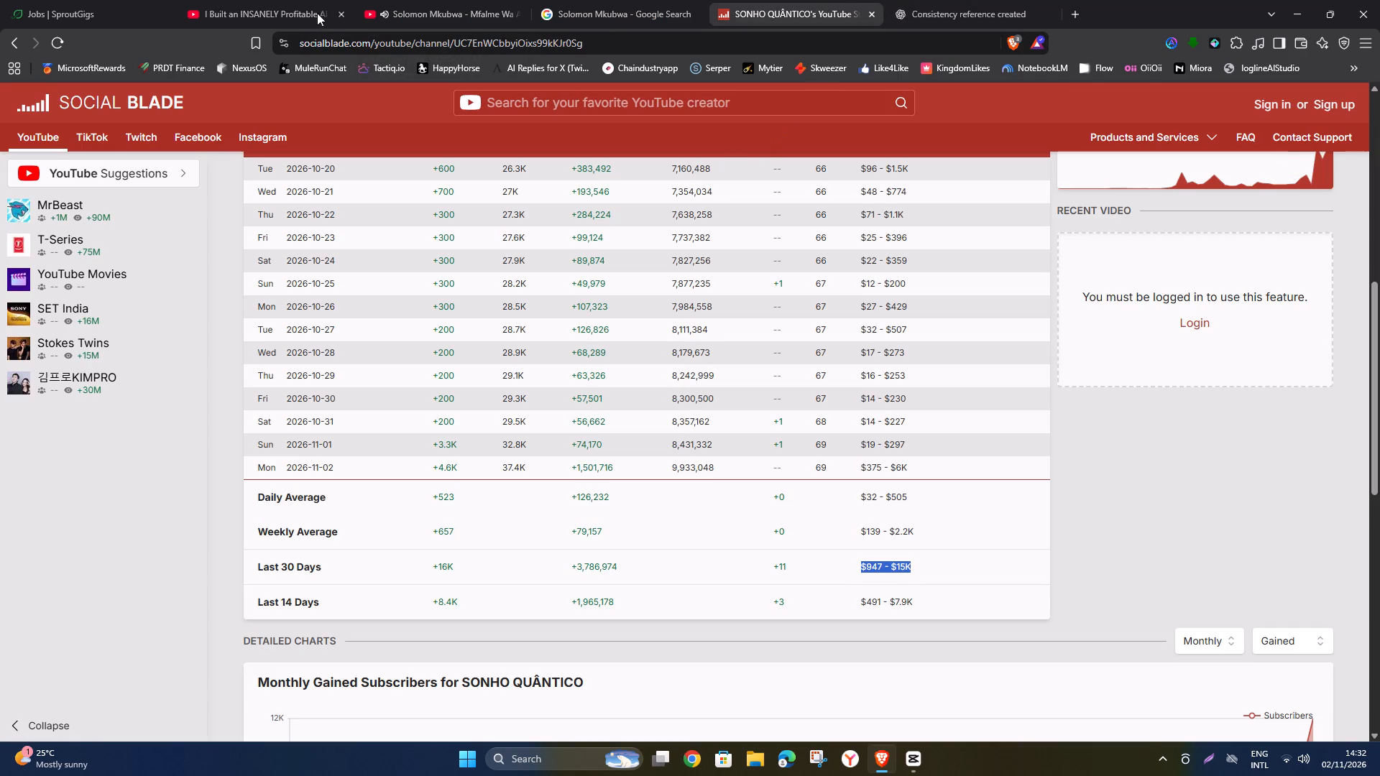
{"action": "left_click", "coordinate": [420, 0]}
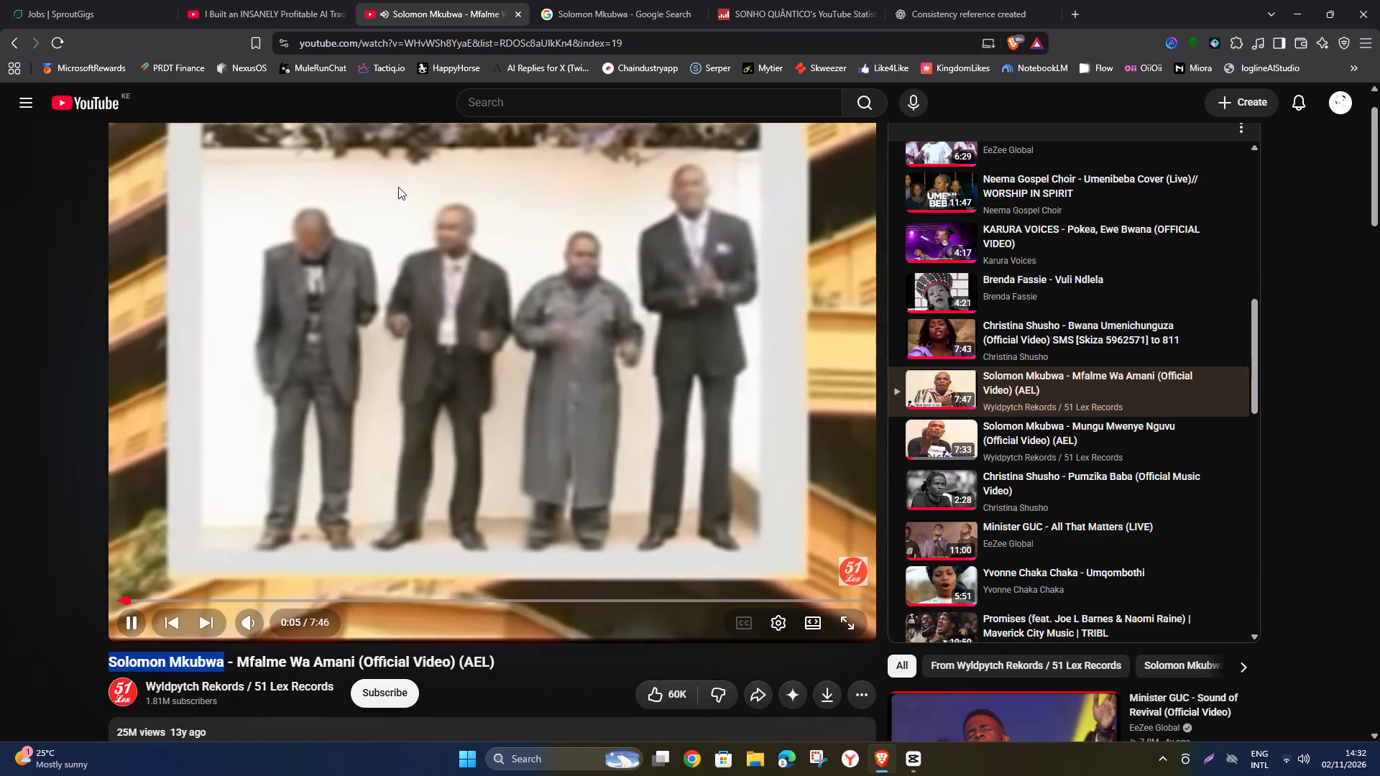
{"action": "scroll", "coordinate": [375, 200], "scroll_direction": "down", "scroll_amount": 1}
{"action": "scroll", "coordinate": [375, 200], "scroll_direction": "up", "scroll_amount": 4}
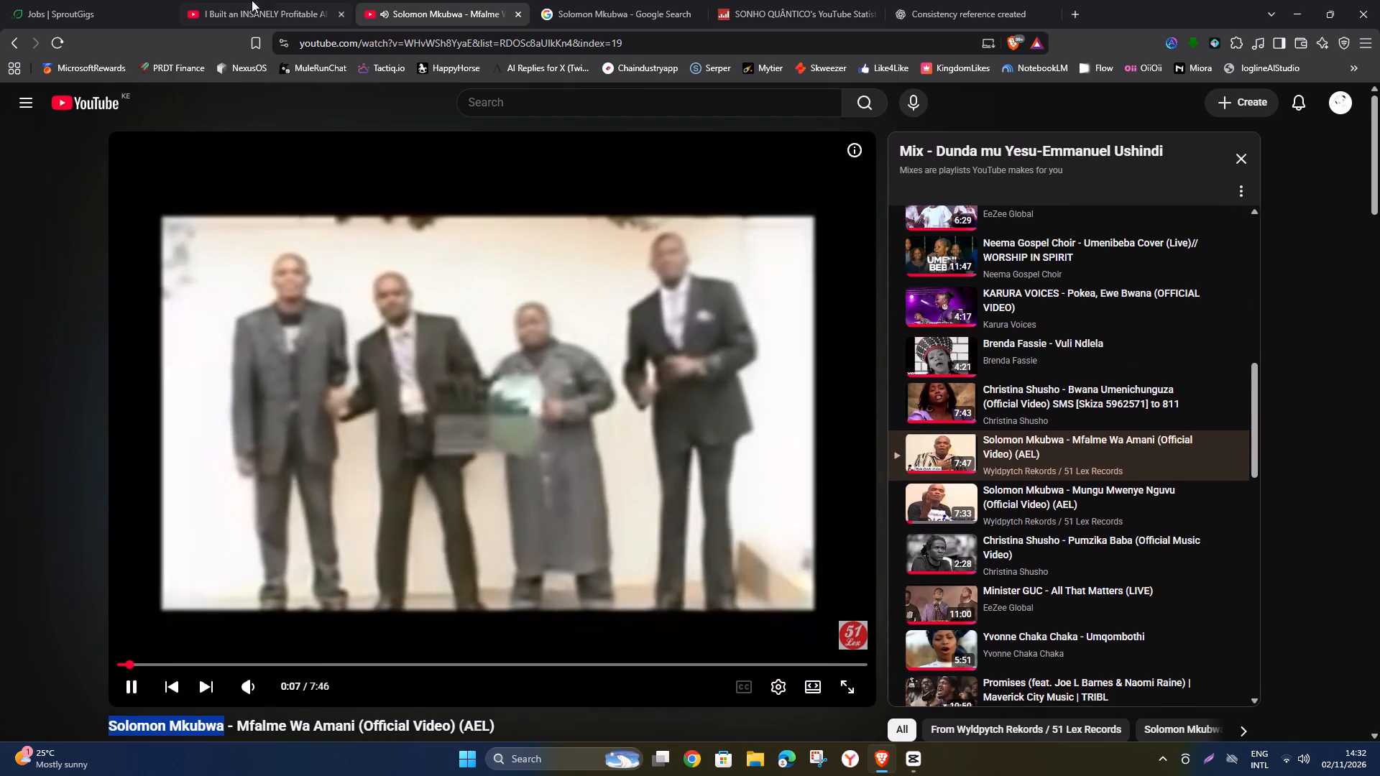
{"action": "left_click", "coordinate": [254, 0]}
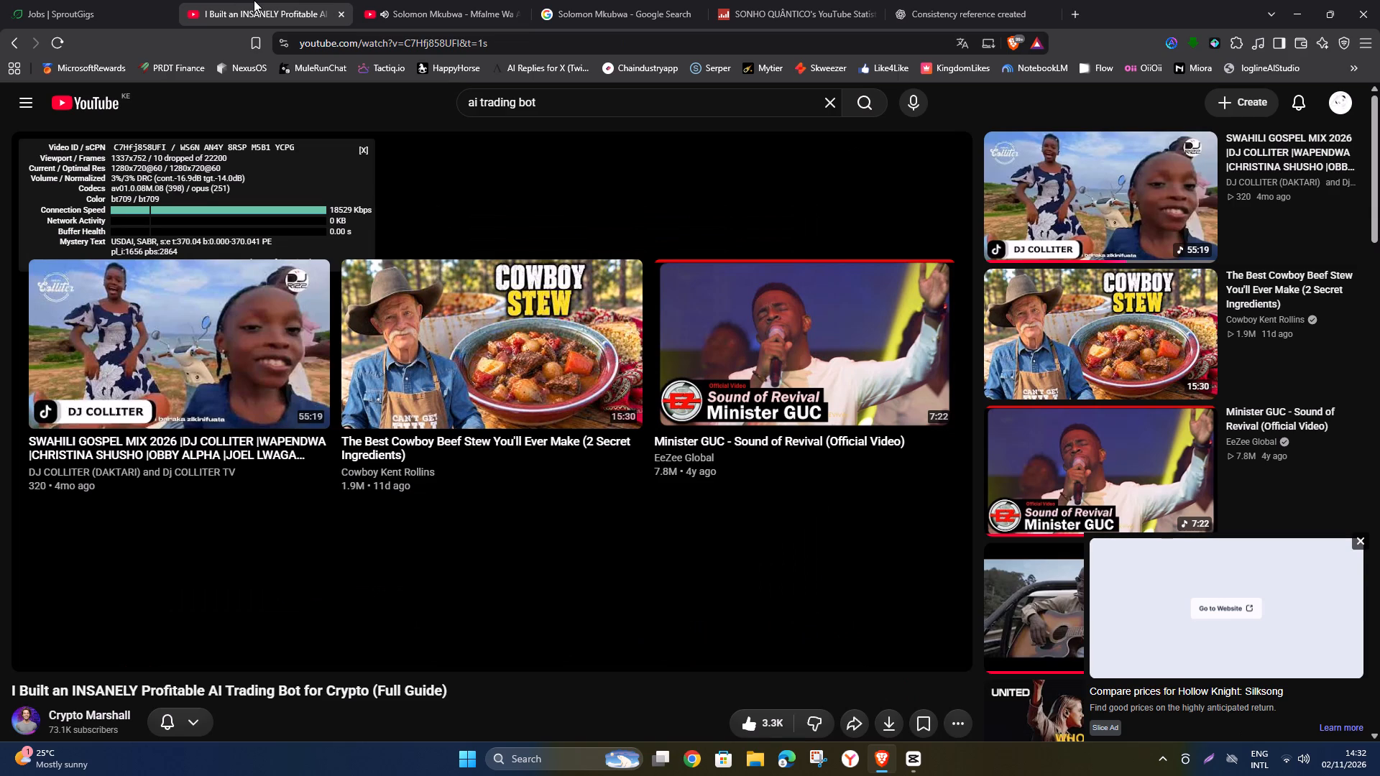
{"action": "left_click", "coordinate": [85, 0]}
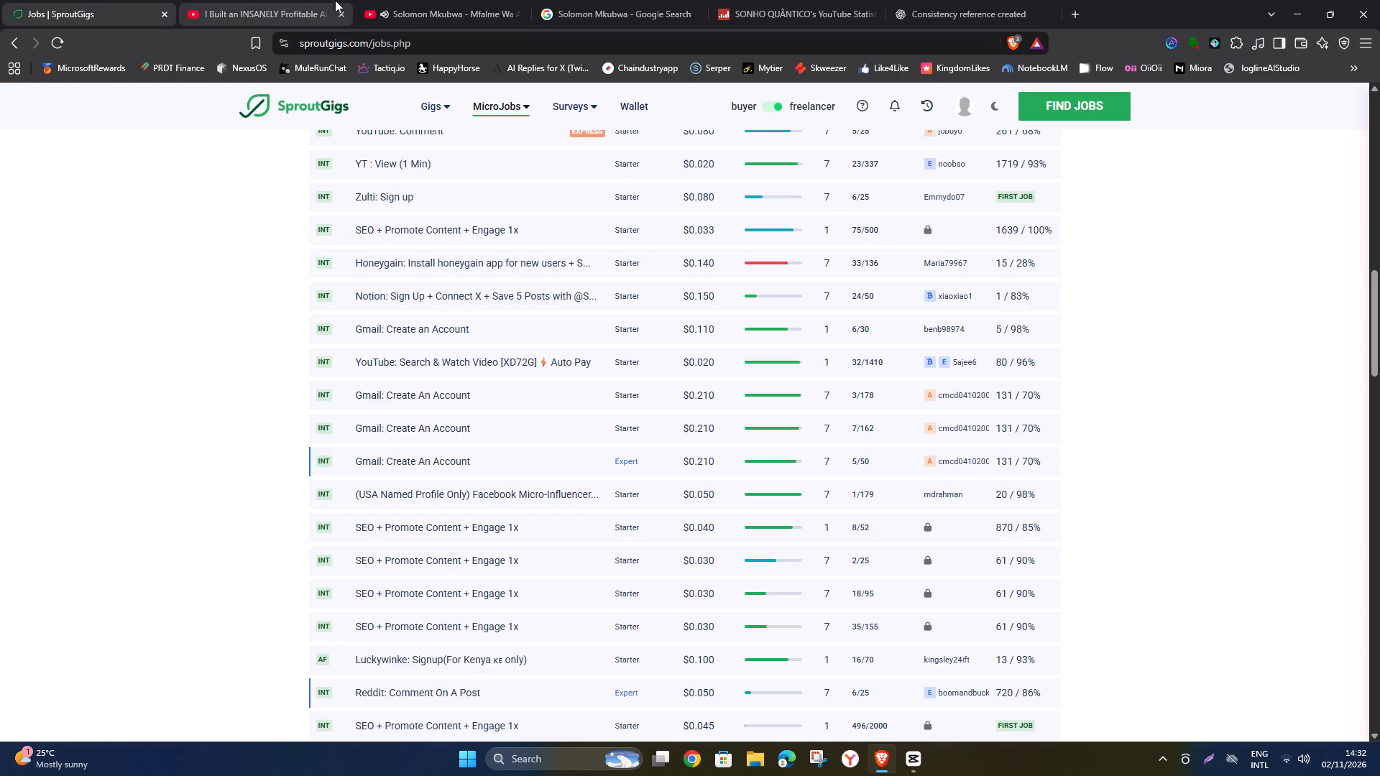
Pause the Mfalme Wa Amani video and switch back to the 1102 project in CapCut.
{"action": "left_click", "coordinate": [431, 0]}
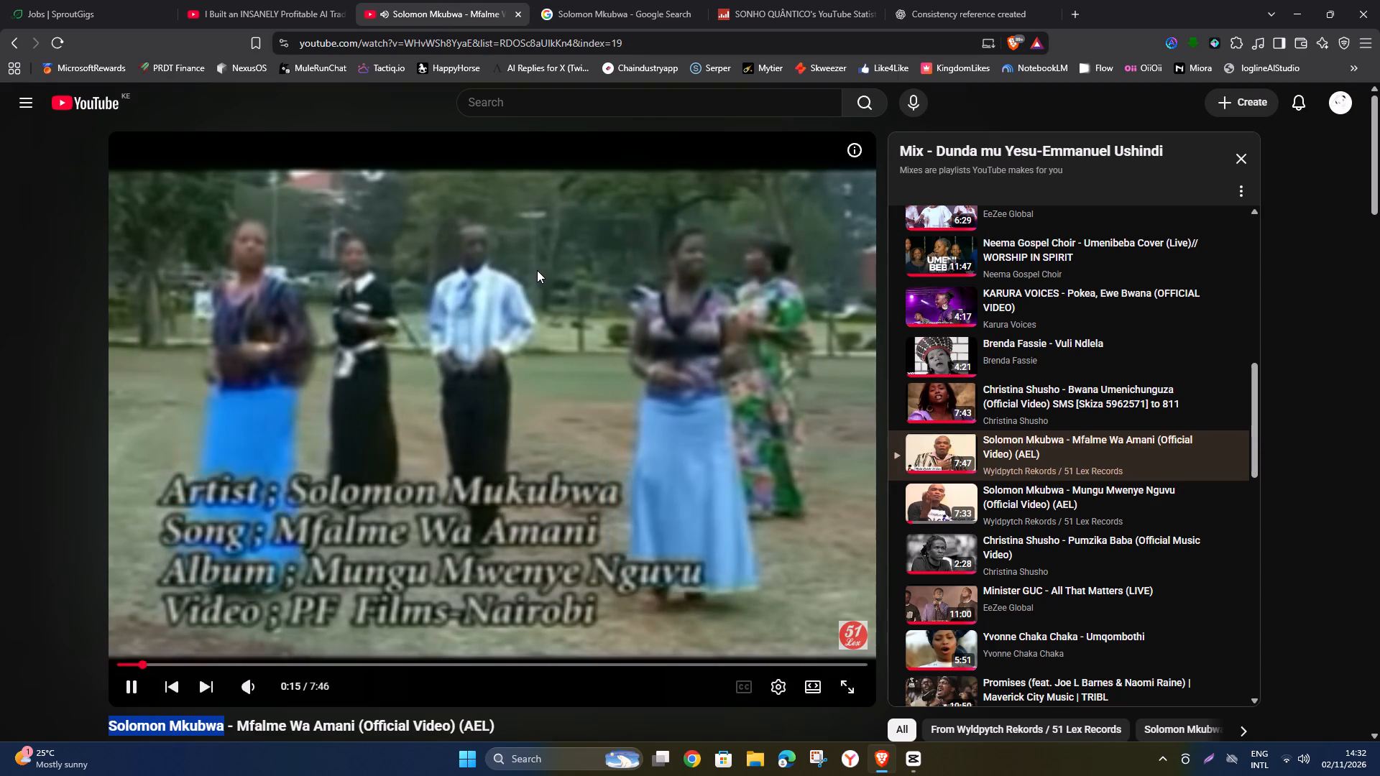
{"action": "left_click", "coordinate": [537, 270]}
{"action": "left_click", "coordinate": [1289, 5]}
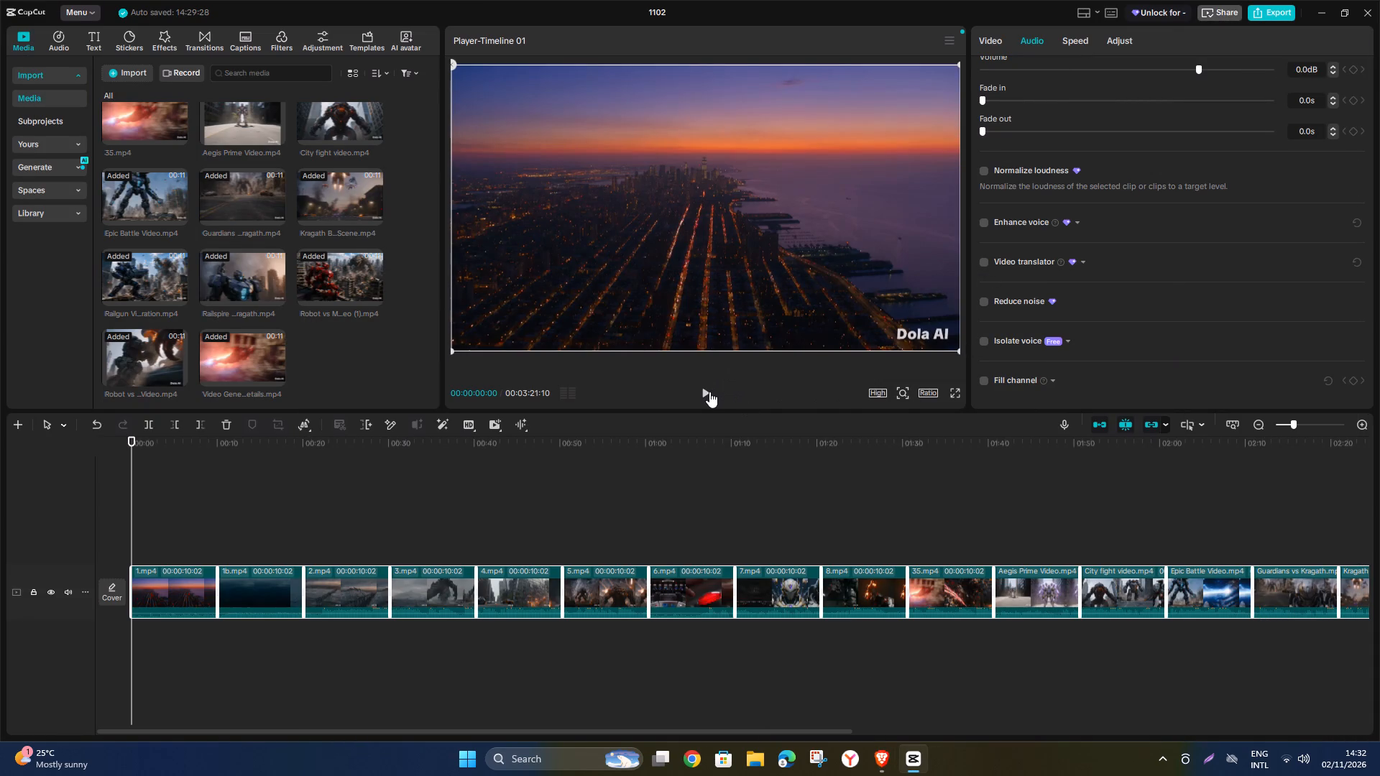
Play the assembled timeline from the start and view the preview in full screen.
{"action": "left_click", "coordinate": [709, 392]}
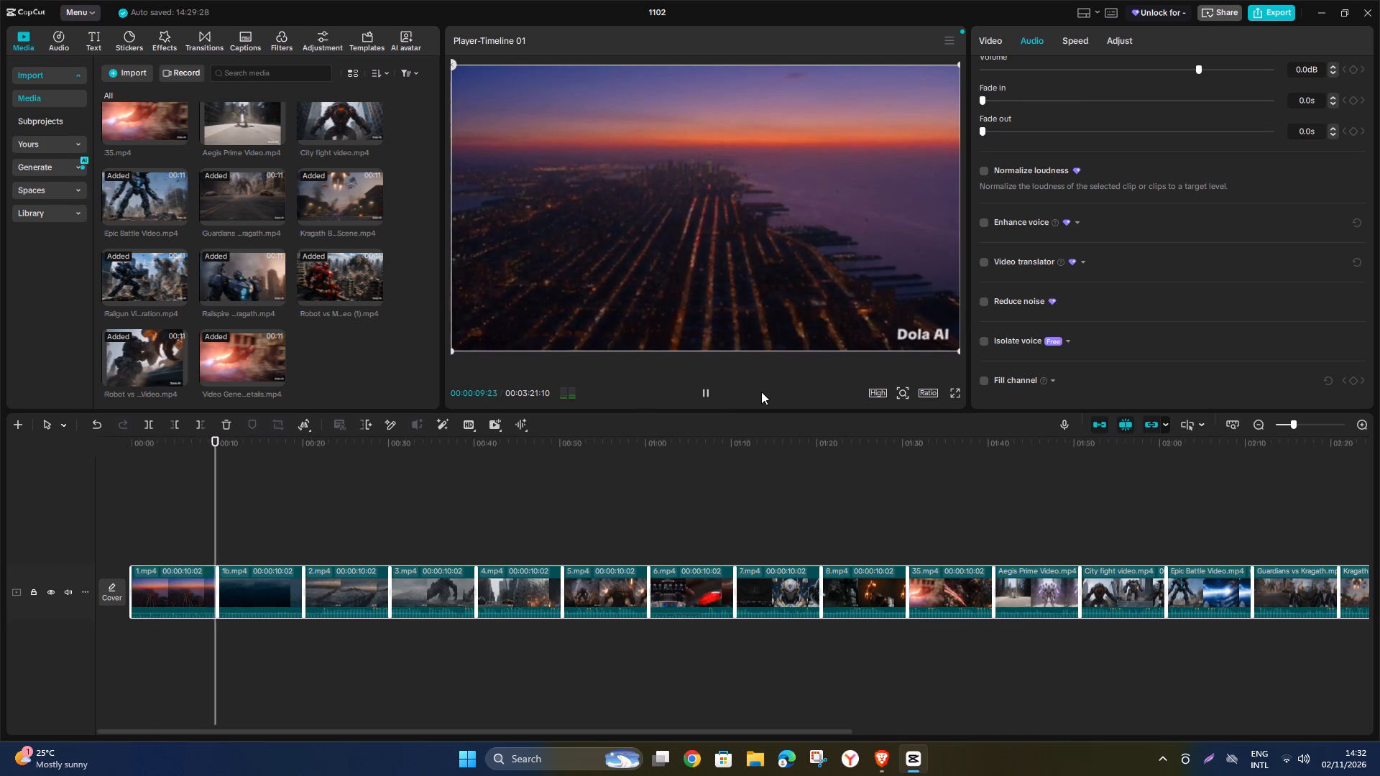
{"action": "left_click", "coordinate": [952, 392]}
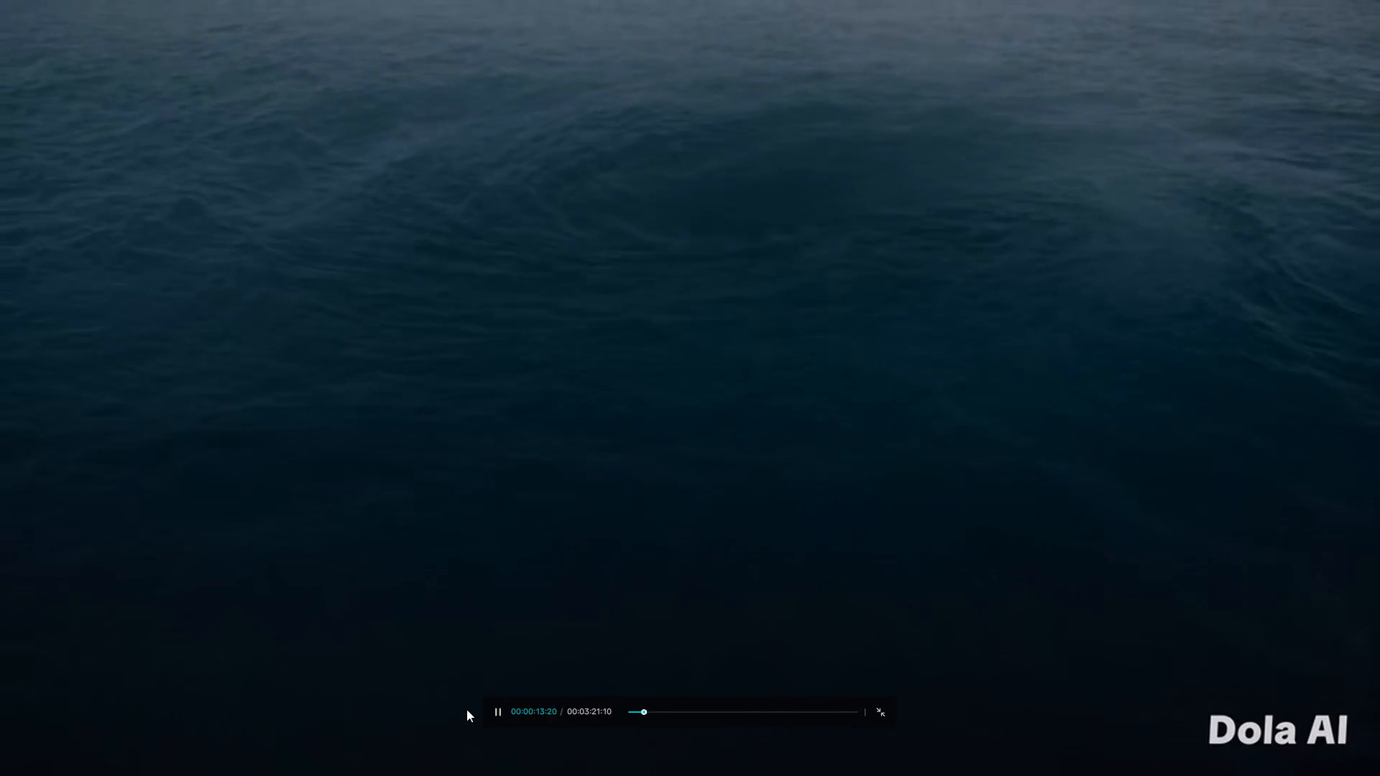
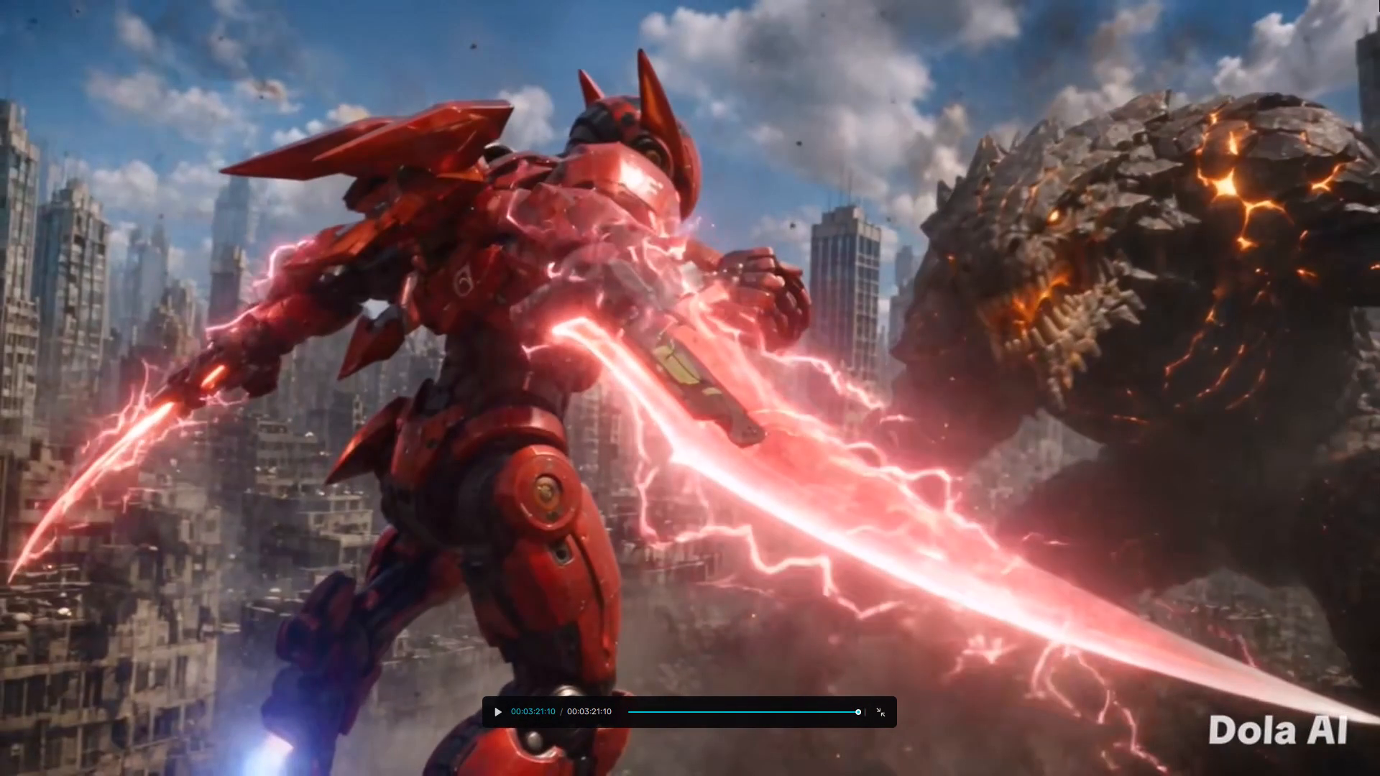
Exit the full-screen preview, replay the timeline from the beginning and pause during clip 4.mp4.
{"action": "key", "text": "Escape"}
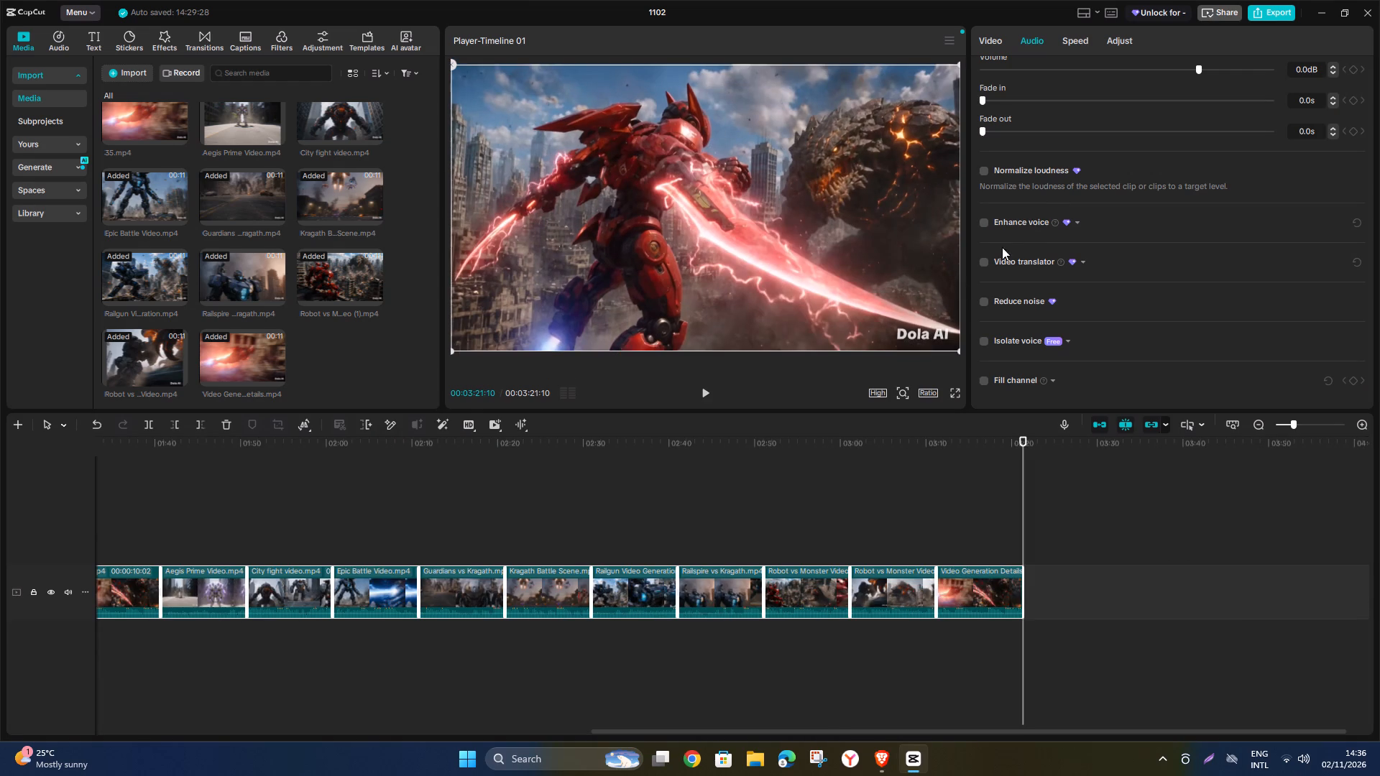
{"action": "left_click", "coordinate": [702, 390]}
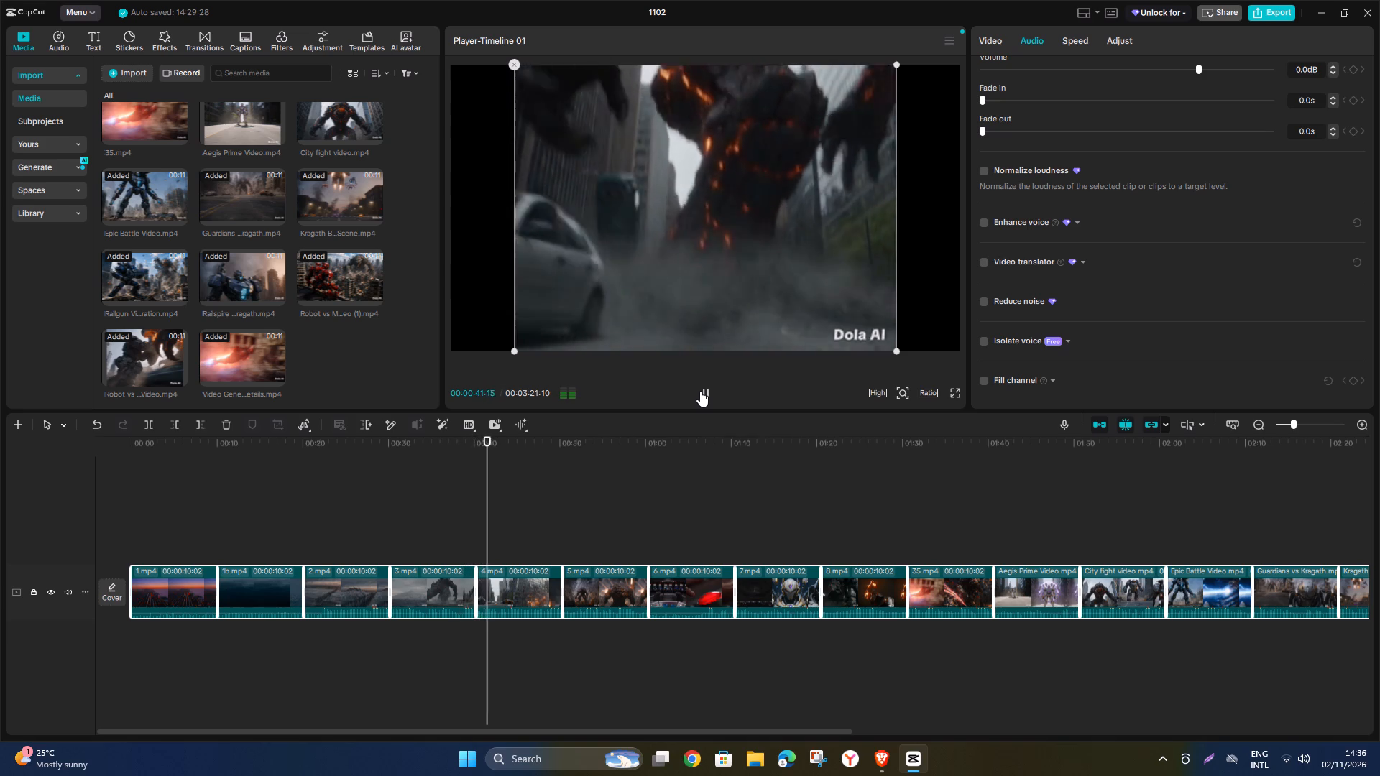
{"action": "left_click", "coordinate": [700, 391]}
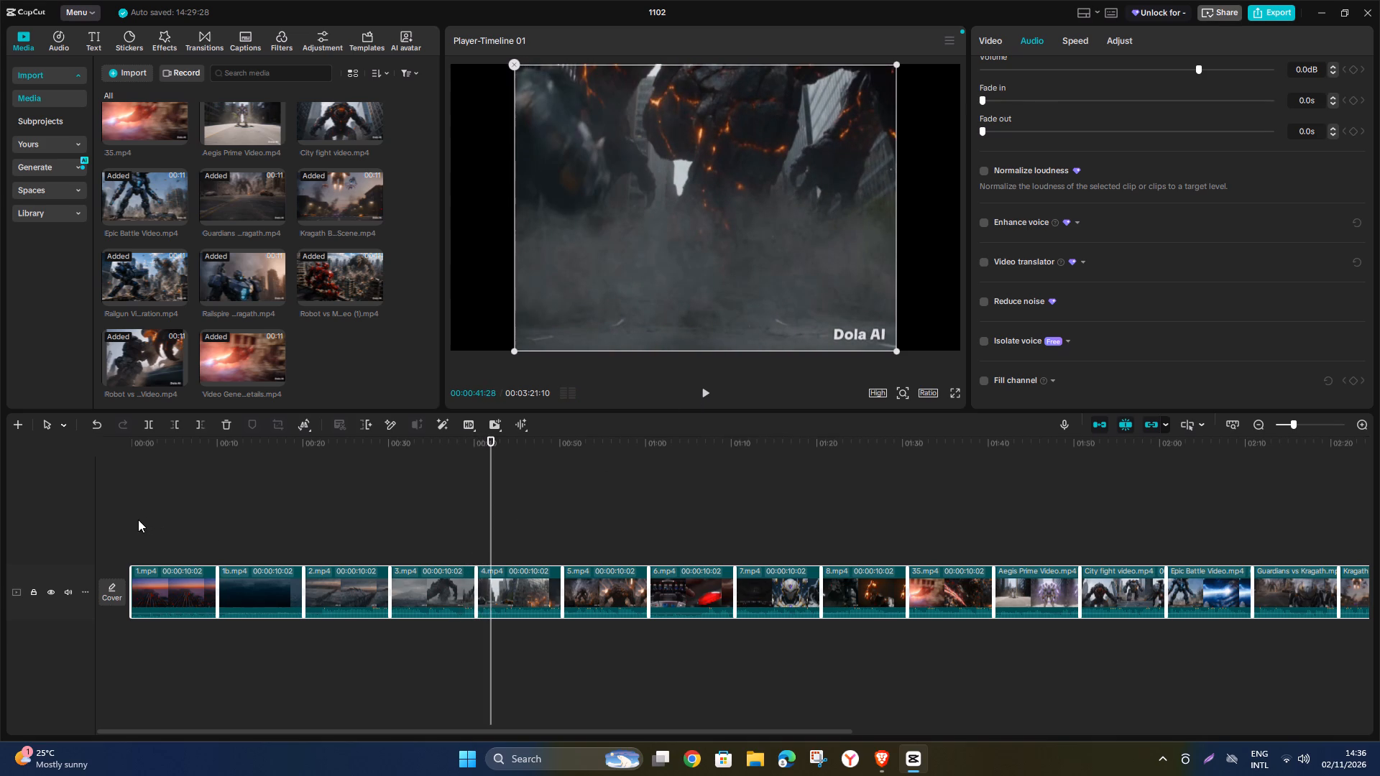
Scrub from the timeline's start into clip 3.mp4 and trim about 3.5 seconds off that clip's beginning.
{"action": "left_click_drag", "start_coordinate": [138, 519], "coordinate": [127, 519]}
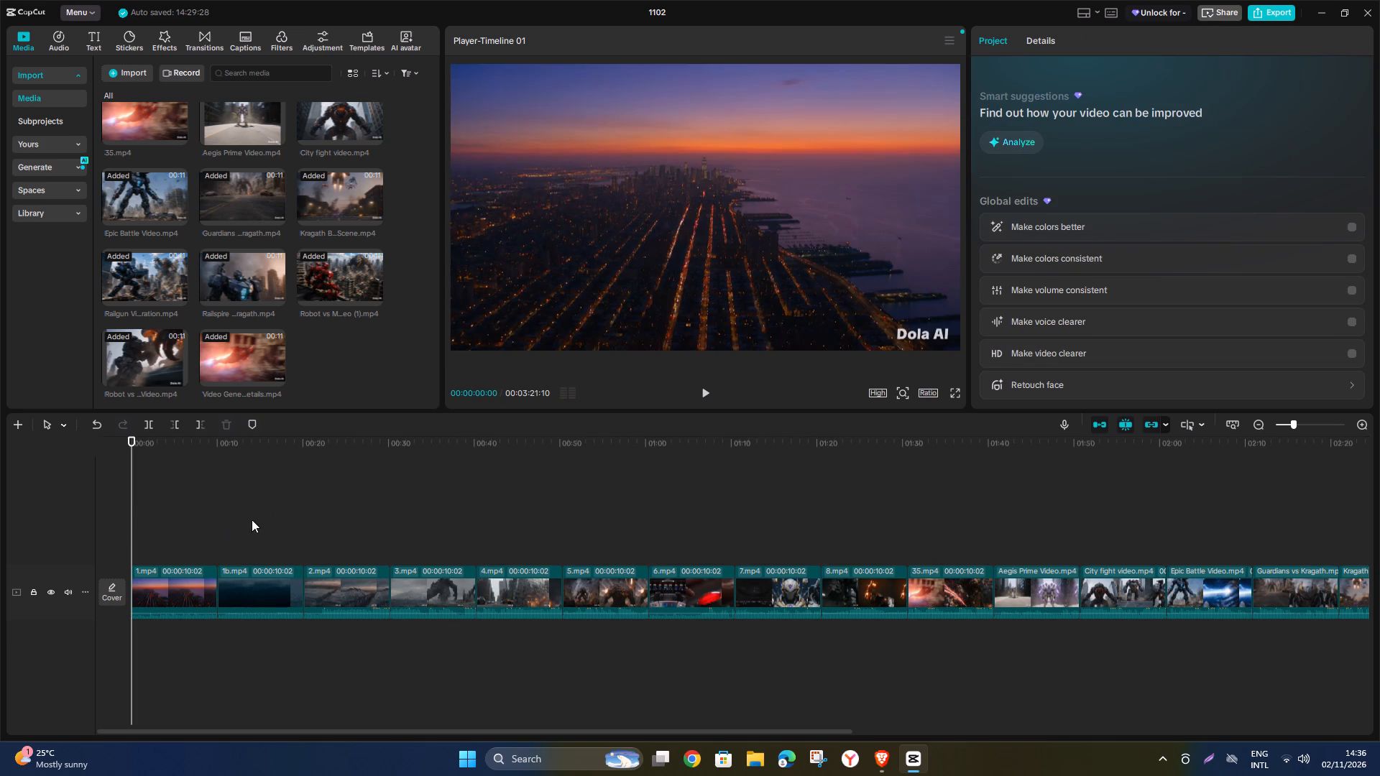
{"action": "left_click", "coordinate": [252, 519]}
{"action": "left_click_drag", "start_coordinate": [252, 519], "coordinate": [293, 521]}
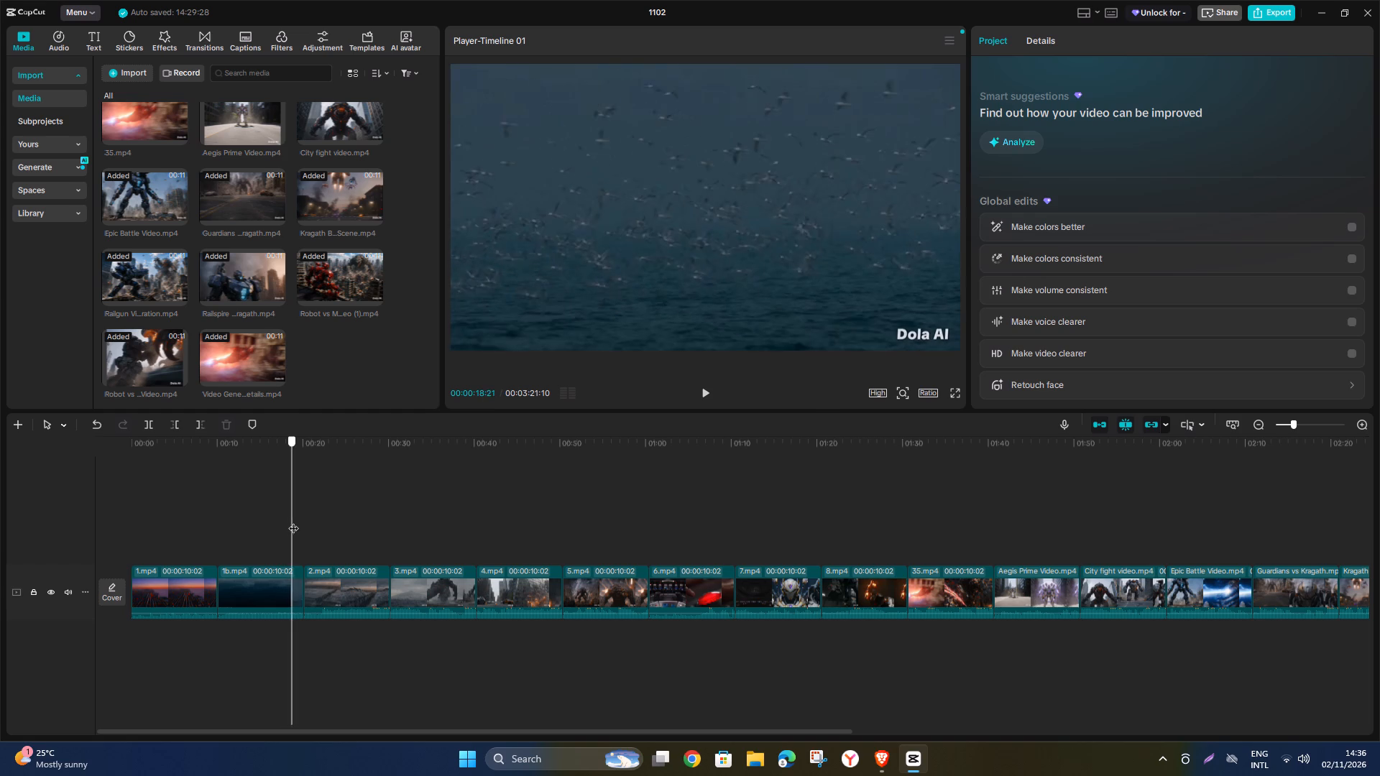
{"action": "left_click_drag", "start_coordinate": [293, 521], "coordinate": [326, 522]}
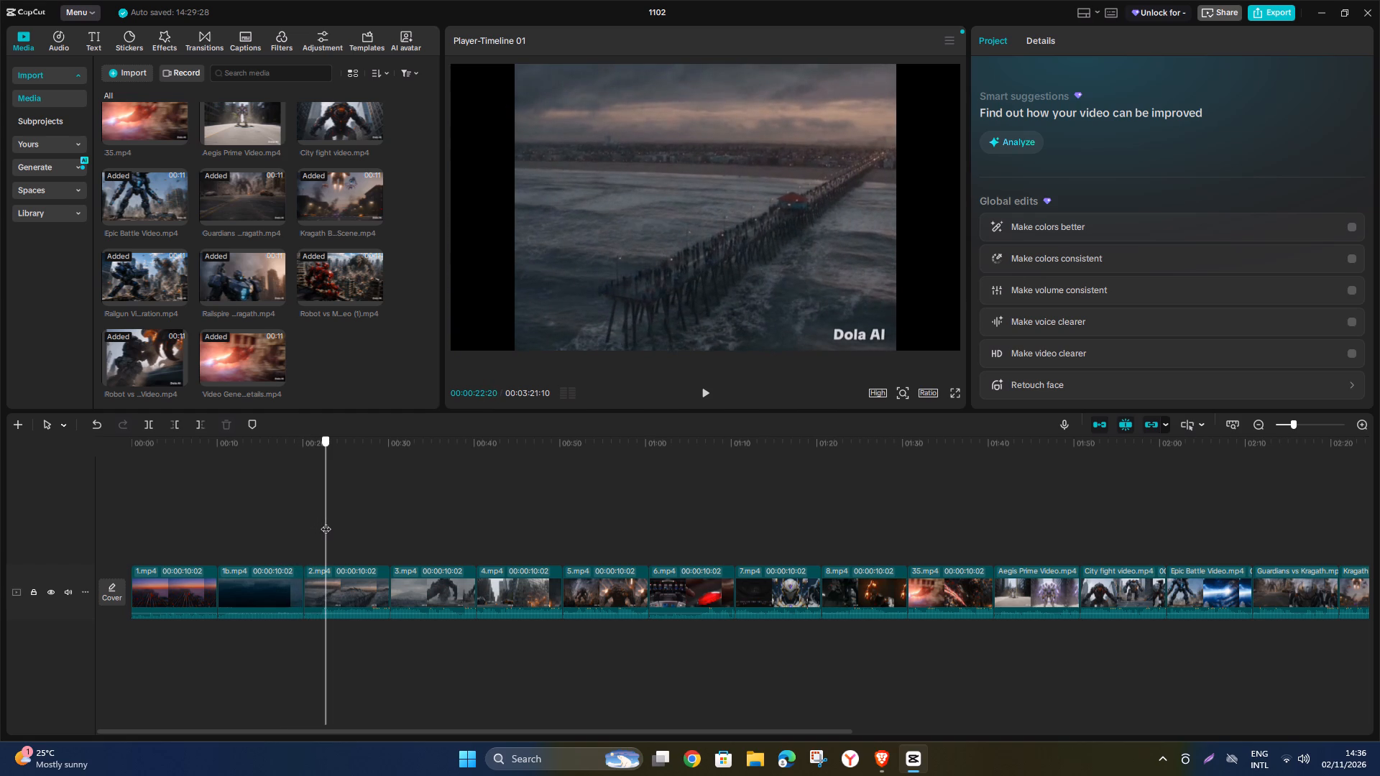
{"action": "left_click_drag", "start_coordinate": [326, 522], "coordinate": [356, 522]}
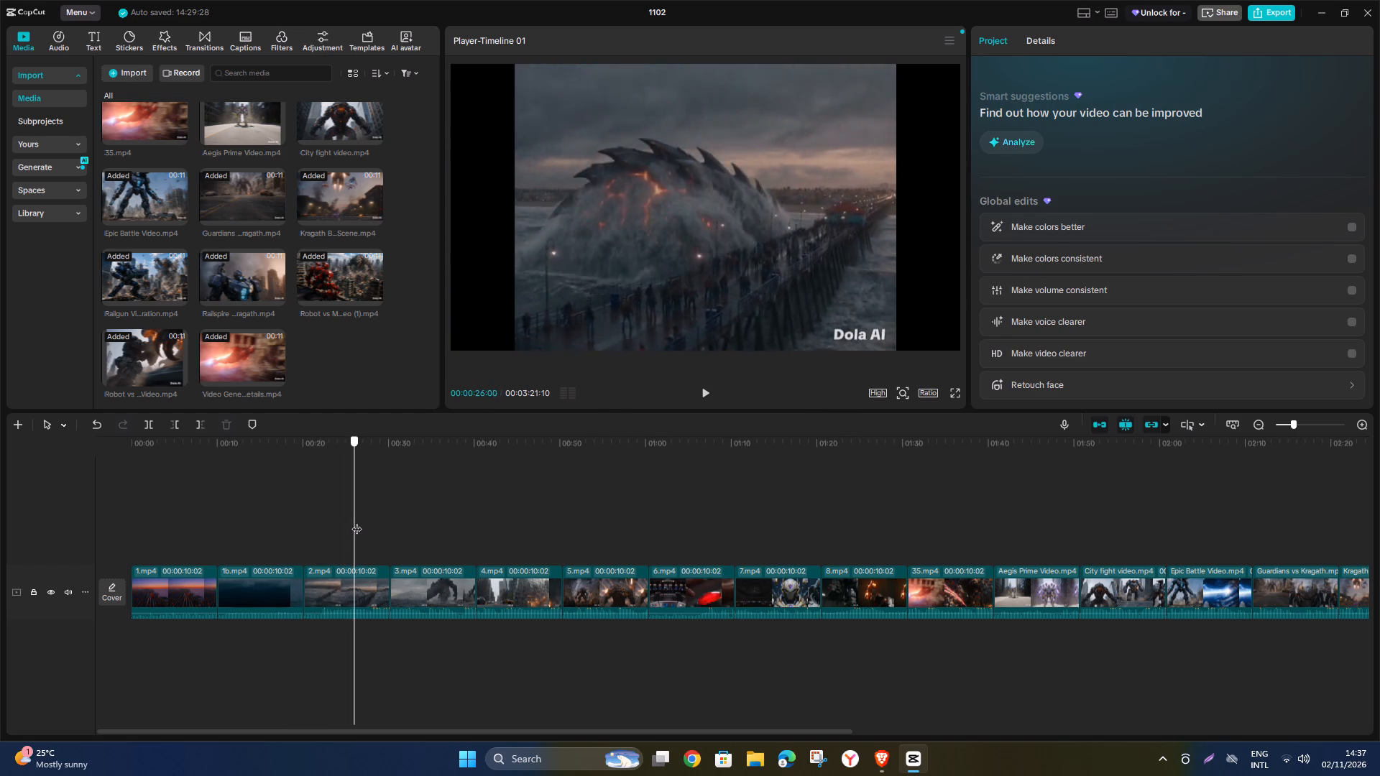
{"action": "left_click_drag", "start_coordinate": [356, 522], "coordinate": [400, 527]}
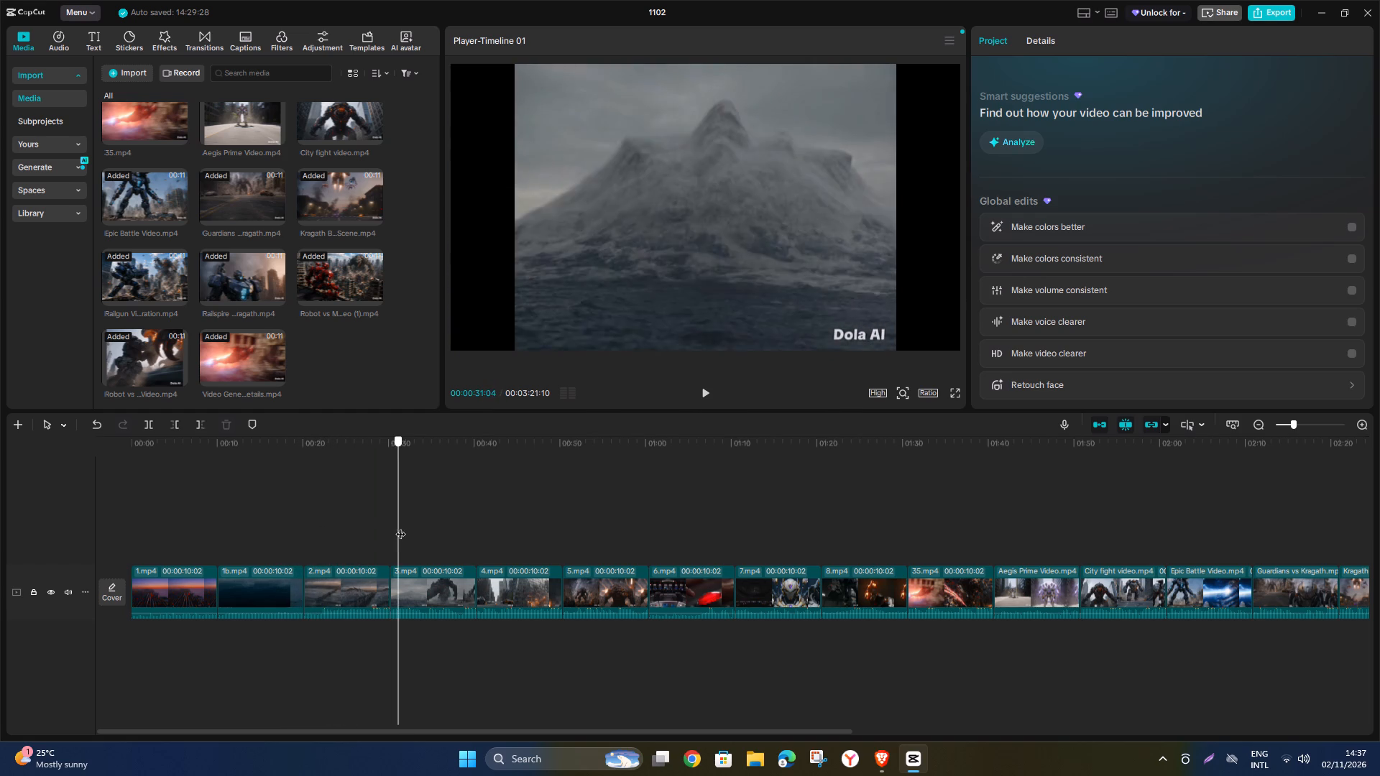
{"action": "left_click_drag", "start_coordinate": [400, 527], "coordinate": [421, 527]}
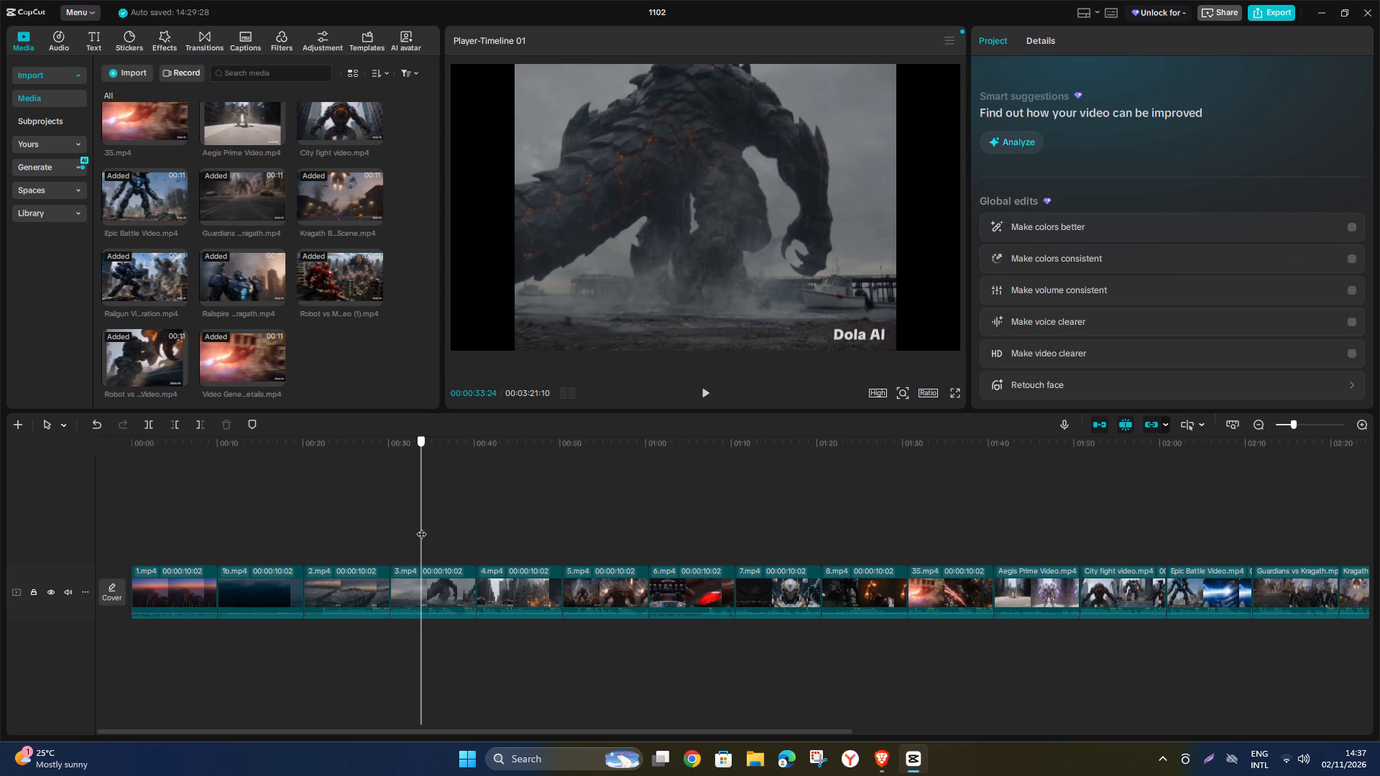
{"action": "left_click_drag", "start_coordinate": [421, 527], "coordinate": [420, 527]}
{"action": "left_click", "coordinate": [405, 578]}
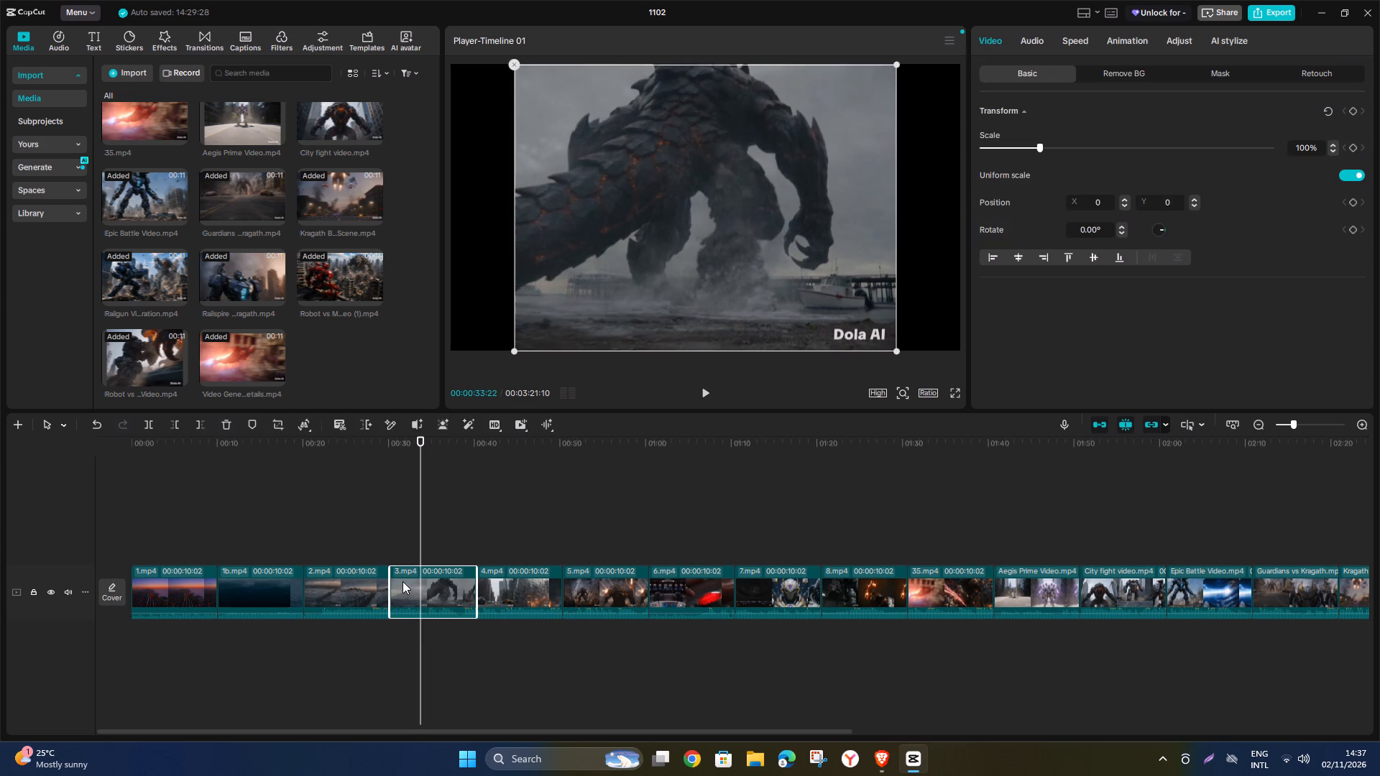
{"action": "left_click_drag", "start_coordinate": [390, 586], "coordinate": [409, 583]}
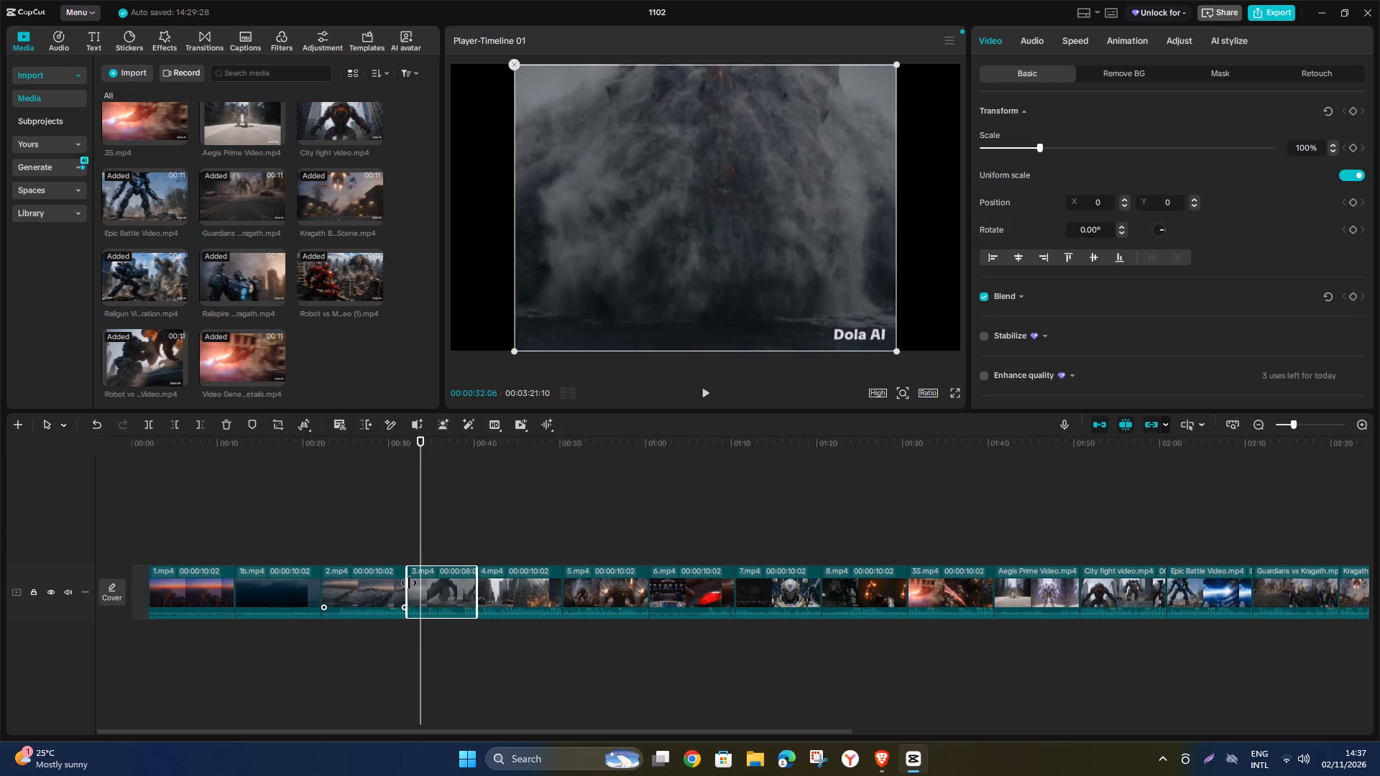
{"action": "left_click_drag", "start_coordinate": [409, 583], "coordinate": [418, 583]}
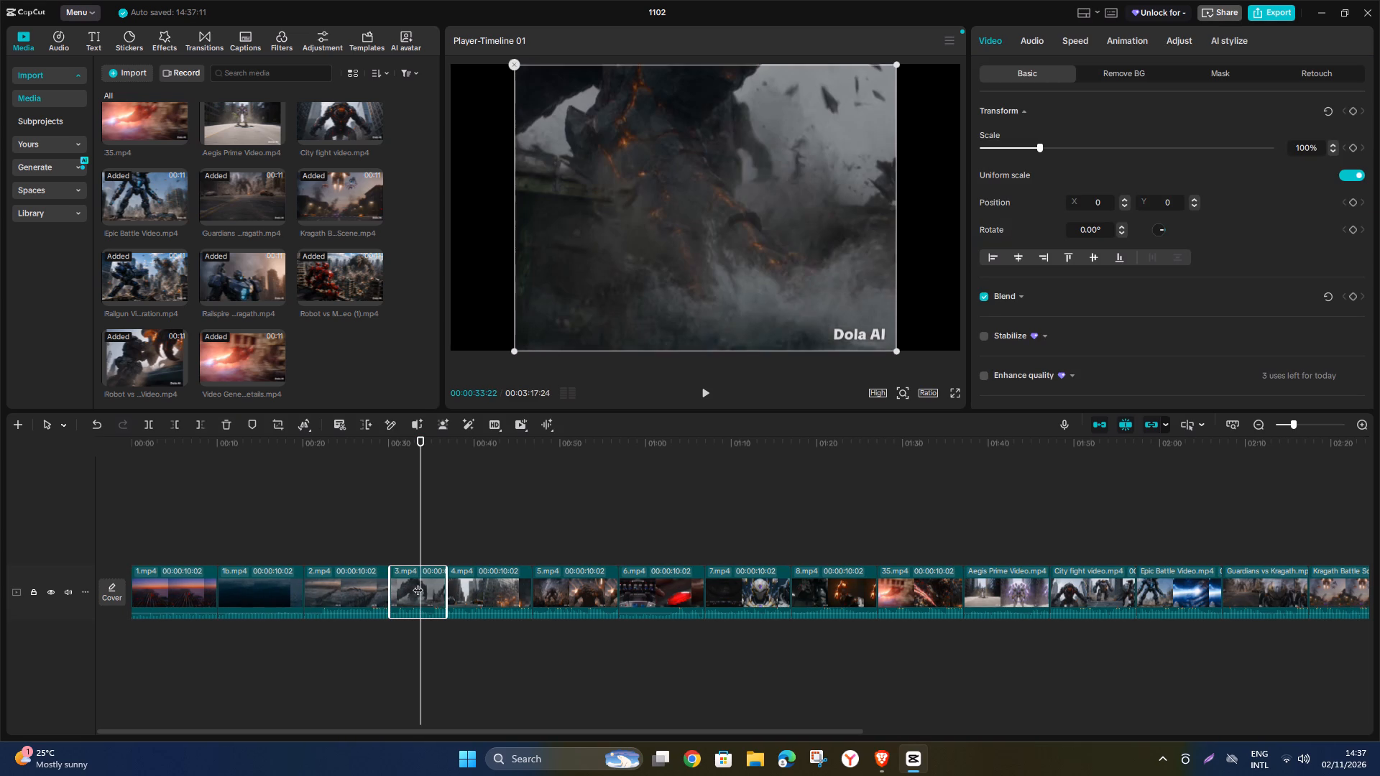
Preview the trimmed section in full screen from clip 2.mp4, stopping playback in clip 5.mp4.
{"action": "left_click", "coordinate": [328, 533]}
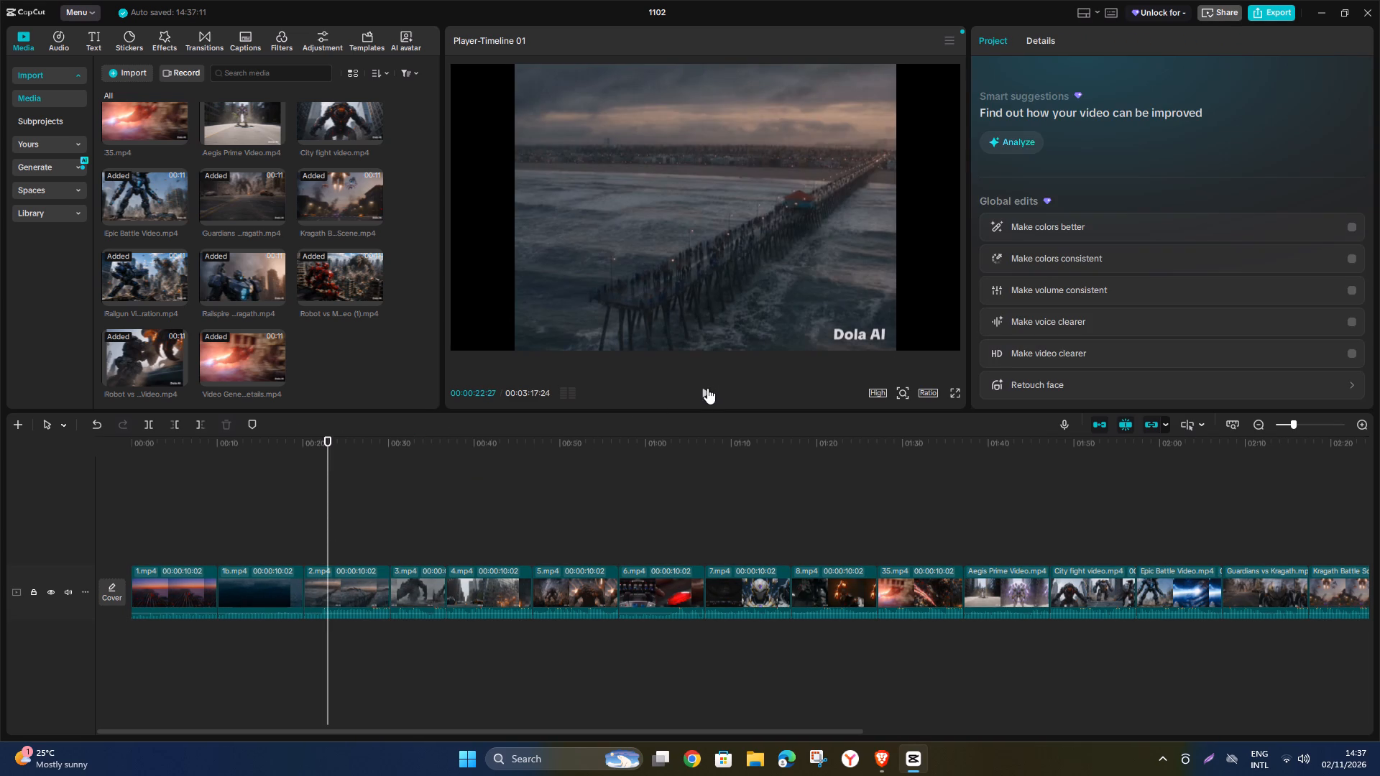
{"action": "left_click", "coordinate": [707, 388]}
{"action": "left_click", "coordinate": [960, 390]}
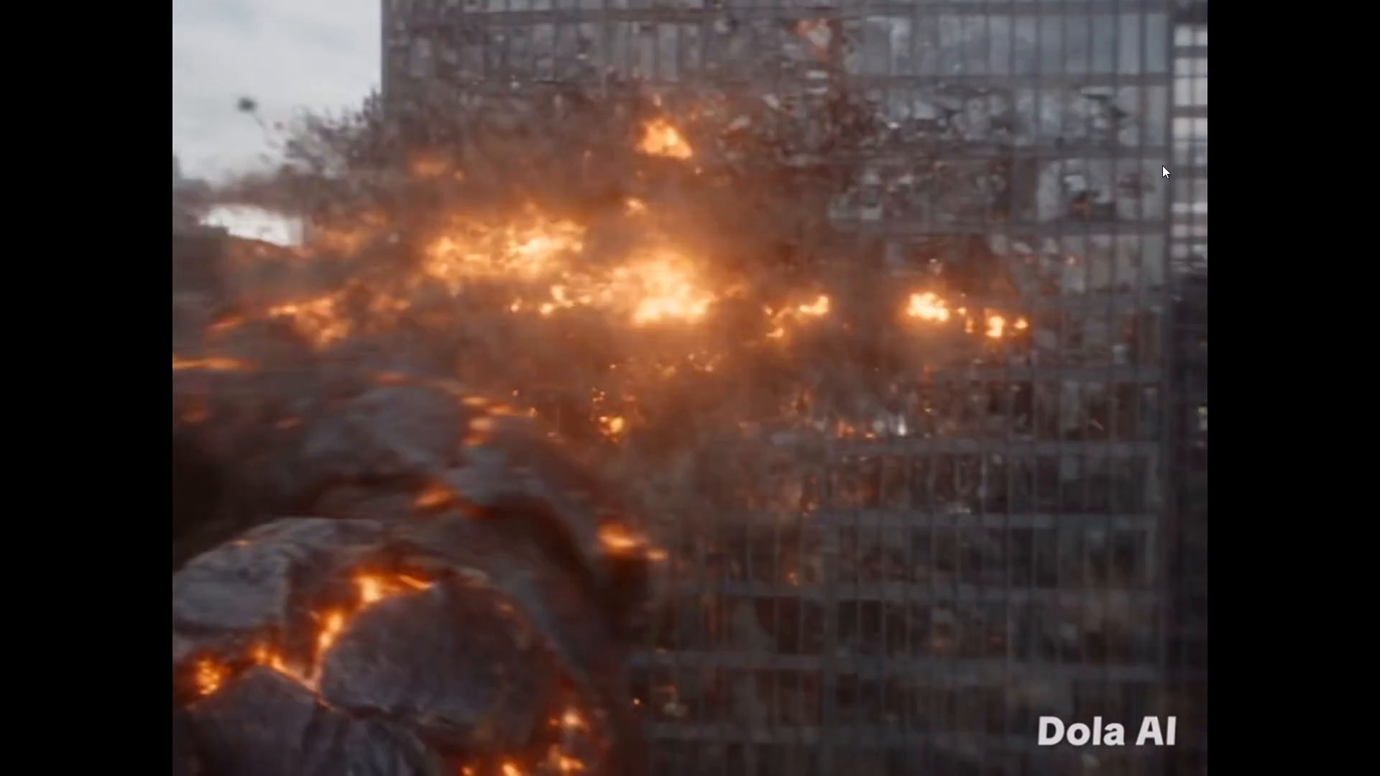
{"action": "key", "text": "Escape"}
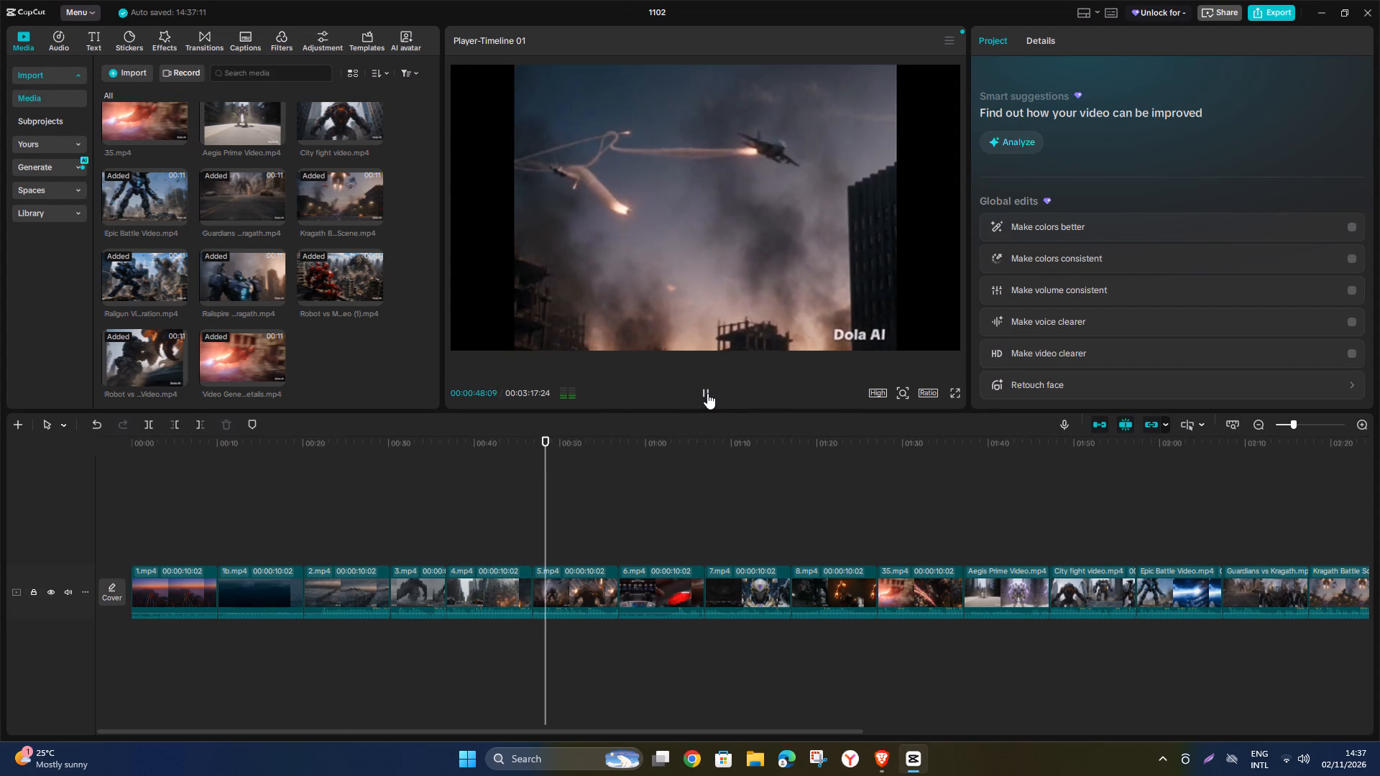
{"action": "left_click", "coordinate": [707, 393]}
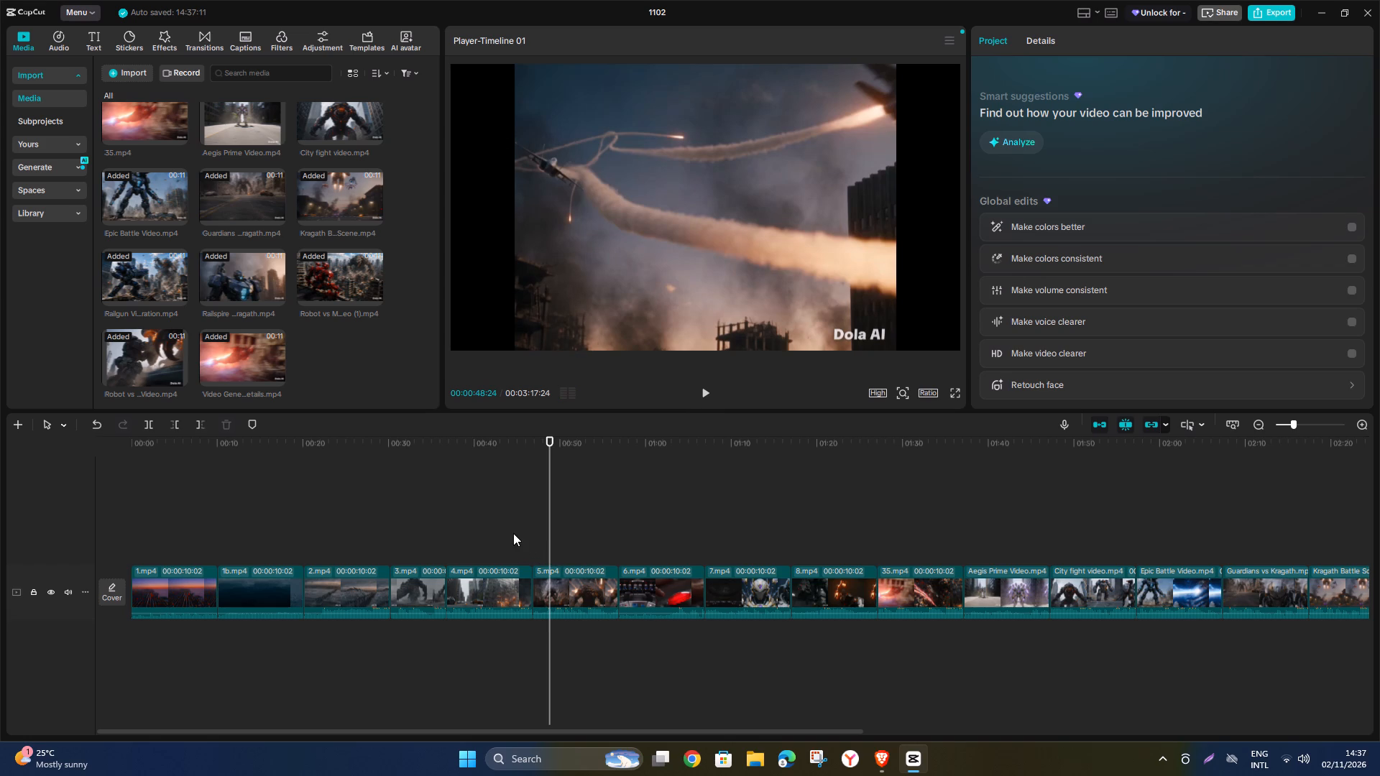
Review the timeline from clip 4.mp4 through the end of clip 7.mp4, pausing and resuming playback along the way.
{"action": "left_click", "coordinate": [512, 531]}
{"action": "left_click", "coordinate": [715, 389]}
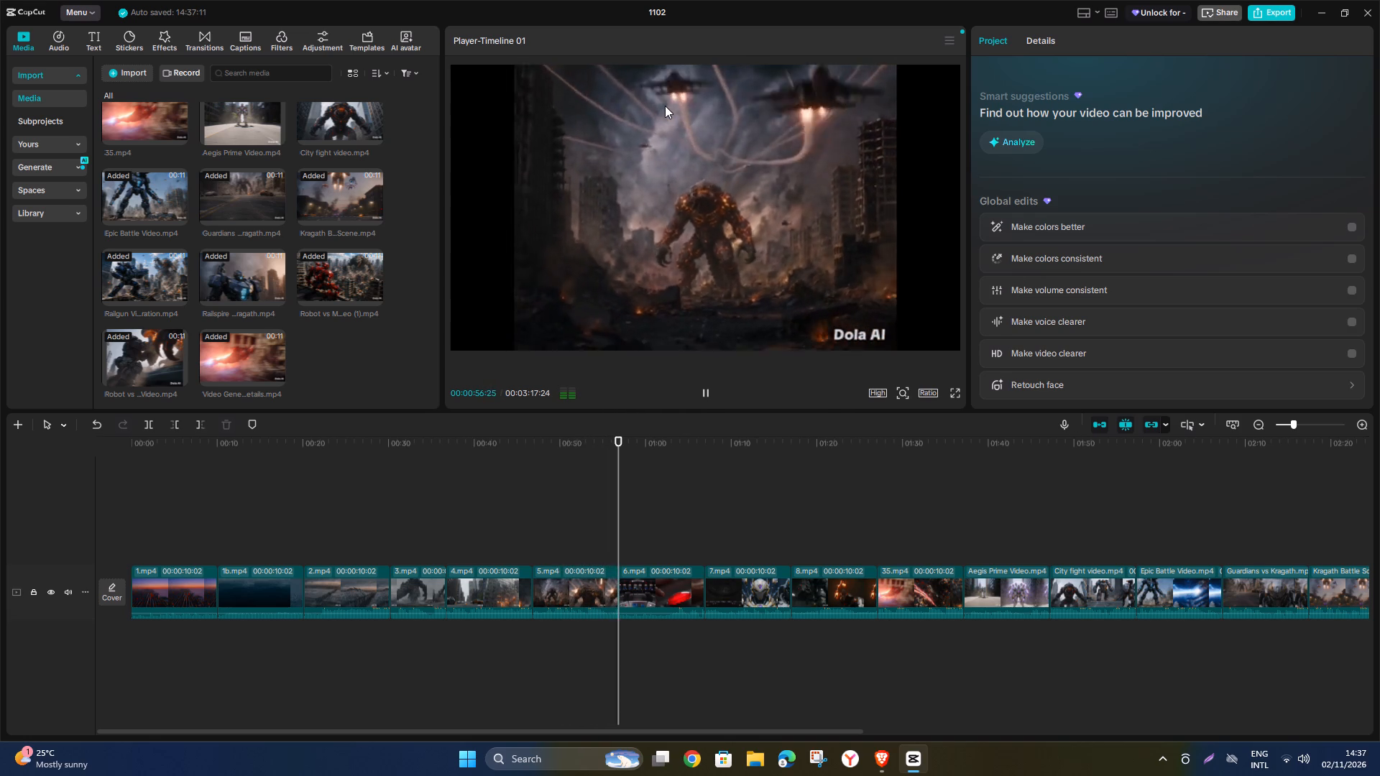
{"action": "left_click", "coordinate": [704, 392]}
{"action": "left_click", "coordinate": [704, 392]}
{"action": "left_click", "coordinate": [704, 392]}
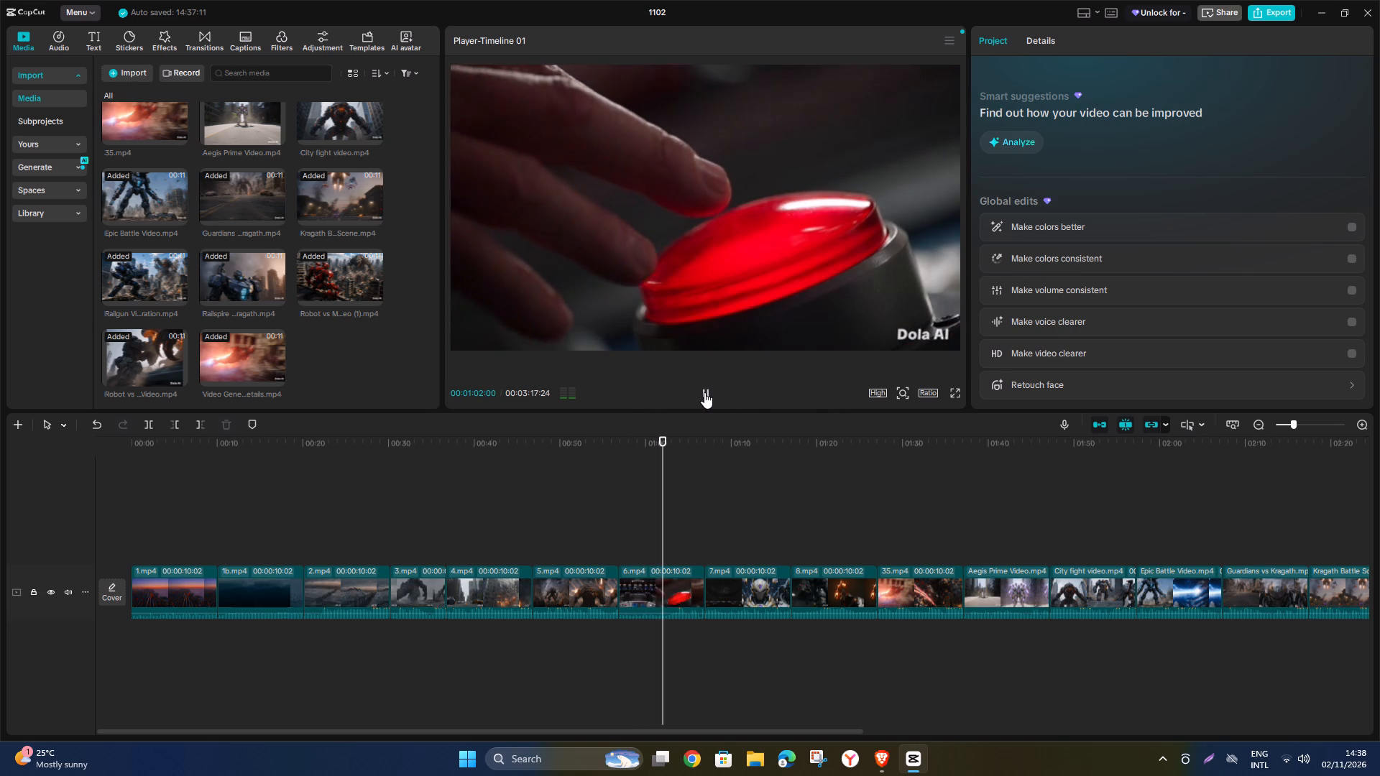
{"action": "left_click", "coordinate": [704, 392]}
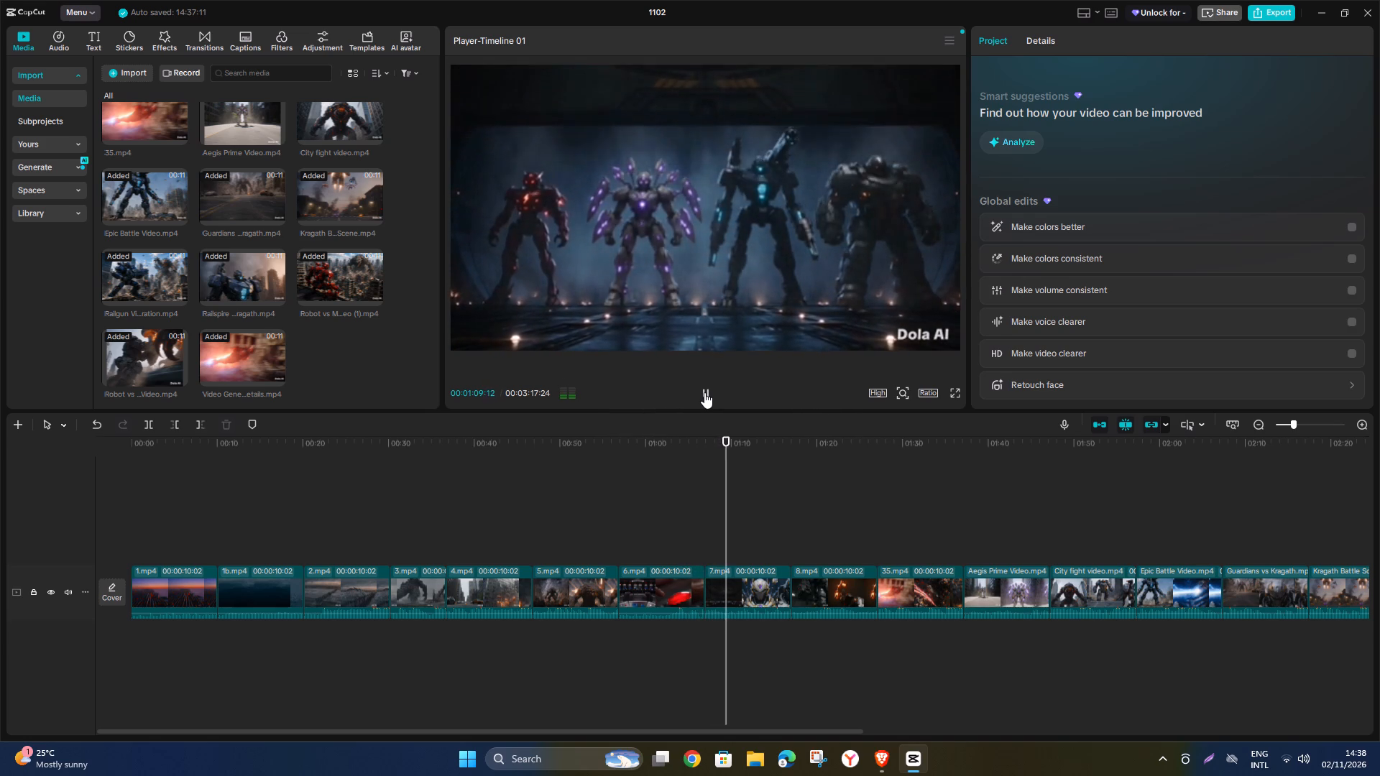
{"action": "left_click", "coordinate": [704, 392]}
{"action": "left_click", "coordinate": [704, 392]}
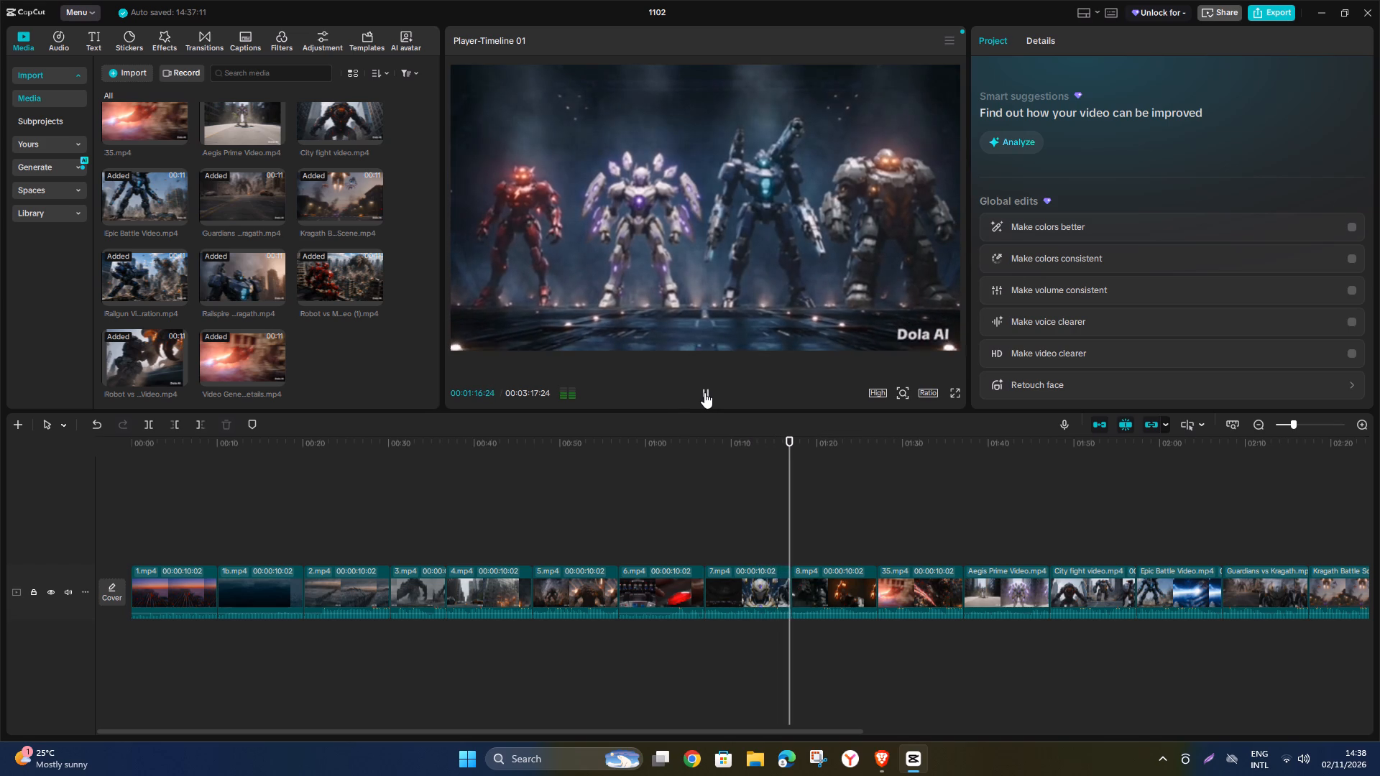
{"action": "left_click", "coordinate": [704, 392]}
Look over the collosalguardians folder and its parent AIprjcts folder in File Explorer, and return to the CapCut project.
{"action": "left_click", "coordinate": [1311, 7]}
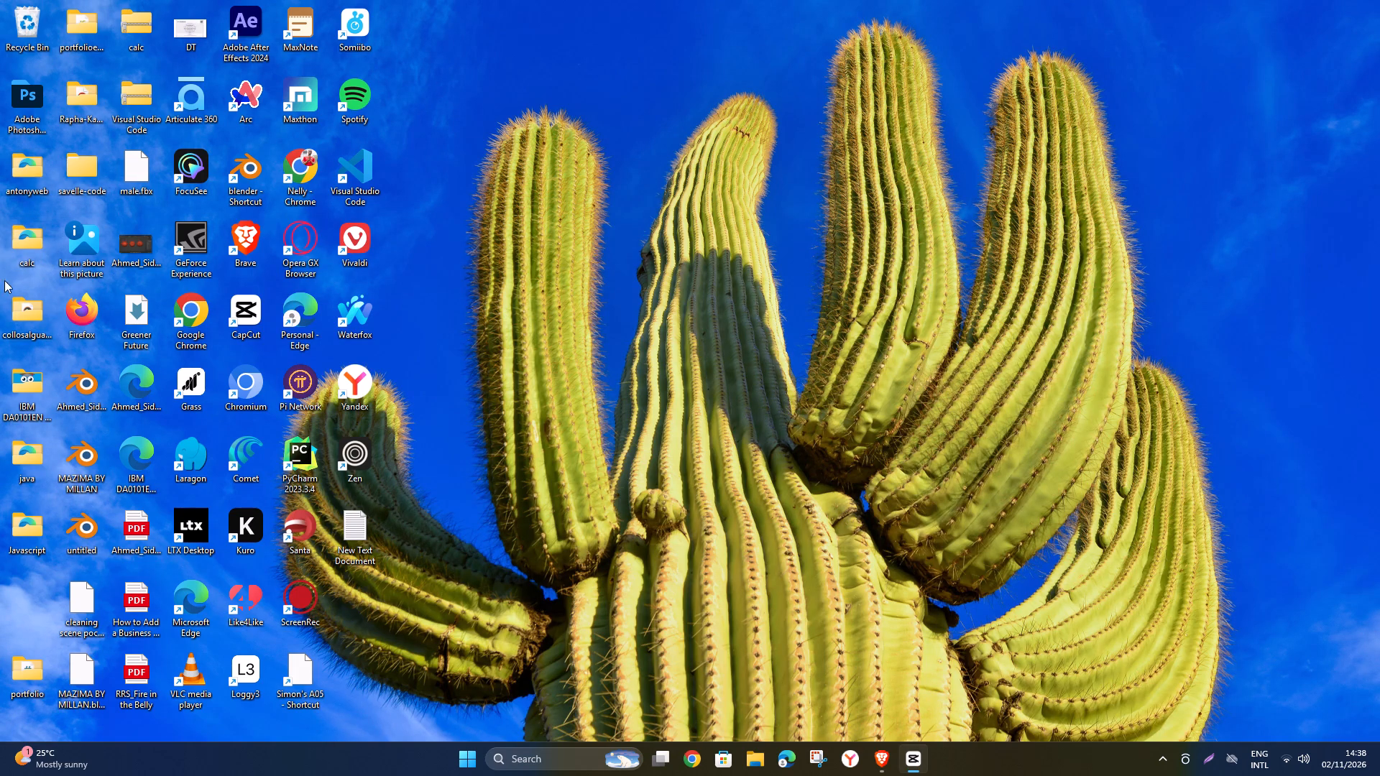
{"action": "double_click", "coordinate": [20, 306]}
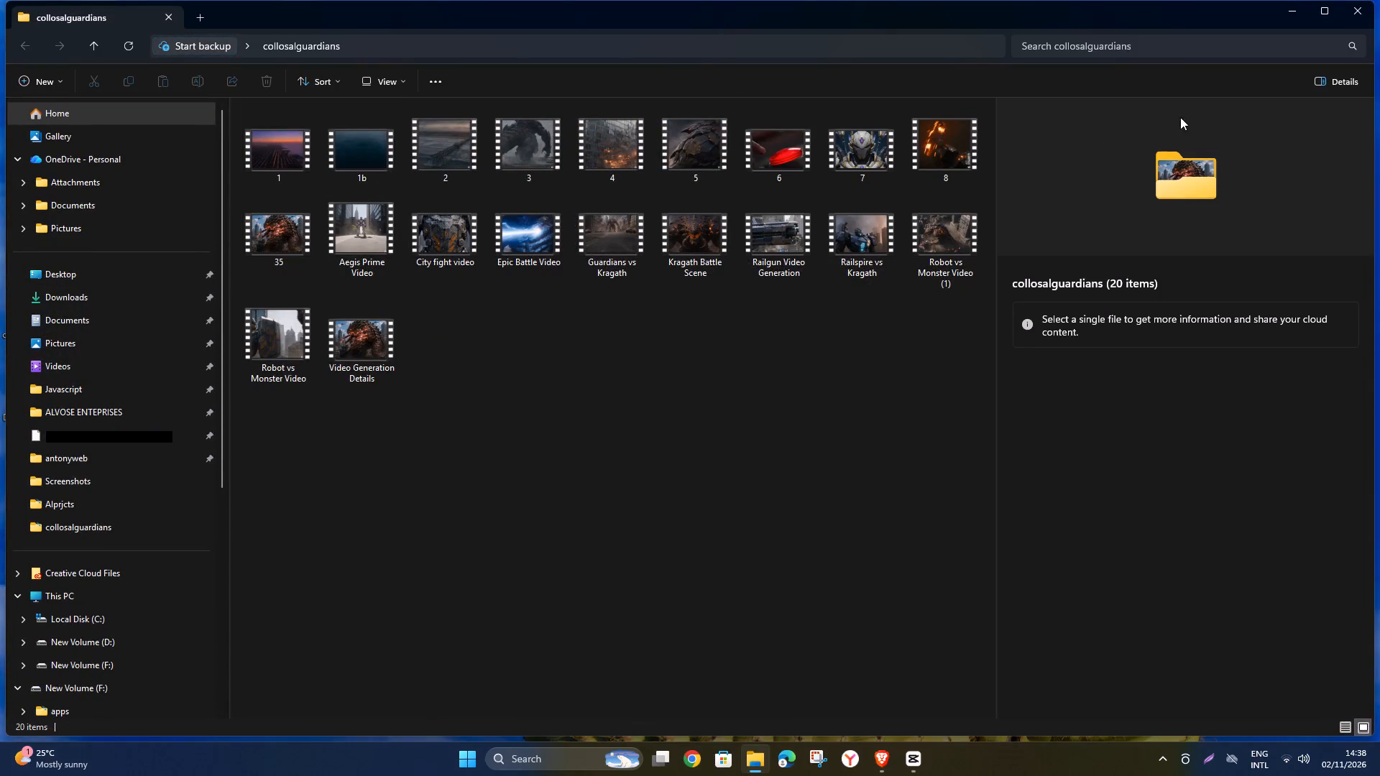
{"action": "left_click", "coordinate": [1368, 19]}
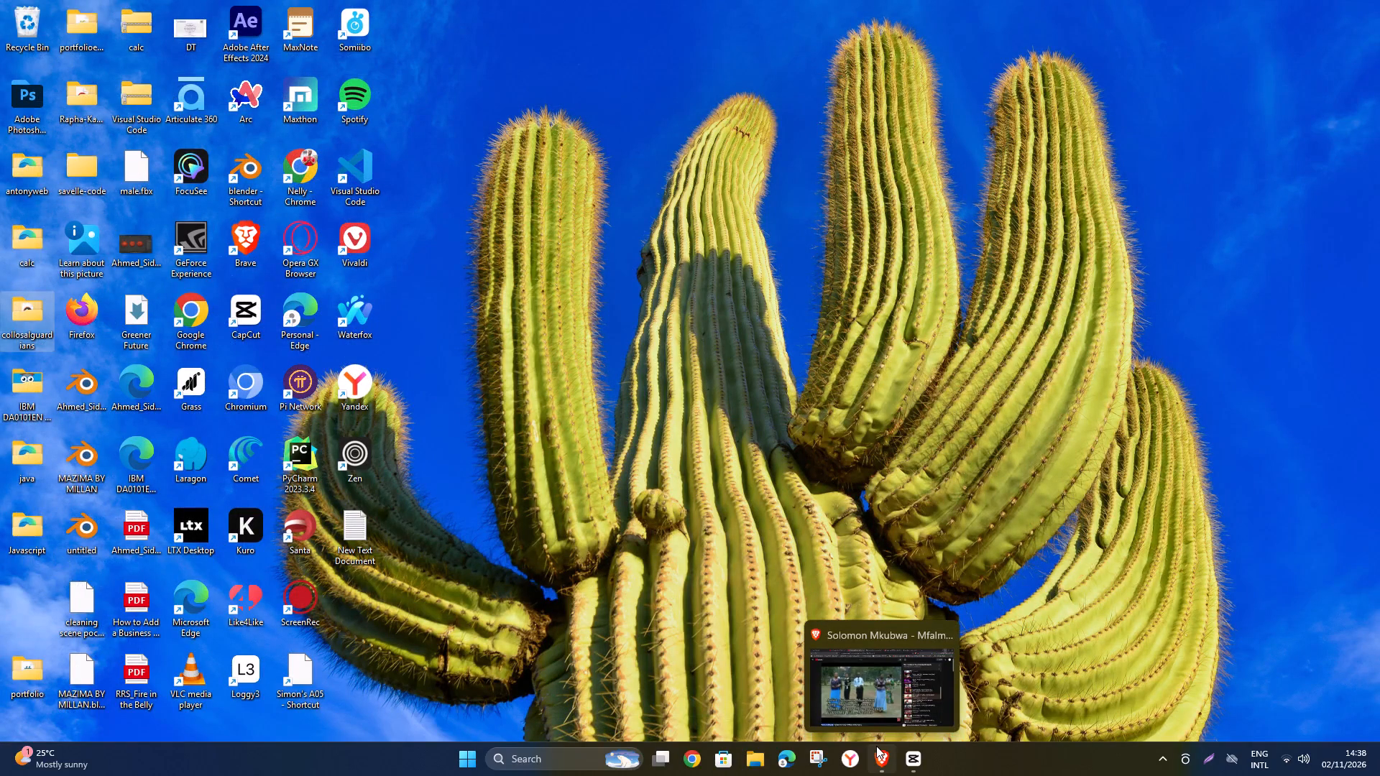
{"action": "left_click", "coordinate": [758, 751]}
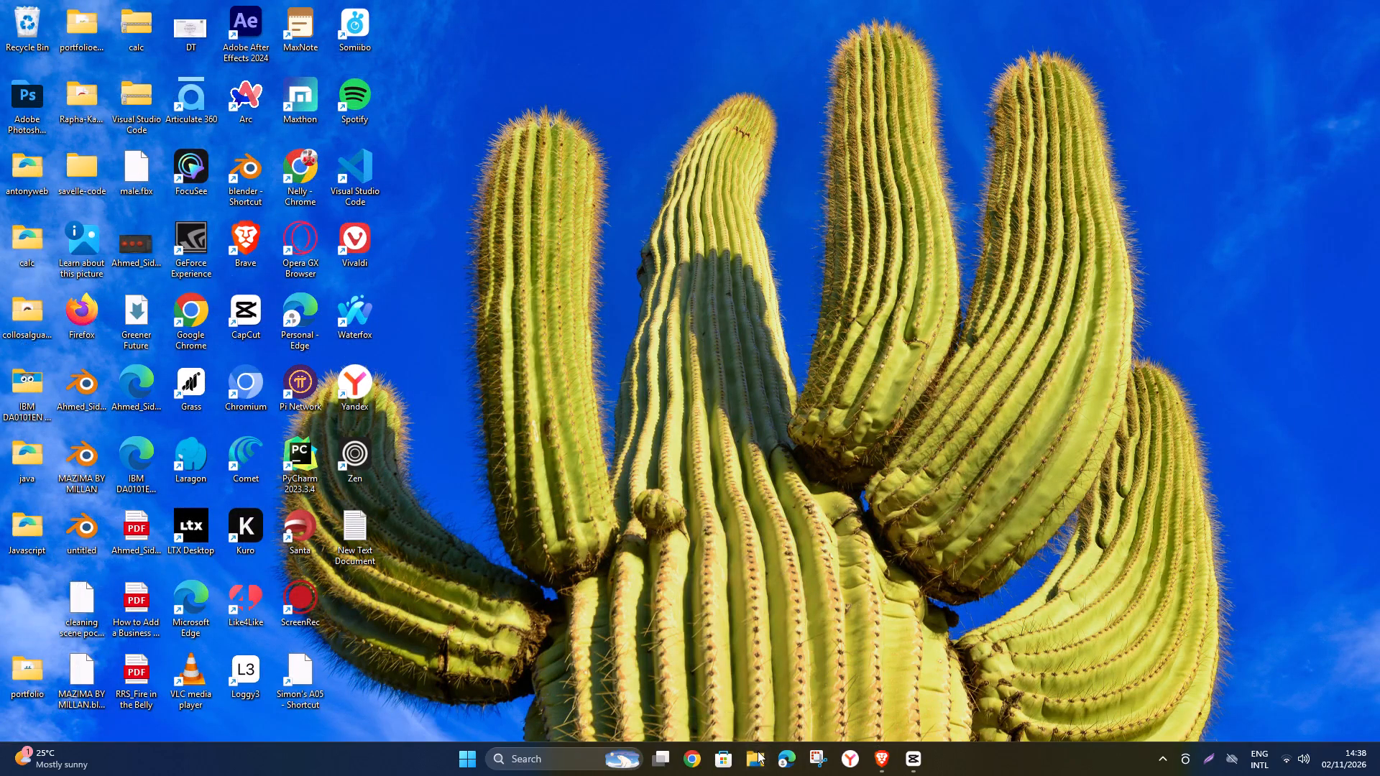
{"action": "left_click", "coordinate": [60, 518]}
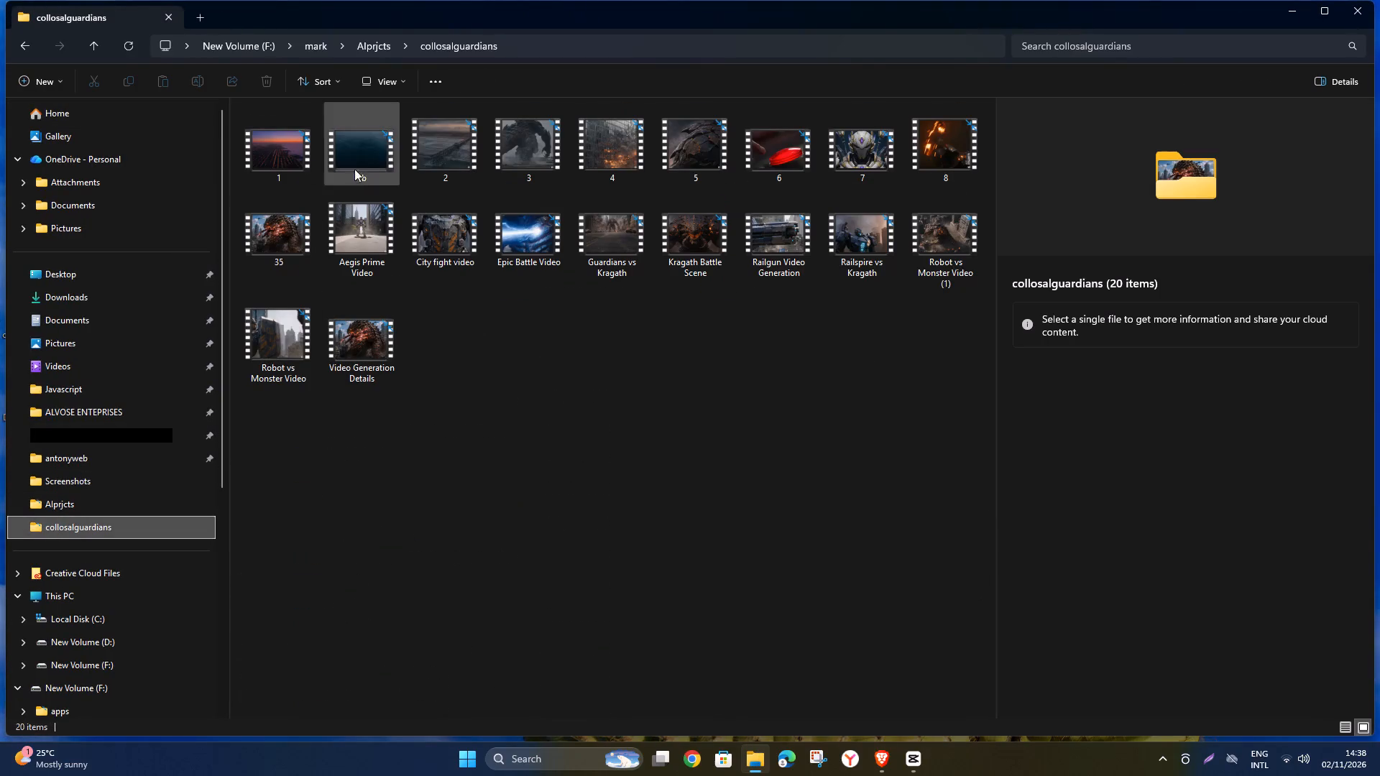
{"action": "left_click", "coordinate": [383, 48]}
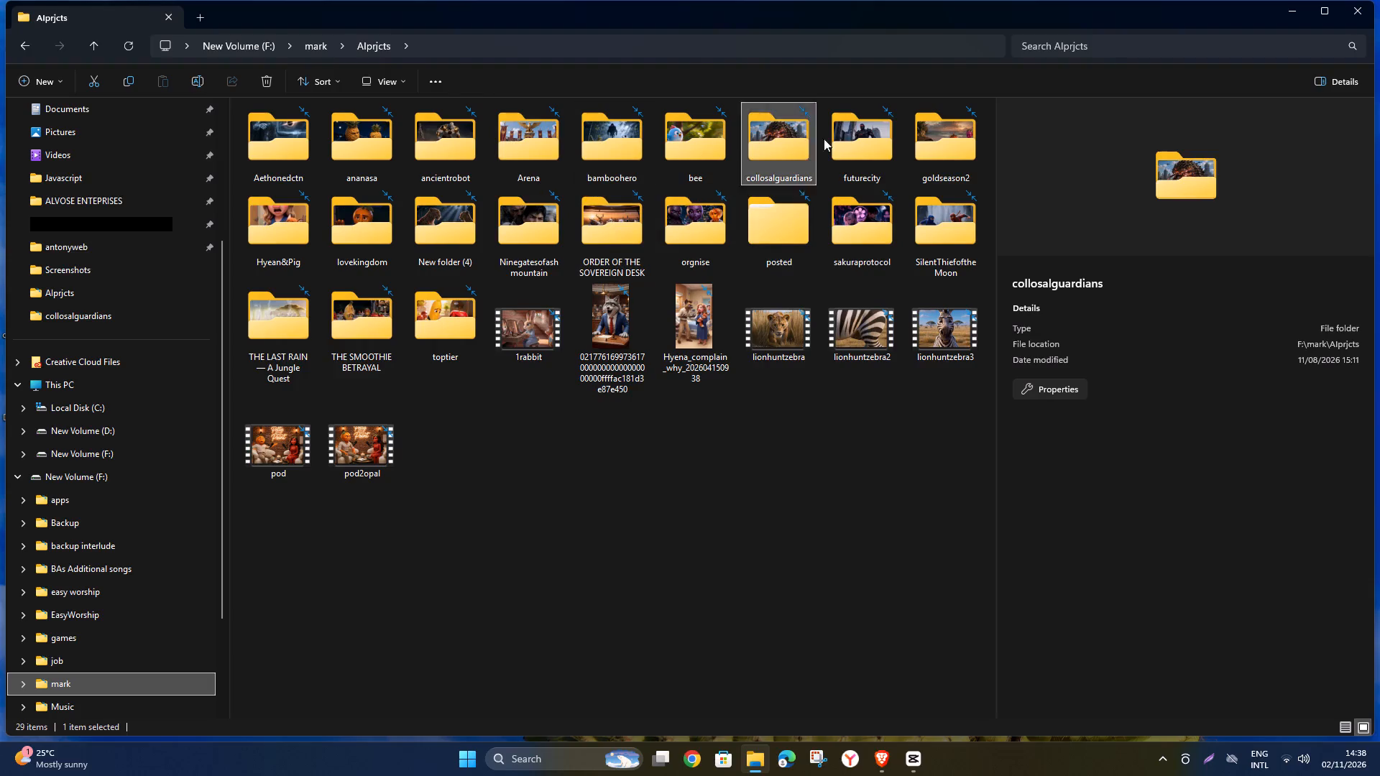
{"action": "left_click", "coordinate": [1362, 6]}
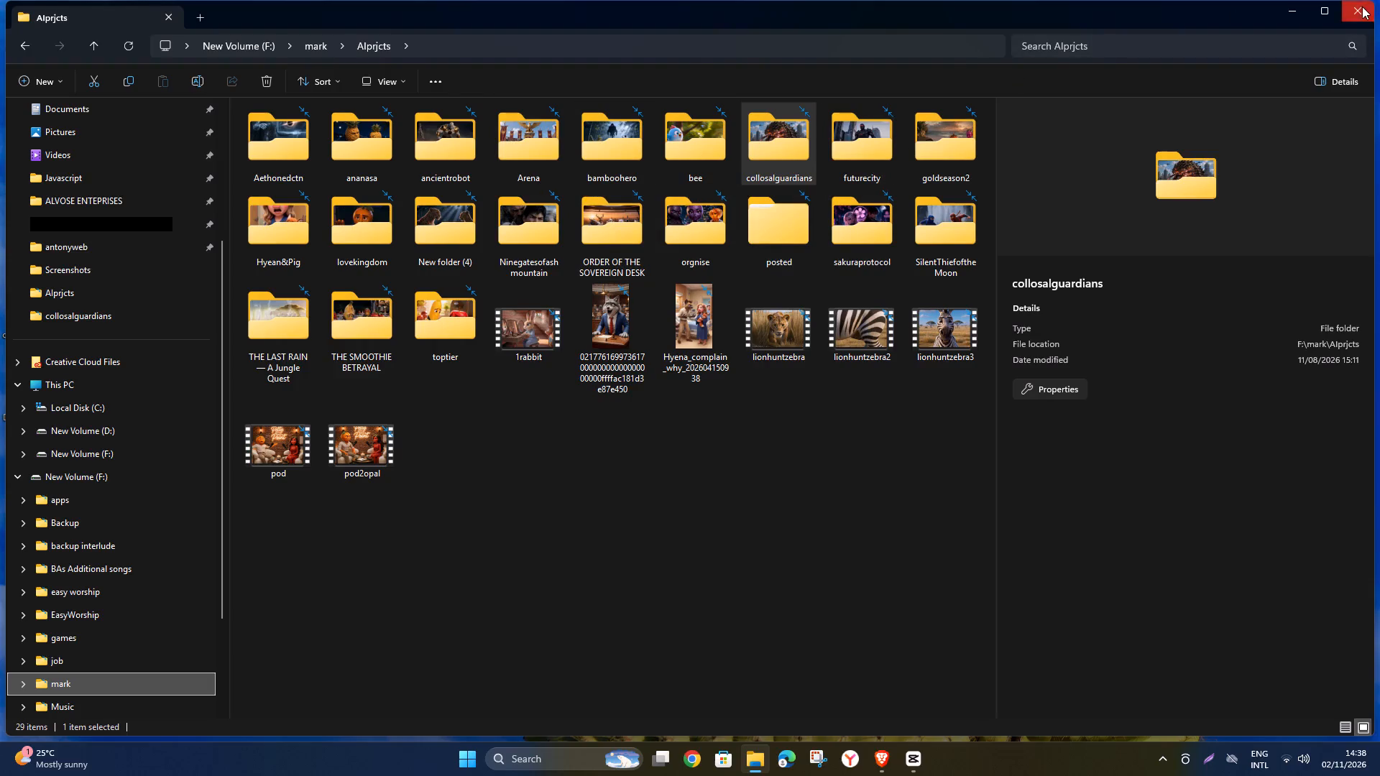
{"action": "left_click", "coordinate": [902, 759]}
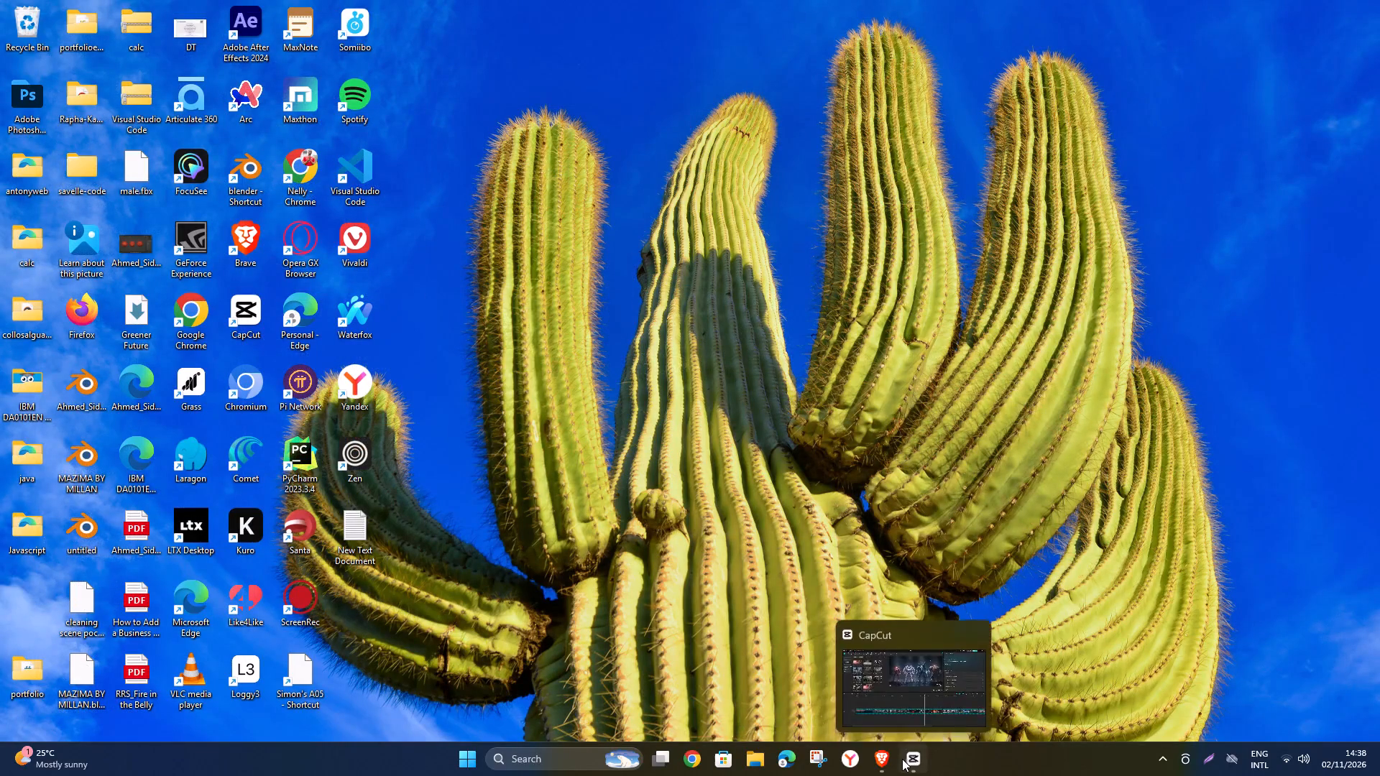
Review the timeline from clip 8.mp4 onward, skipping ahead through the City fight and Epic Battle clips to Guardians vs Kragath.
{"action": "left_click", "coordinate": [699, 391]}
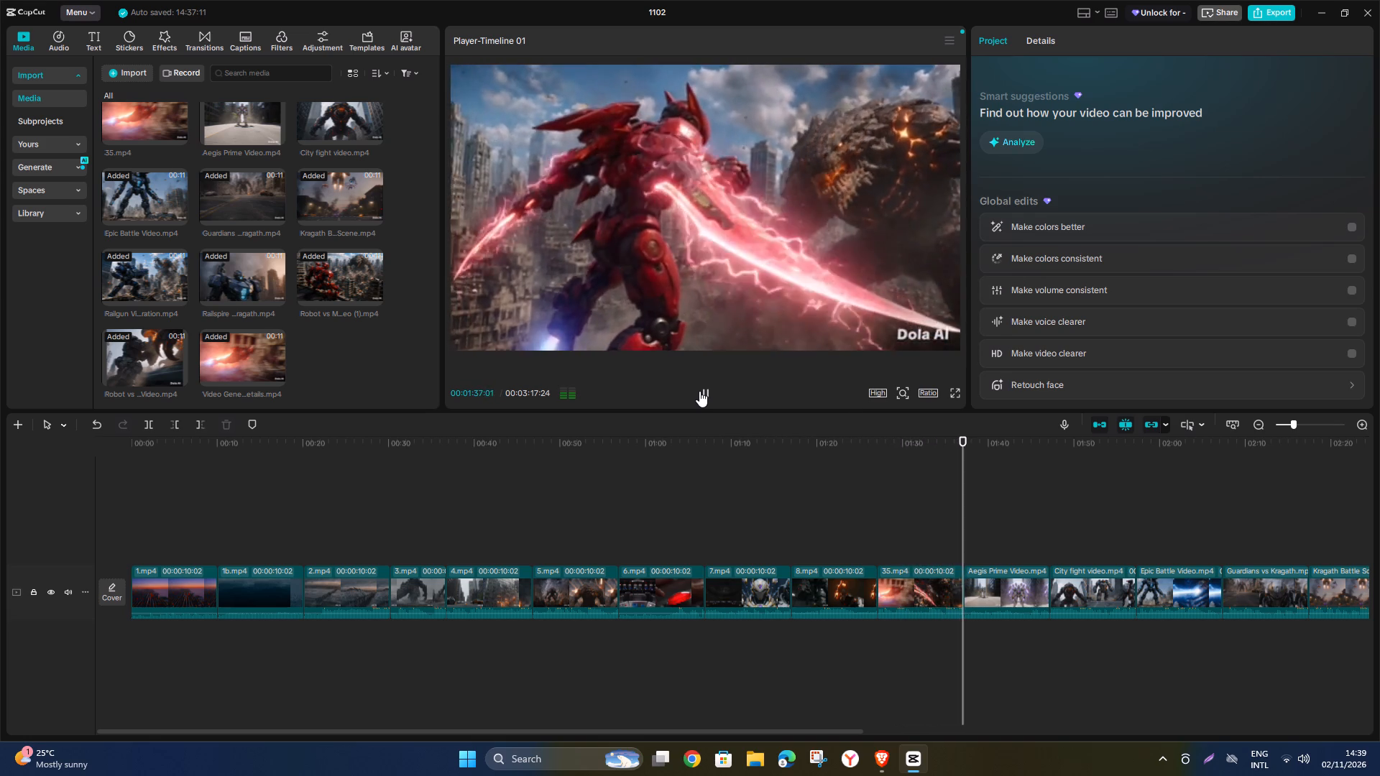
{"action": "left_click", "coordinate": [699, 391]}
{"action": "left_click", "coordinate": [699, 391]}
{"action": "left_click", "coordinate": [699, 391]}
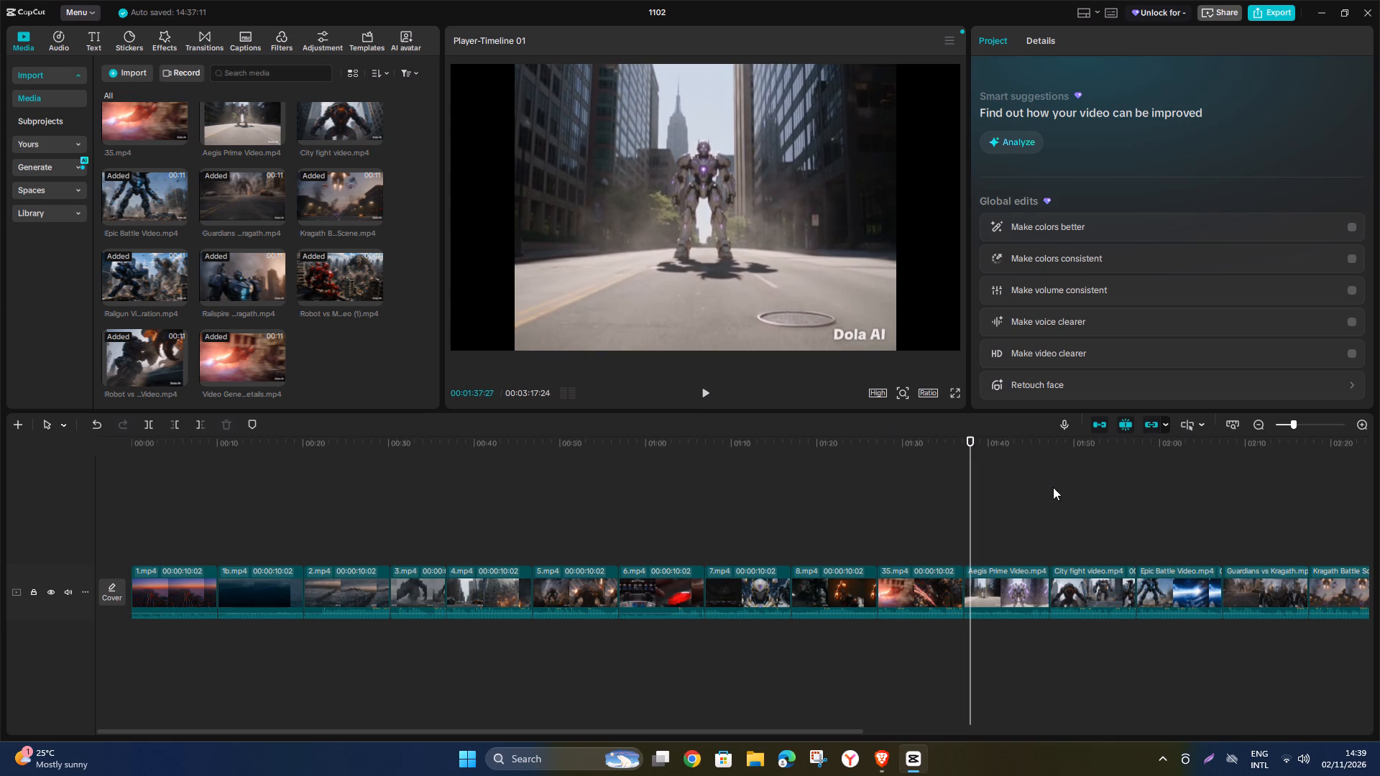
{"action": "left_click", "coordinate": [1061, 497]}
{"action": "left_click", "coordinate": [707, 399]}
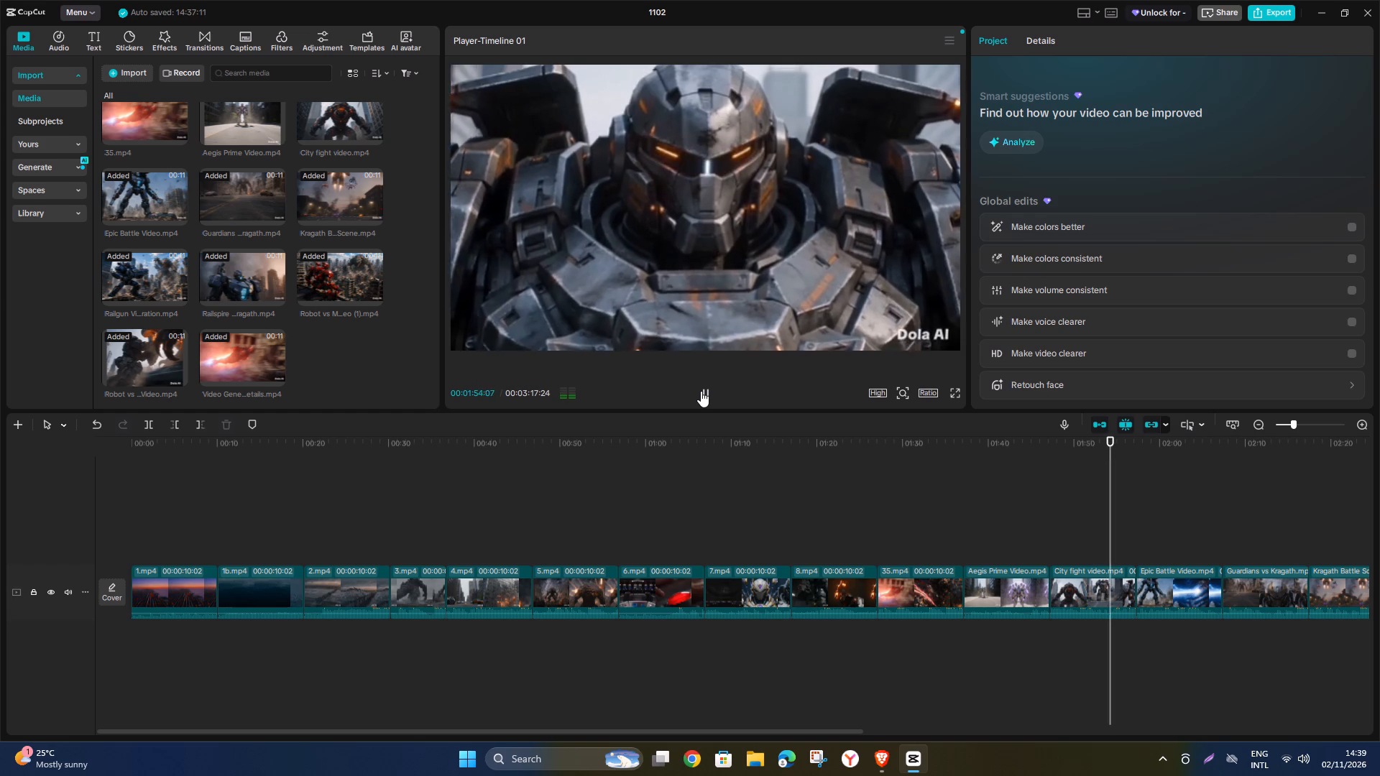
{"action": "left_click", "coordinate": [701, 391]}
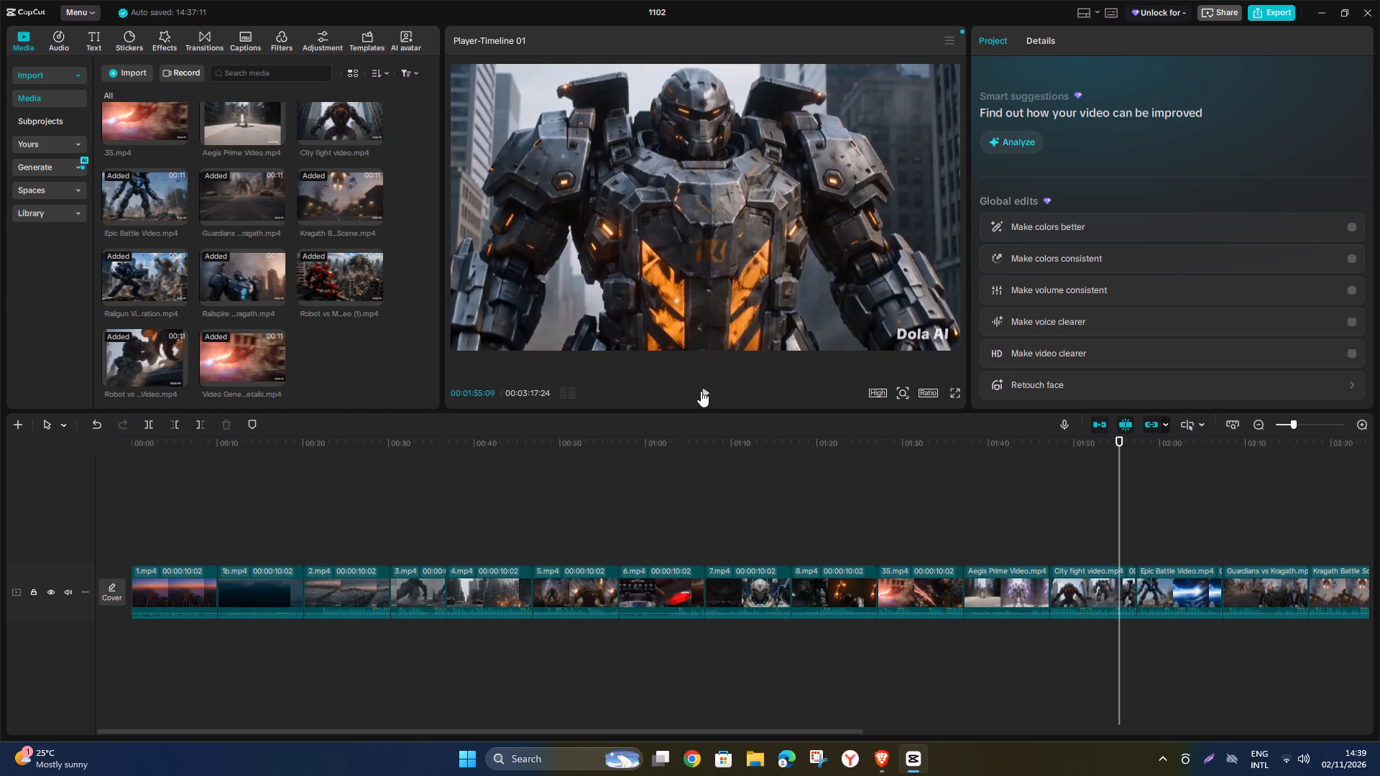
{"action": "left_click", "coordinate": [1215, 514]}
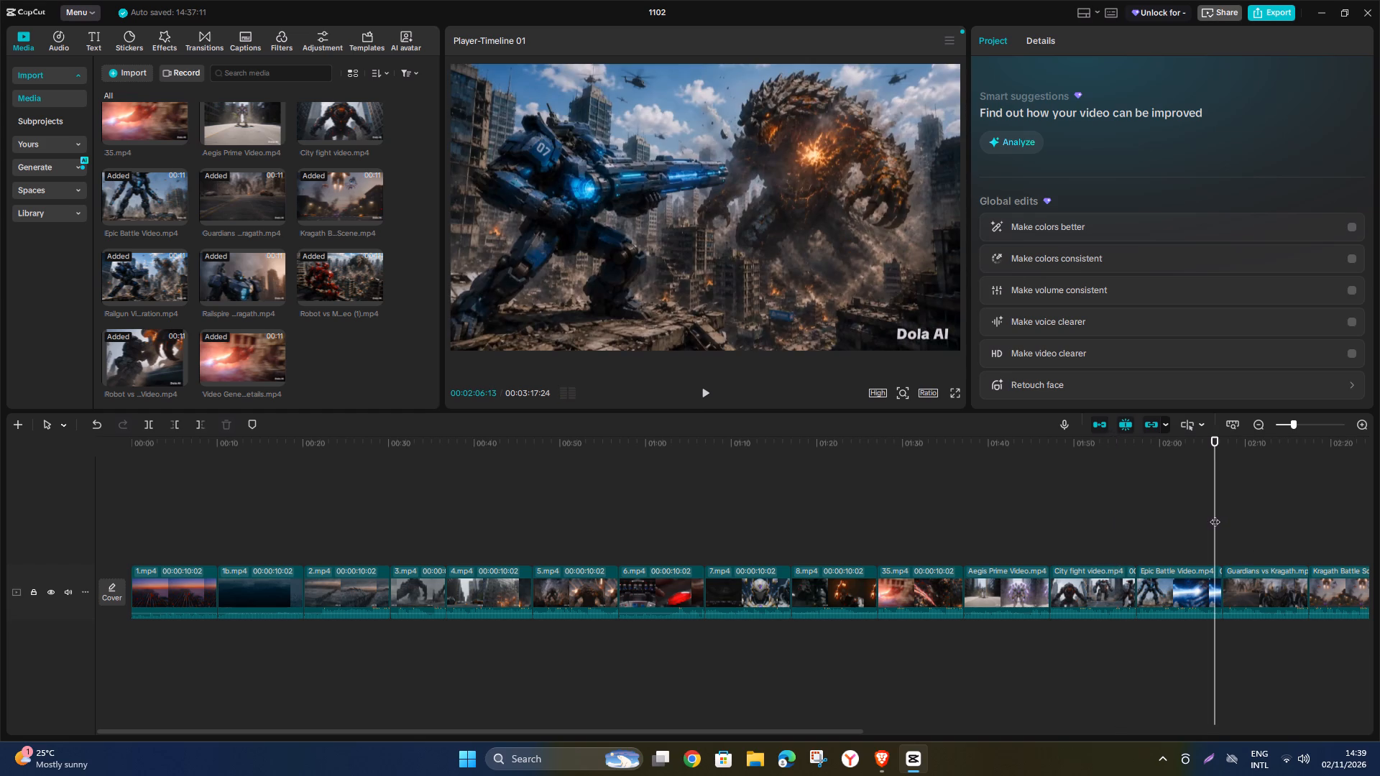
{"action": "left_click", "coordinate": [713, 393]}
{"action": "left_click", "coordinate": [1271, 514]}
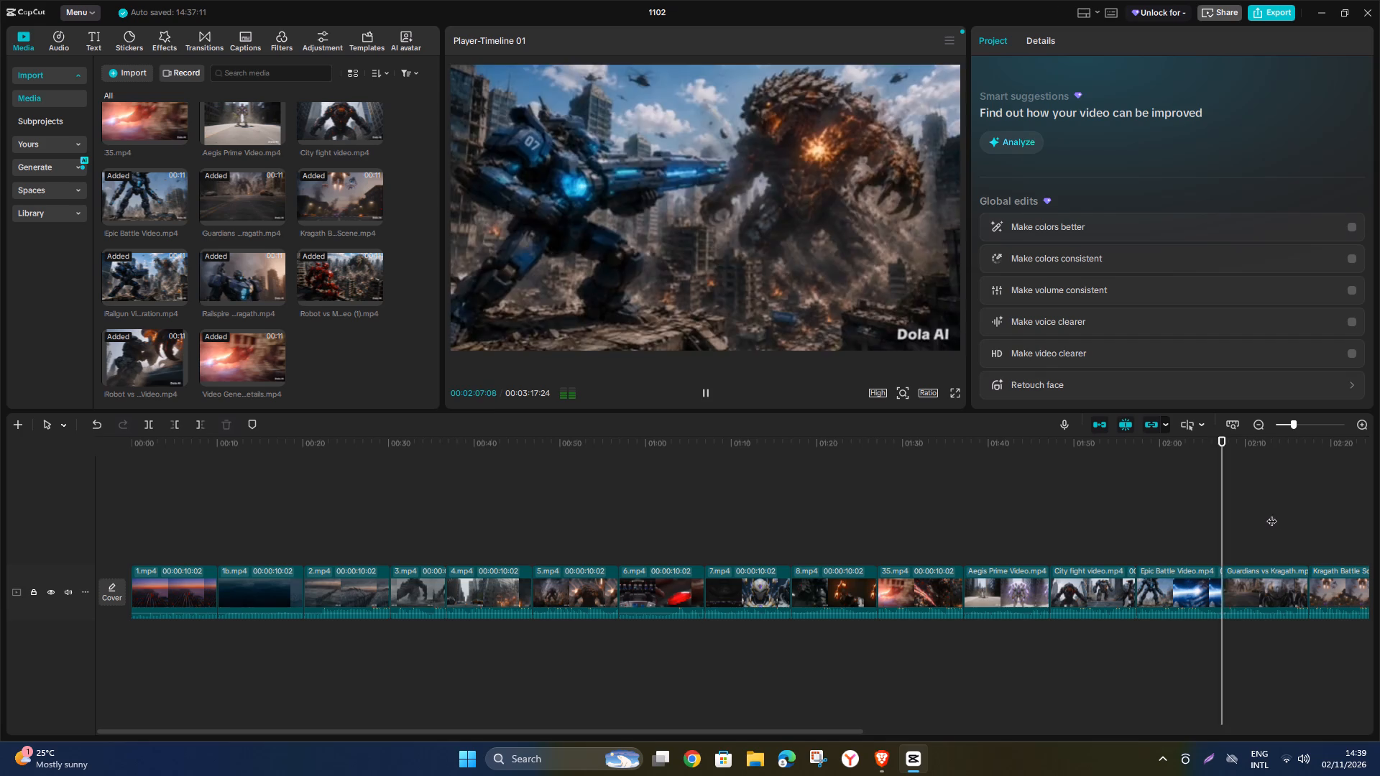
{"action": "left_click", "coordinate": [1271, 514]}
{"action": "left_click_drag", "start_coordinate": [1271, 514], "coordinate": [1238, 514]}
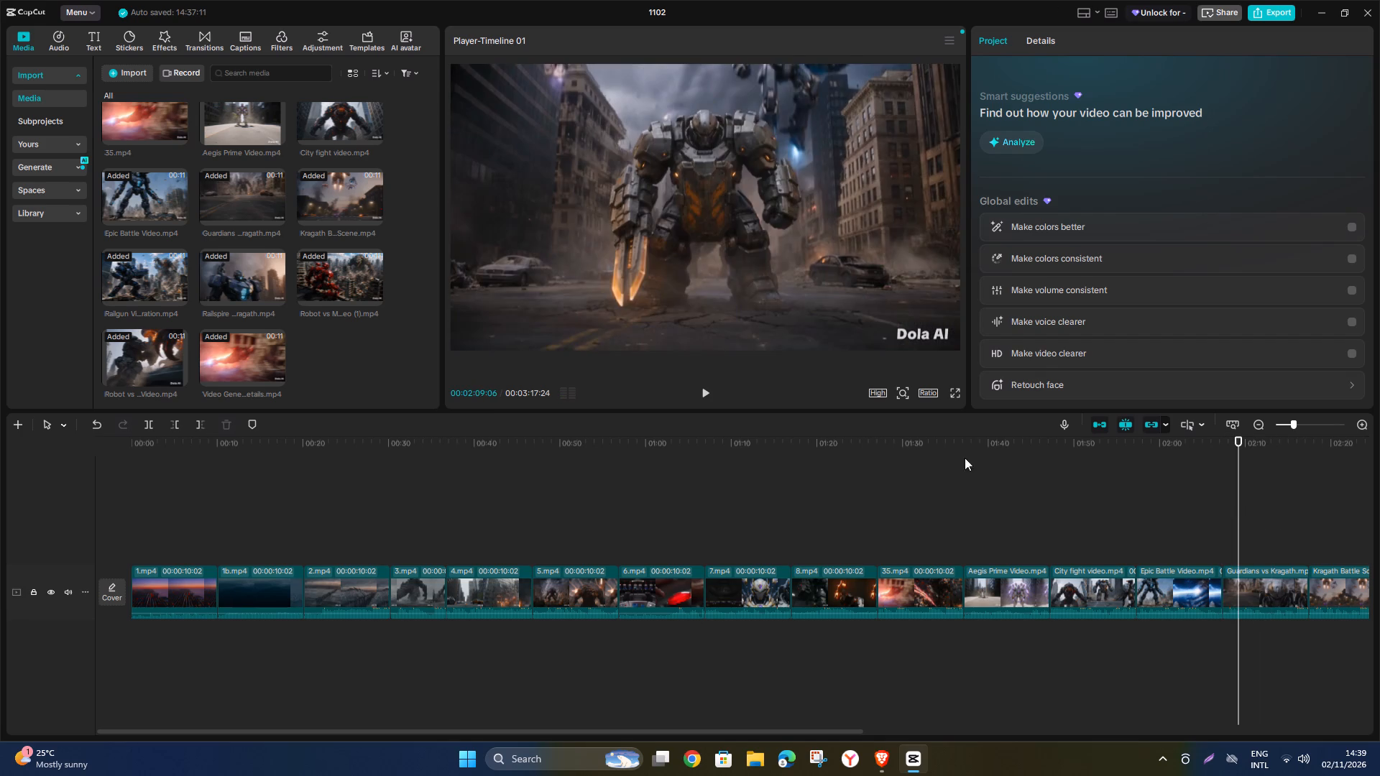
Play the timeline from Guardians vs Kragath through Kragath Battle Scene and into the Railgun clip.
{"action": "left_click", "coordinate": [704, 396]}
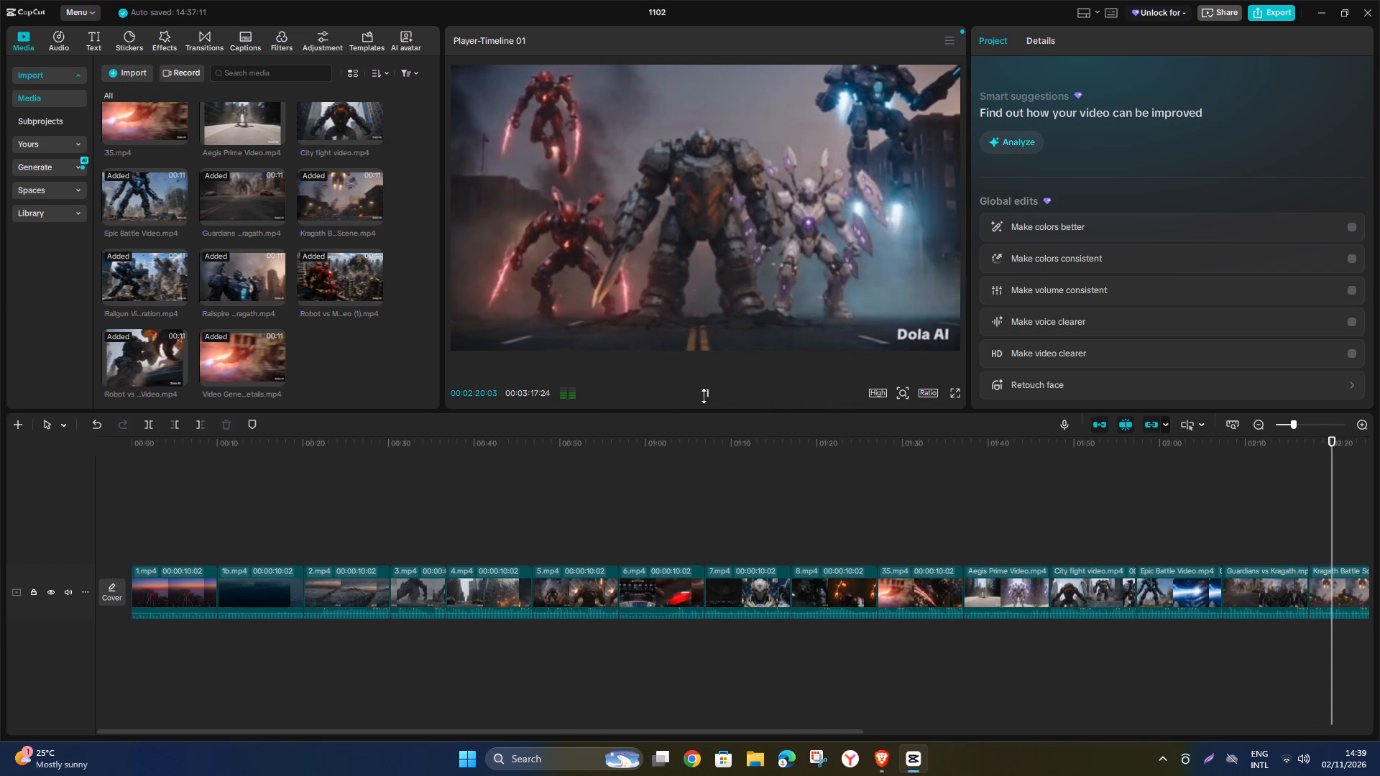
{"action": "left_click", "coordinate": [704, 396]}
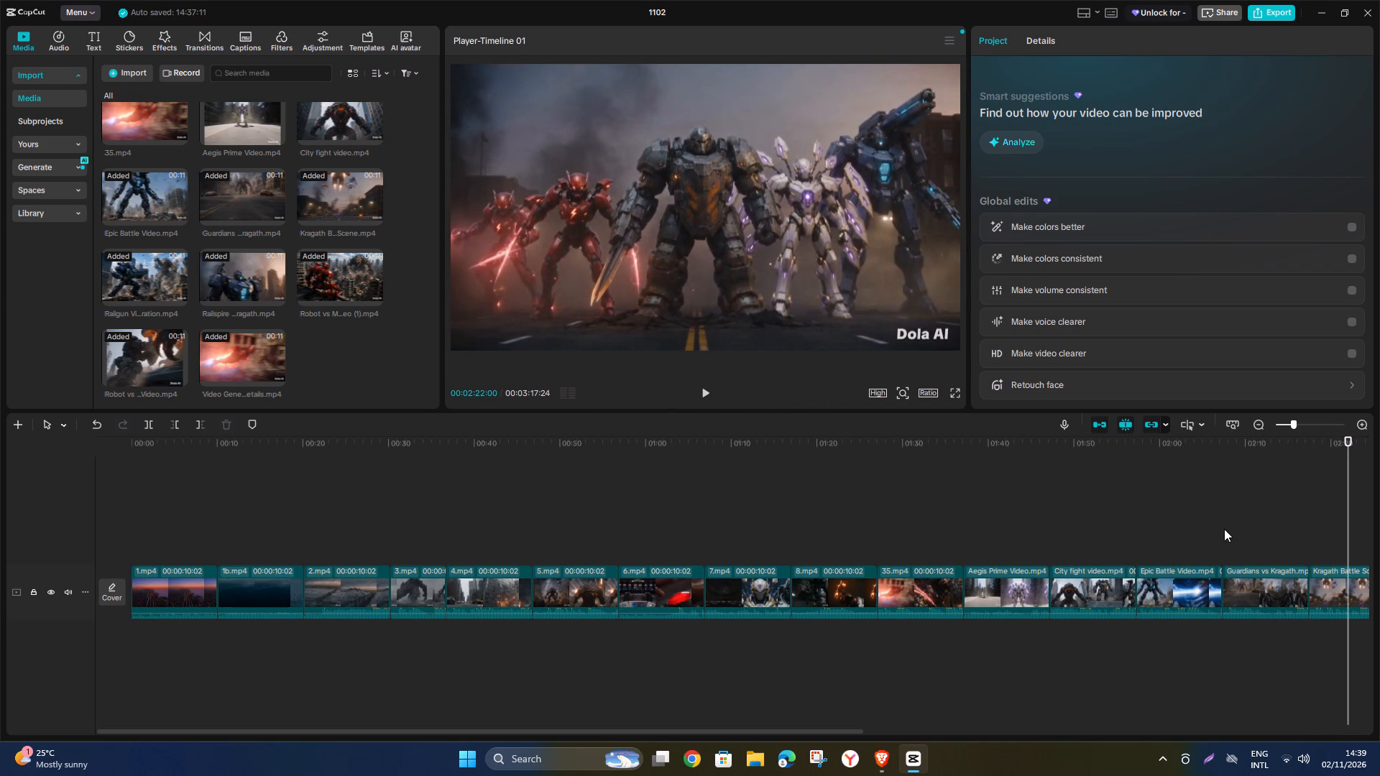
{"action": "left_click", "coordinate": [701, 398]}
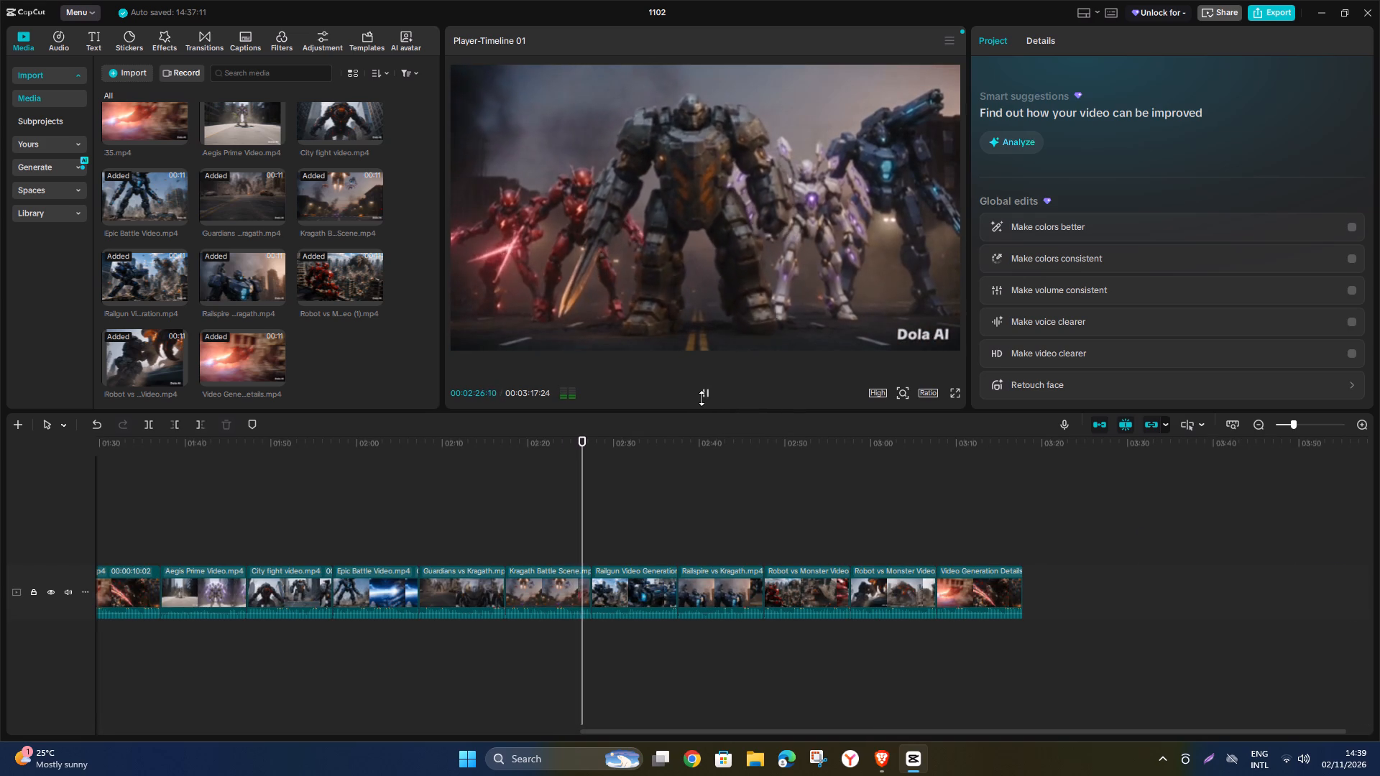
{"action": "left_click", "coordinate": [701, 398]}
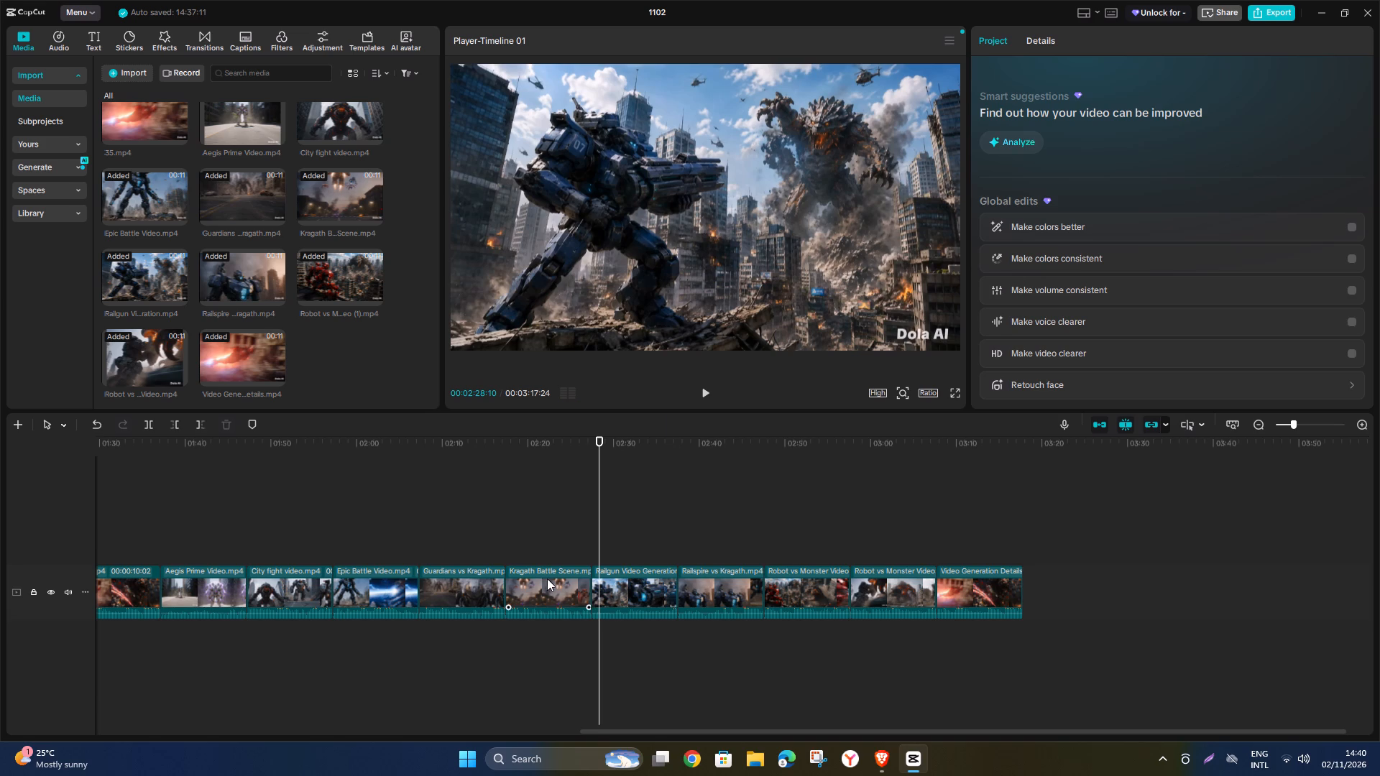
Move the Kragath Battle Scene clip to directly after 3S.mp4, ahead of Aegis Prime Video.mp4.
{"action": "left_click", "coordinate": [540, 518]}
{"action": "left_click_drag", "start_coordinate": [526, 585], "coordinate": [163, 583]}
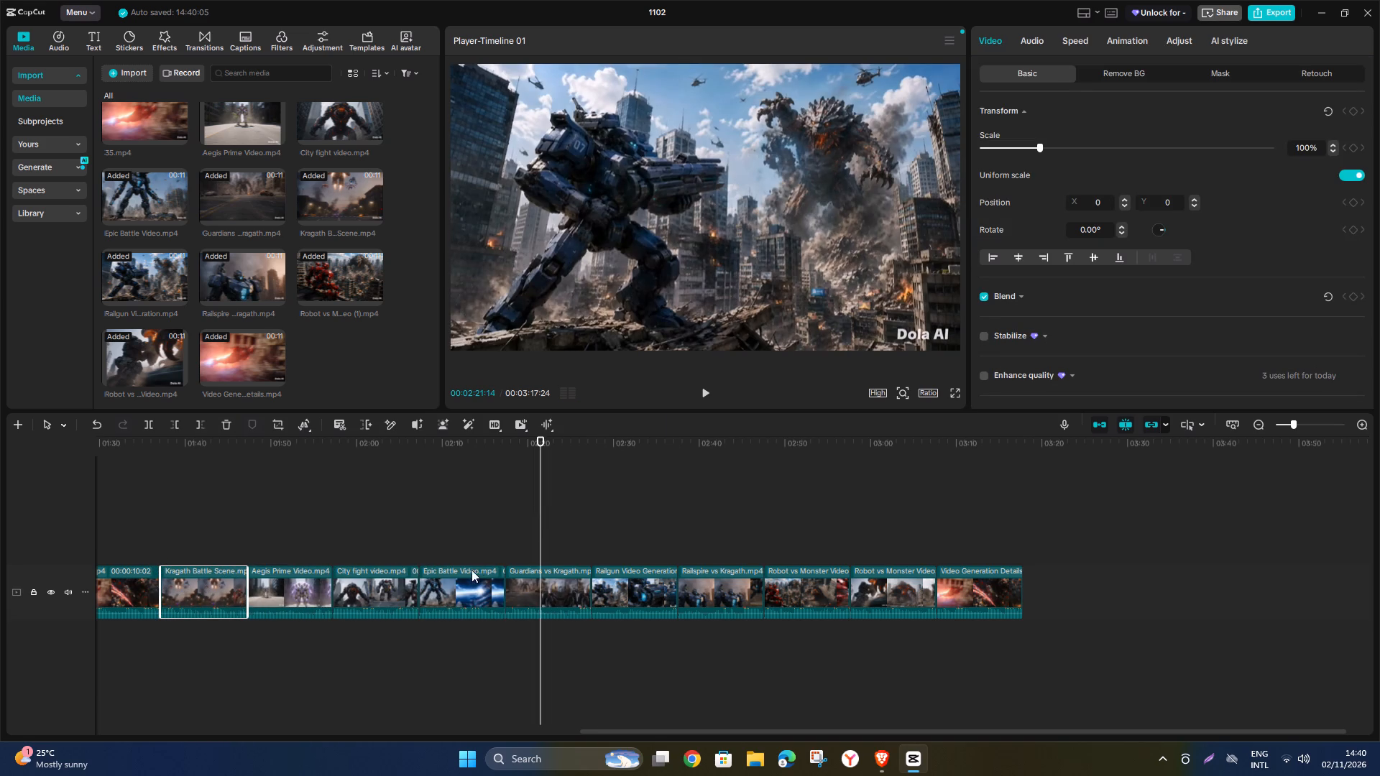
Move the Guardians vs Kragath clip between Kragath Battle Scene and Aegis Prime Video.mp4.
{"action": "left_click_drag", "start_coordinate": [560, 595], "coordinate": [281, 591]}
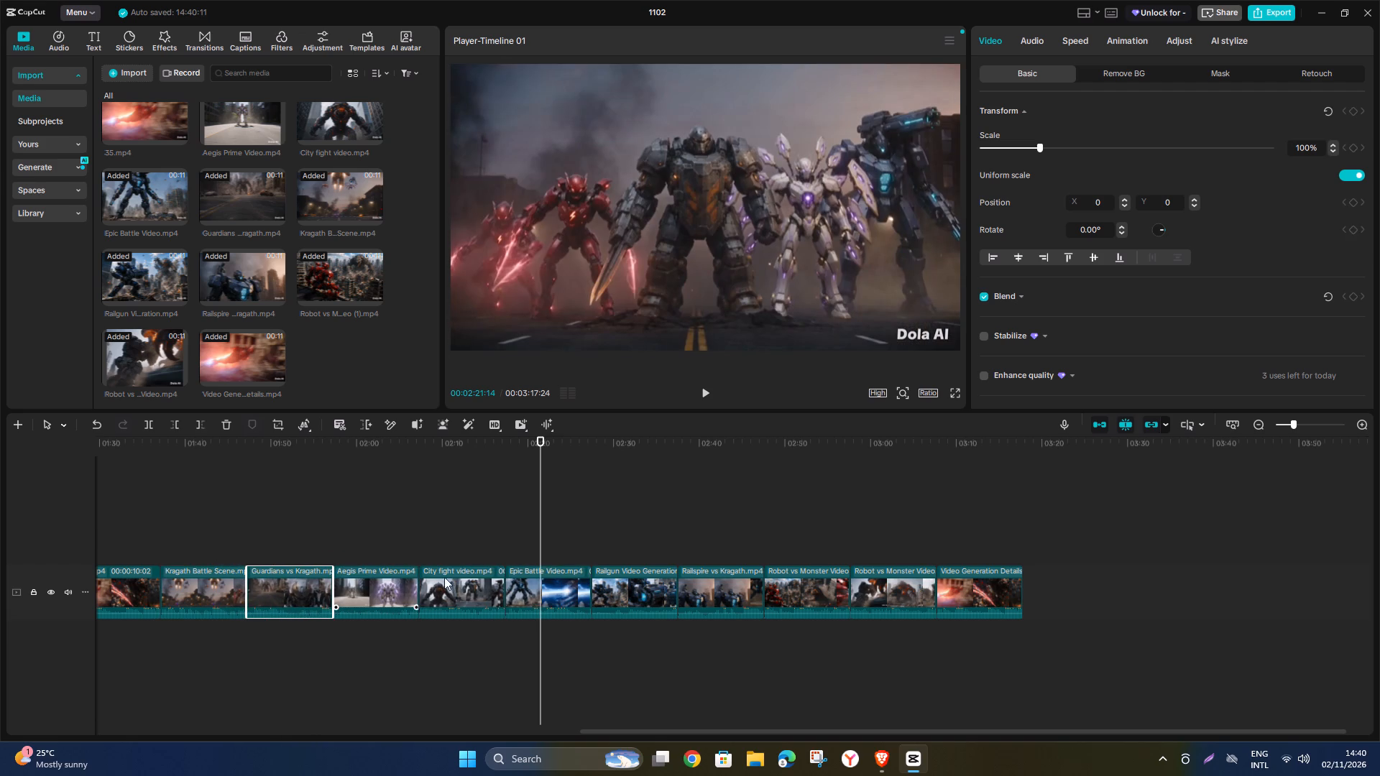
Go back to clip 7.mp4 and play the sequence through 8.mp4 into the start of 3S.mp4.
{"action": "left_click_drag", "start_coordinate": [543, 526], "coordinate": [327, 526]}
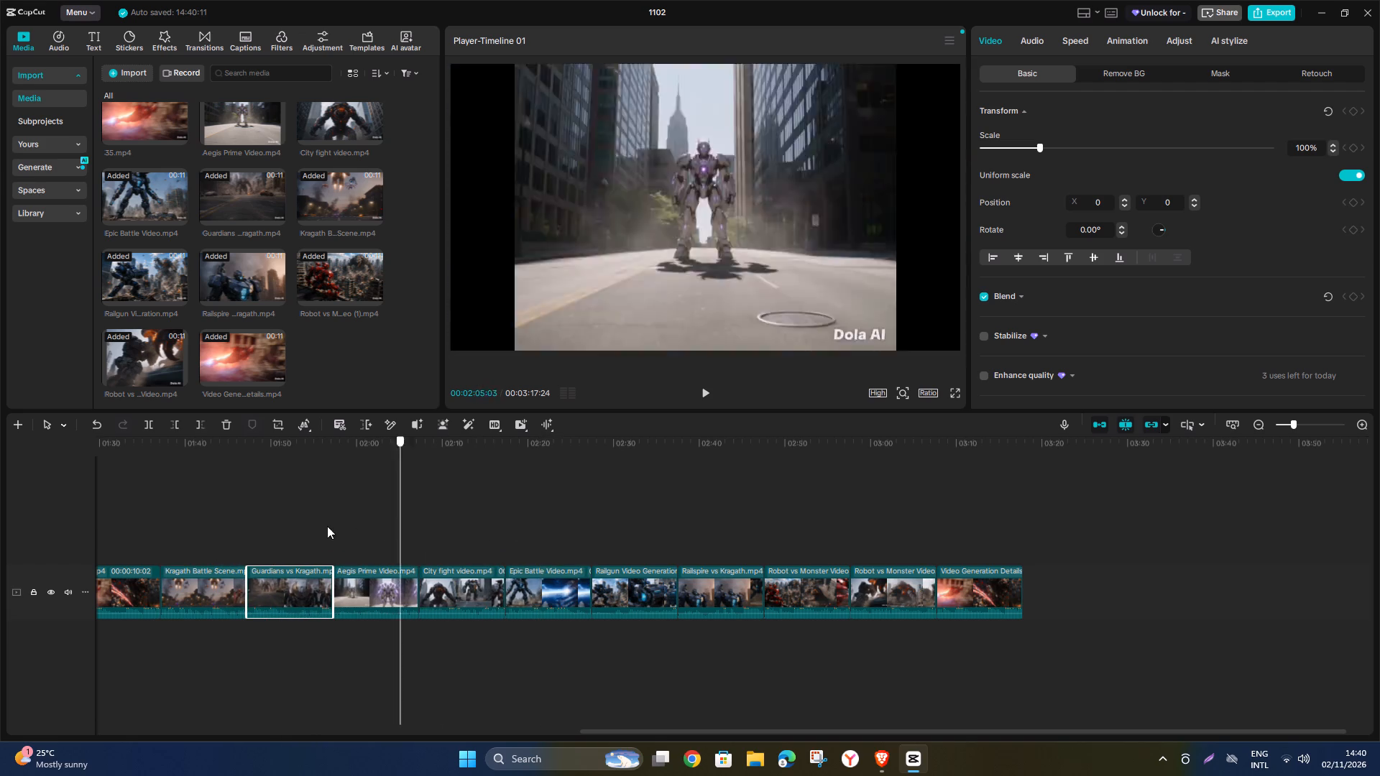
{"action": "left_click_drag", "start_coordinate": [327, 526], "coordinate": [133, 526]}
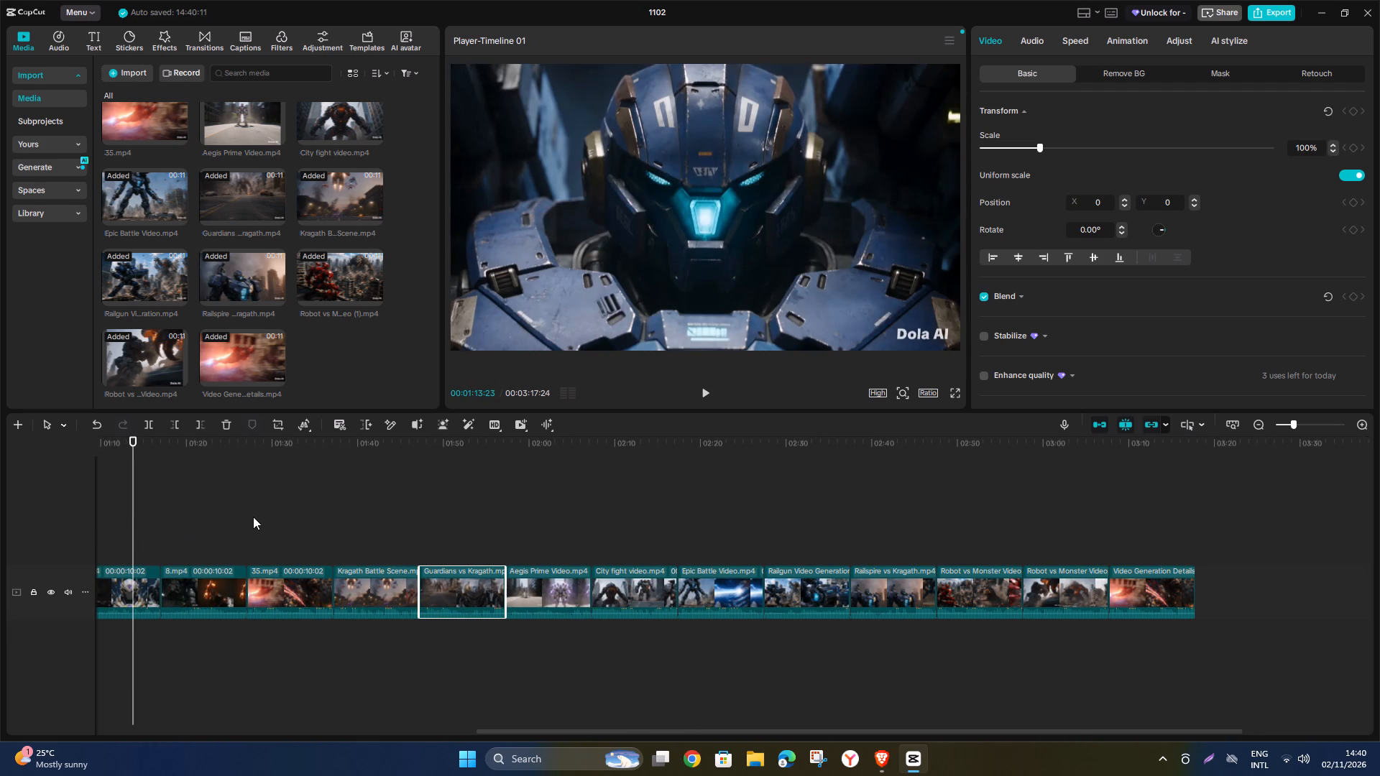
{"action": "left_click", "coordinate": [253, 517]}
{"action": "left_click", "coordinate": [278, 512]}
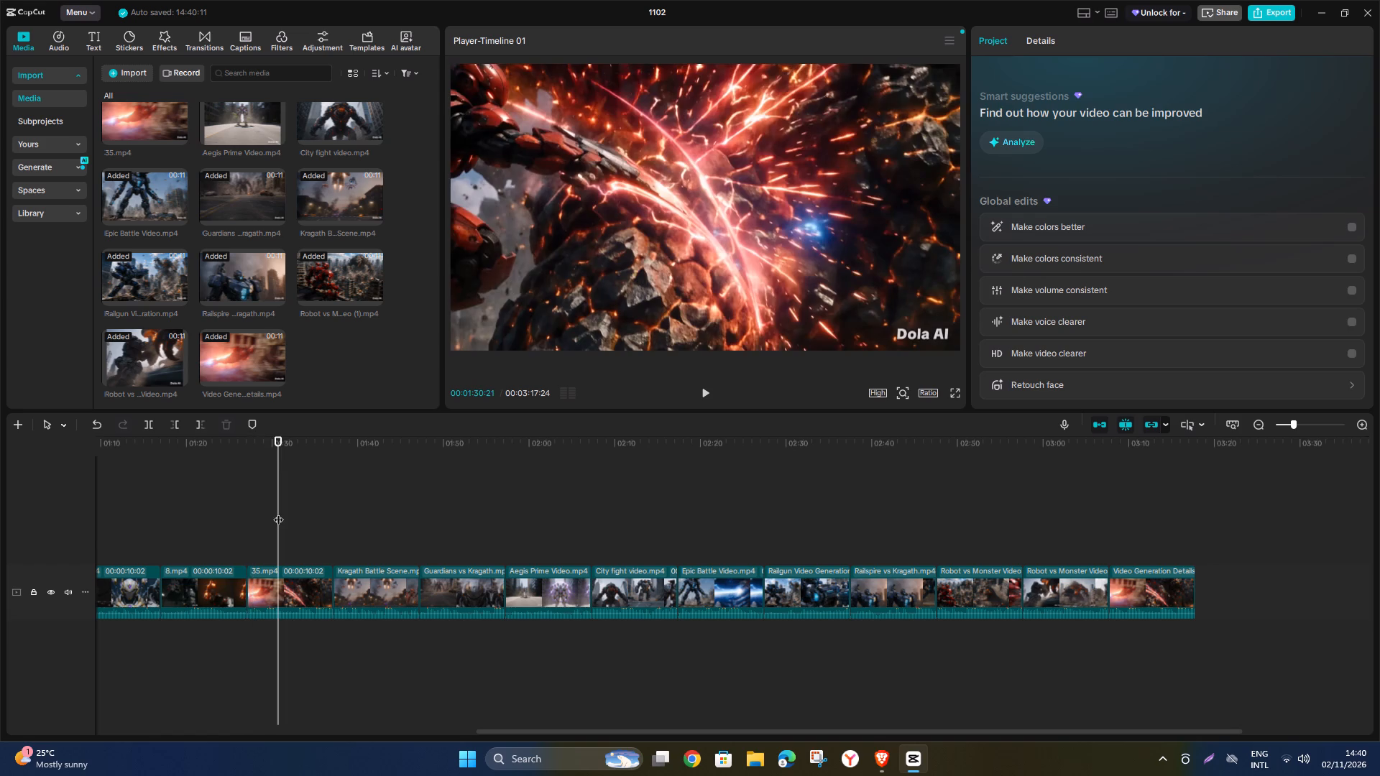
{"action": "left_click", "coordinate": [160, 505]}
{"action": "left_click", "coordinate": [134, 505]}
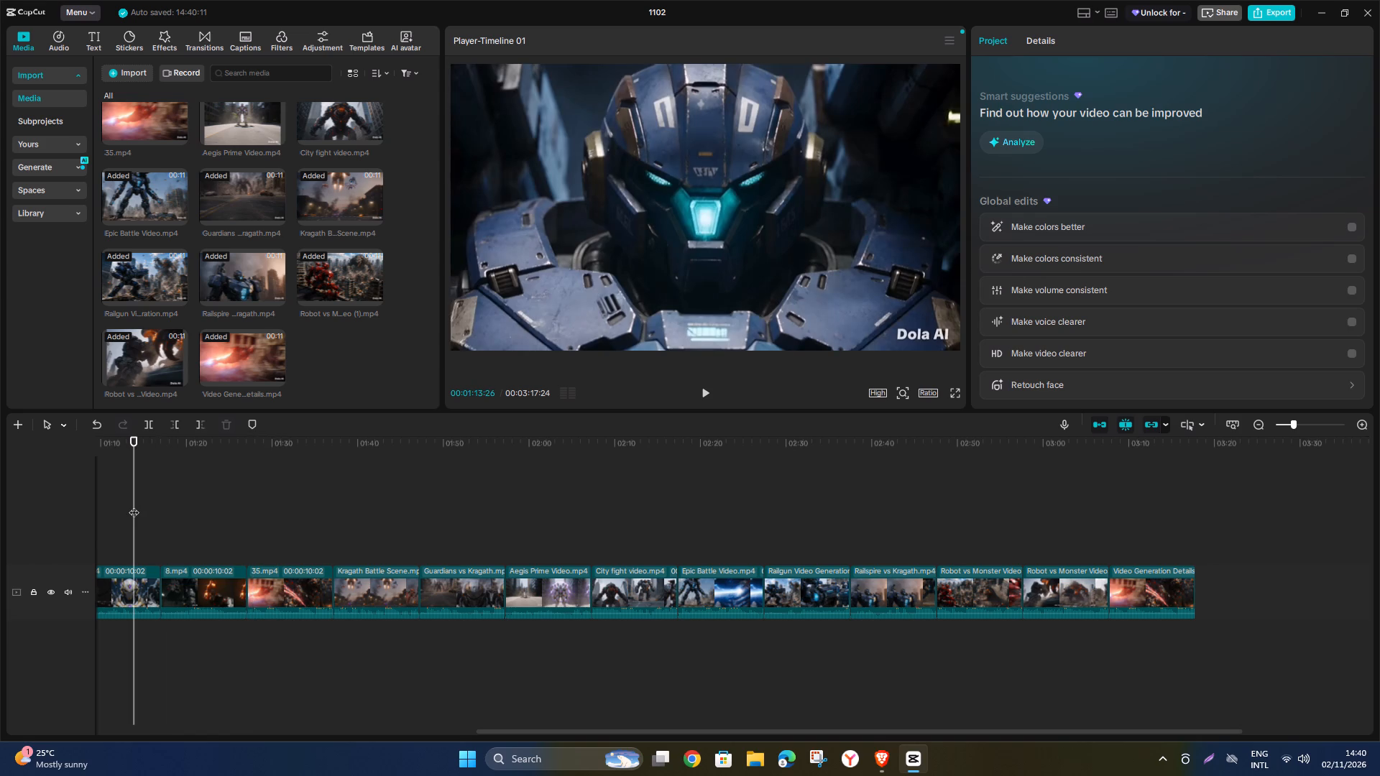
{"action": "left_click", "coordinate": [703, 396]}
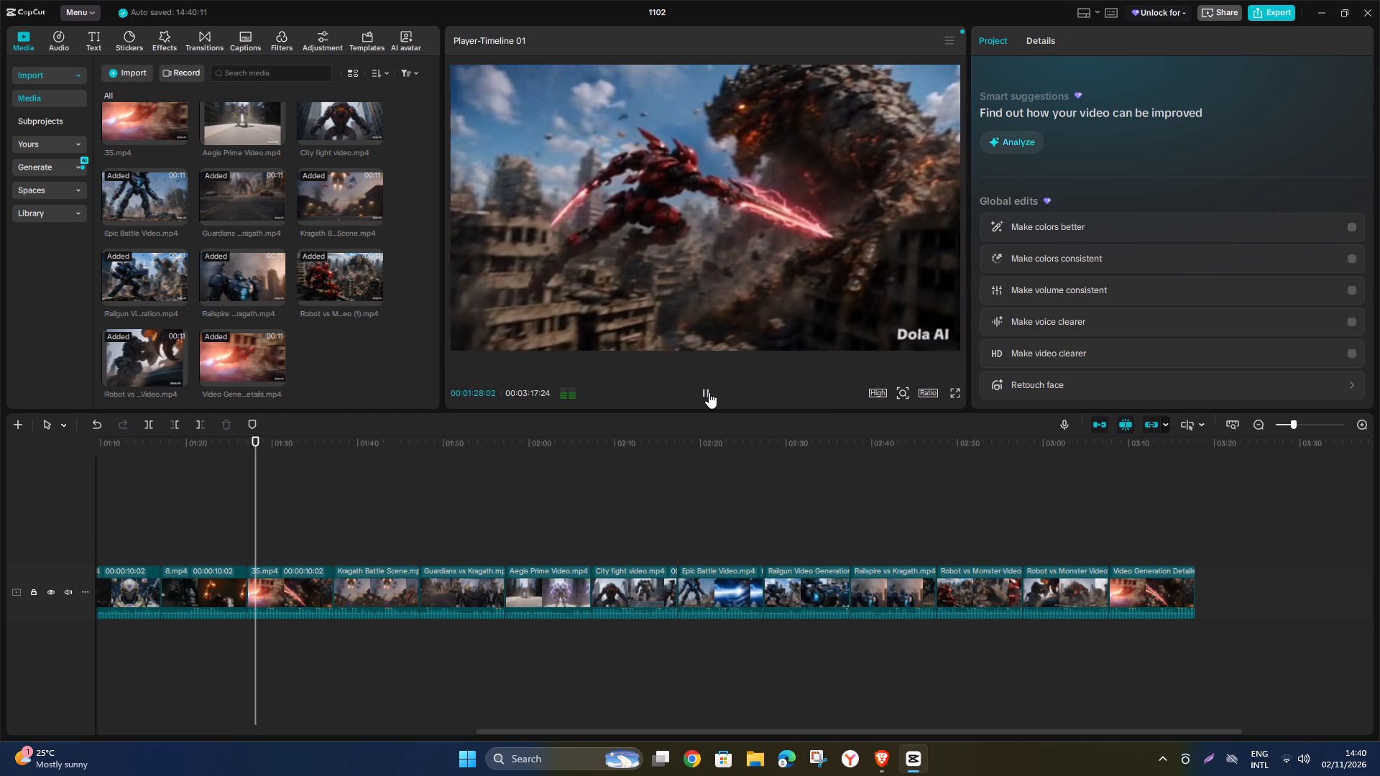
{"action": "left_click", "coordinate": [709, 392]}
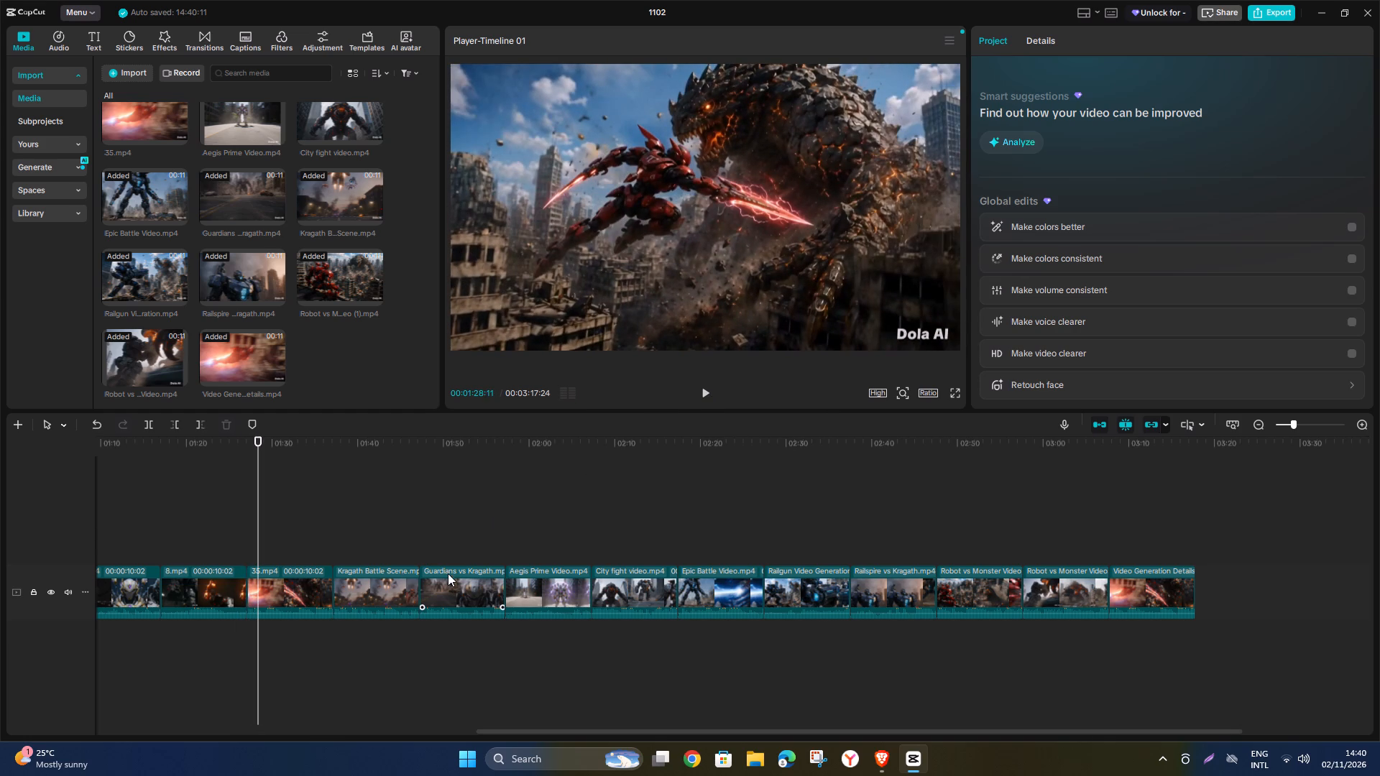
Move the Guardians vs Kragath clip between 8.mp4 and 3S.mp4.
{"action": "left_click", "coordinate": [458, 542]}
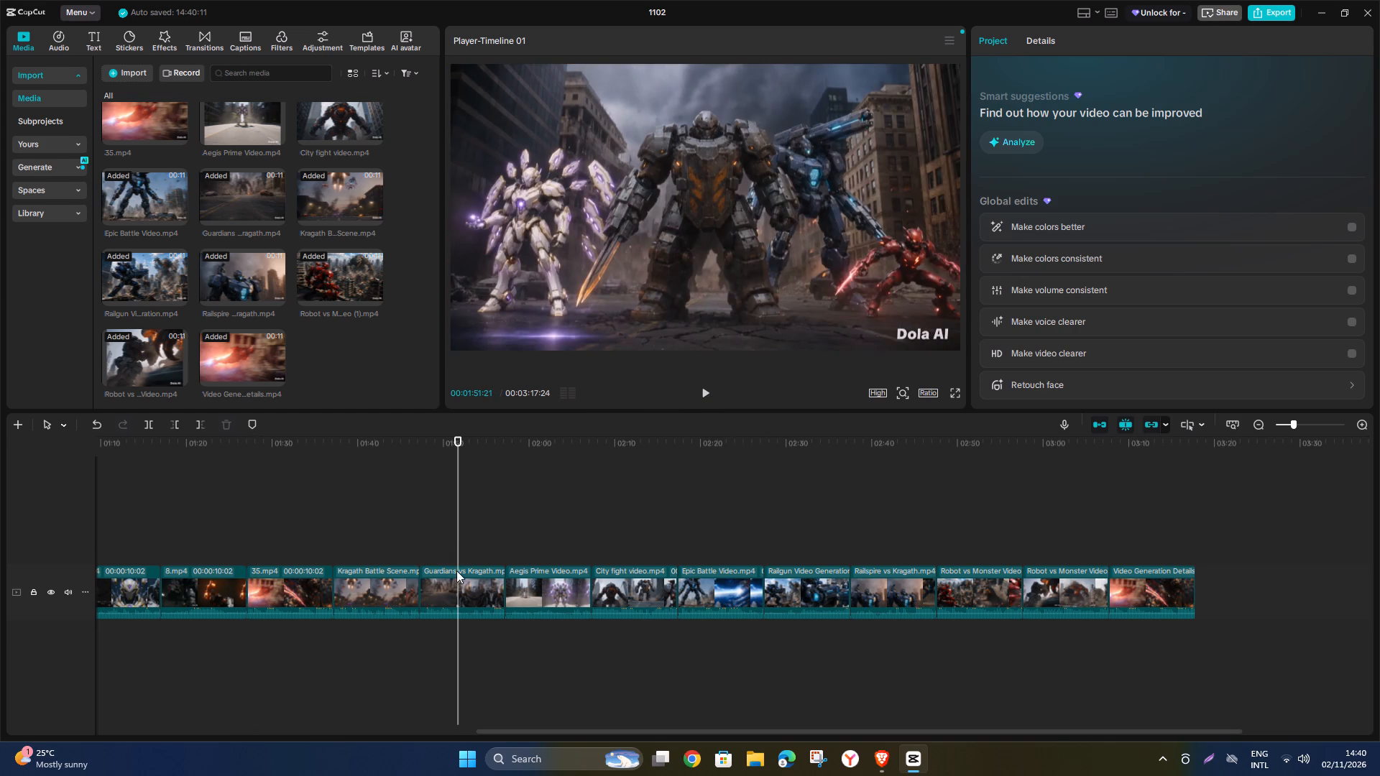
{"action": "left_click_drag", "start_coordinate": [466, 581], "coordinate": [303, 580]}
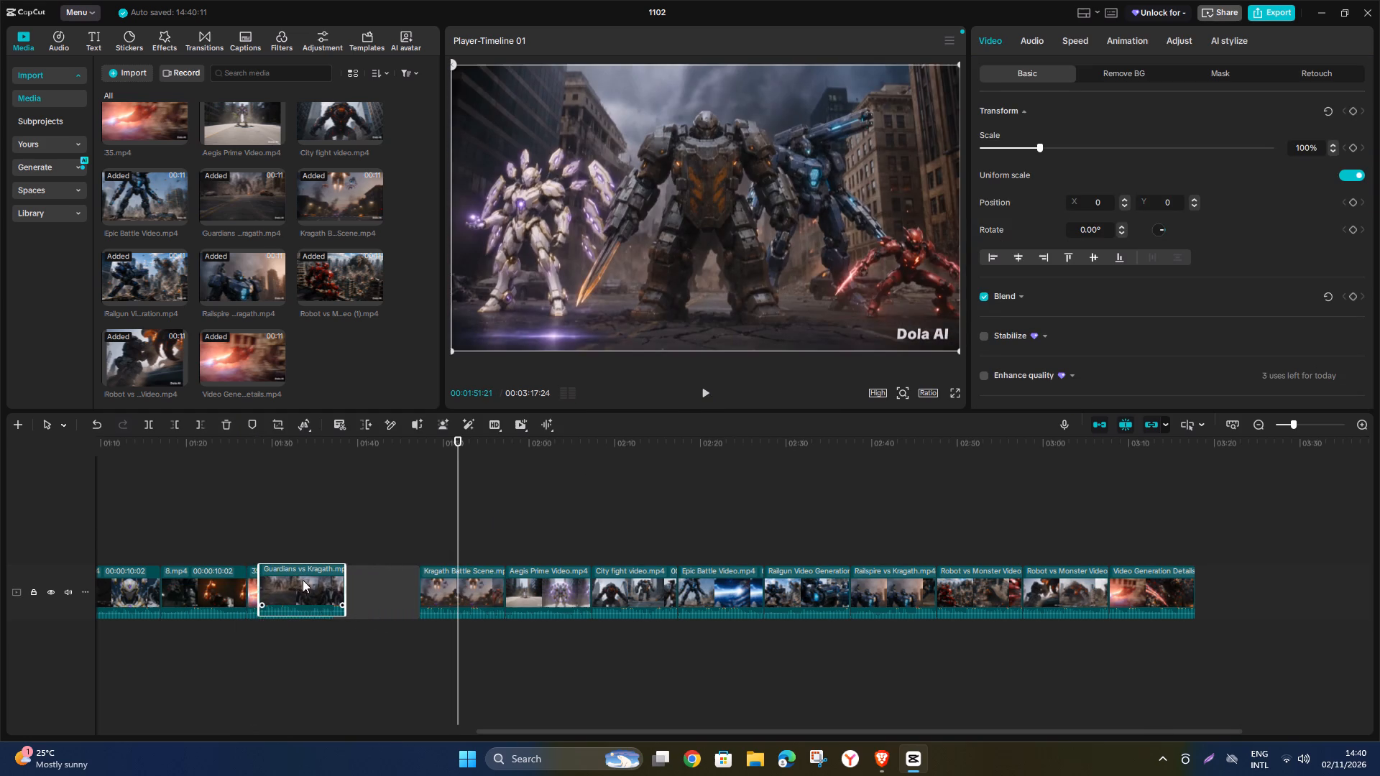
{"action": "left_click_drag", "start_coordinate": [303, 580], "coordinate": [280, 581]}
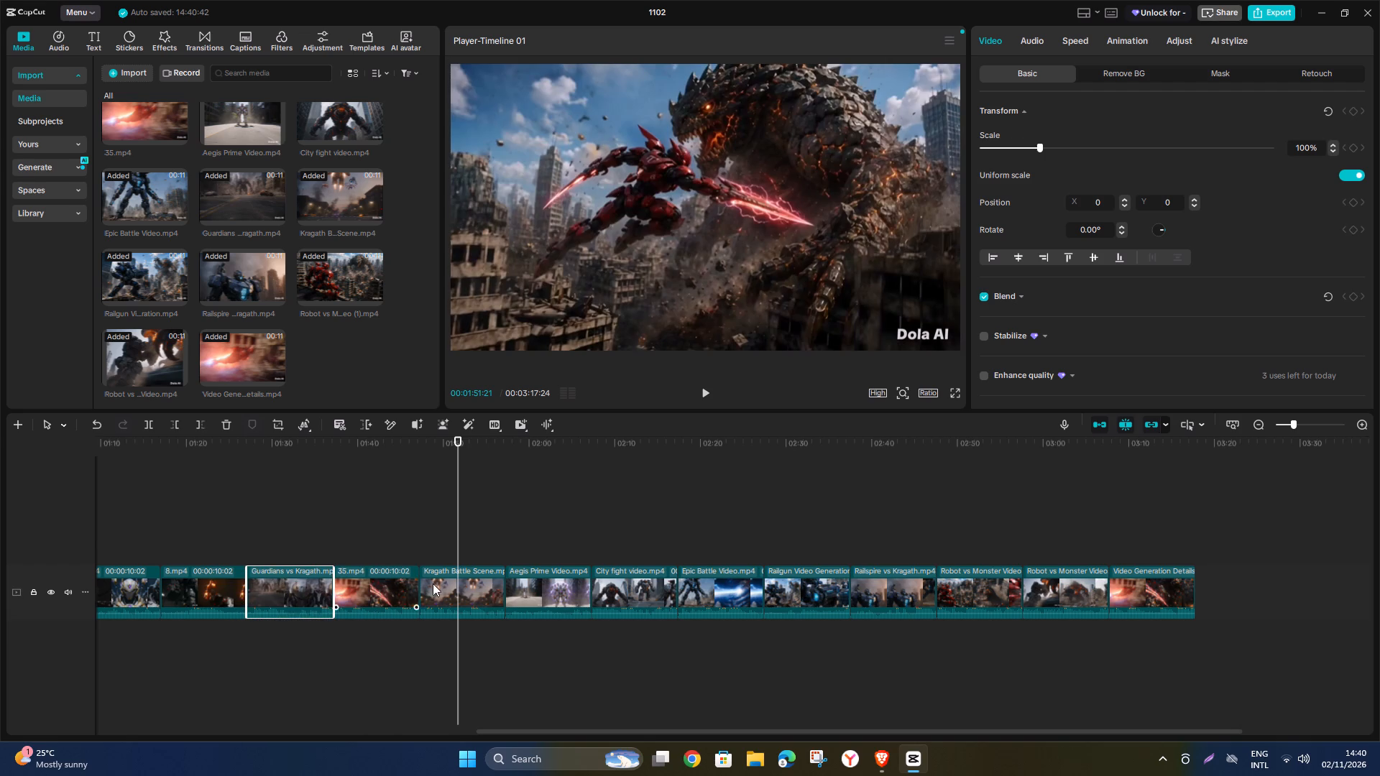
Move City fight video.mp4 between Guardians vs Kragath and 3S.mp4.
{"action": "left_click", "coordinate": [478, 583]}
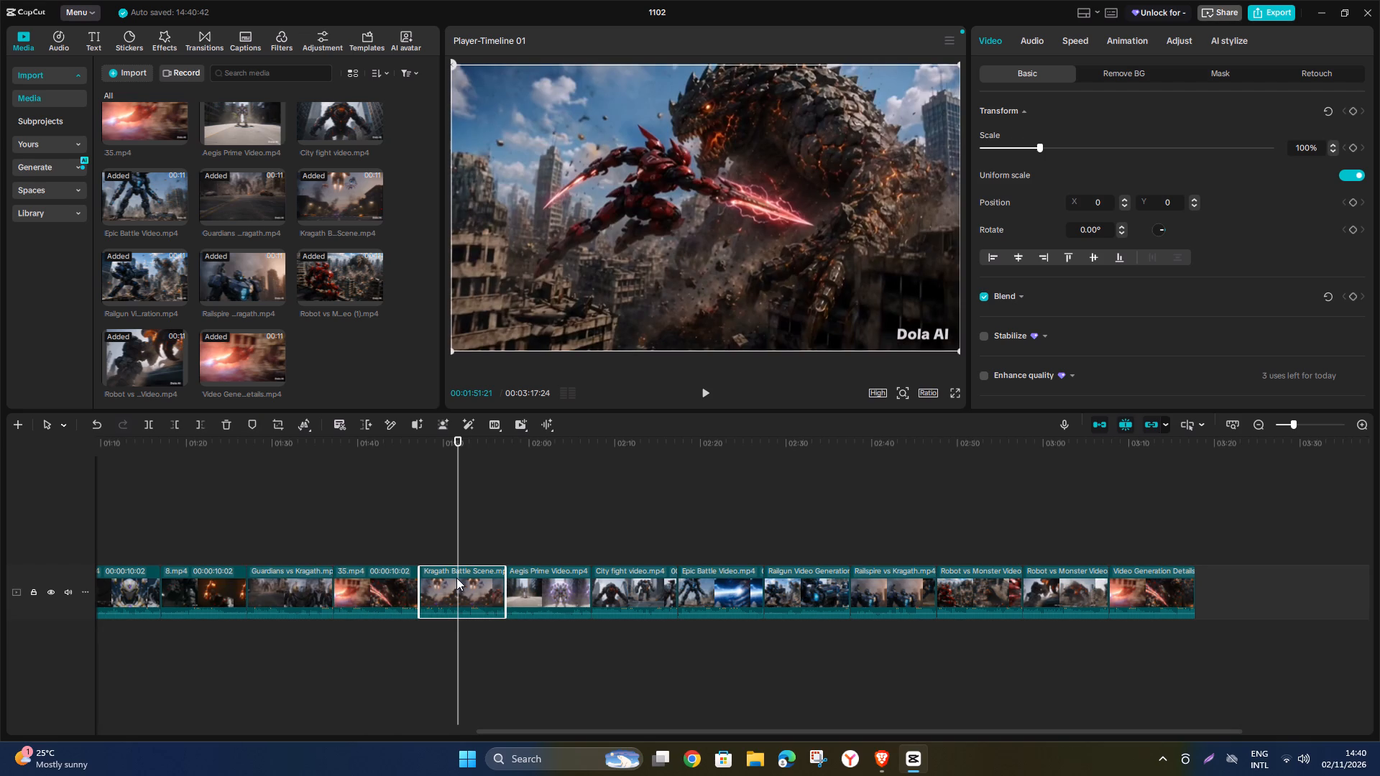
{"action": "left_click", "coordinate": [370, 553]}
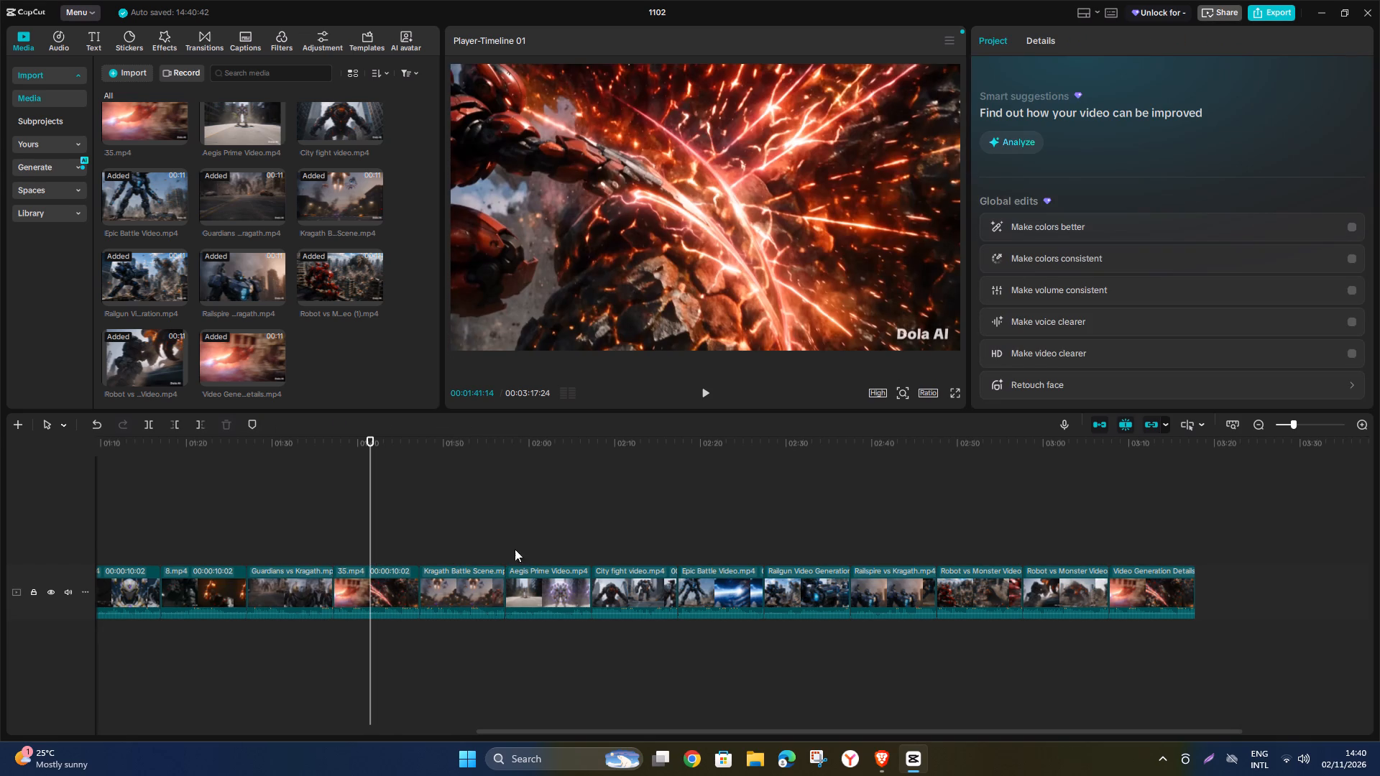
{"action": "left_click", "coordinate": [627, 534]}
{"action": "left_click_drag", "start_coordinate": [627, 534], "coordinate": [648, 535]}
{"action": "left_click_drag", "start_coordinate": [629, 576], "coordinate": [369, 576]}
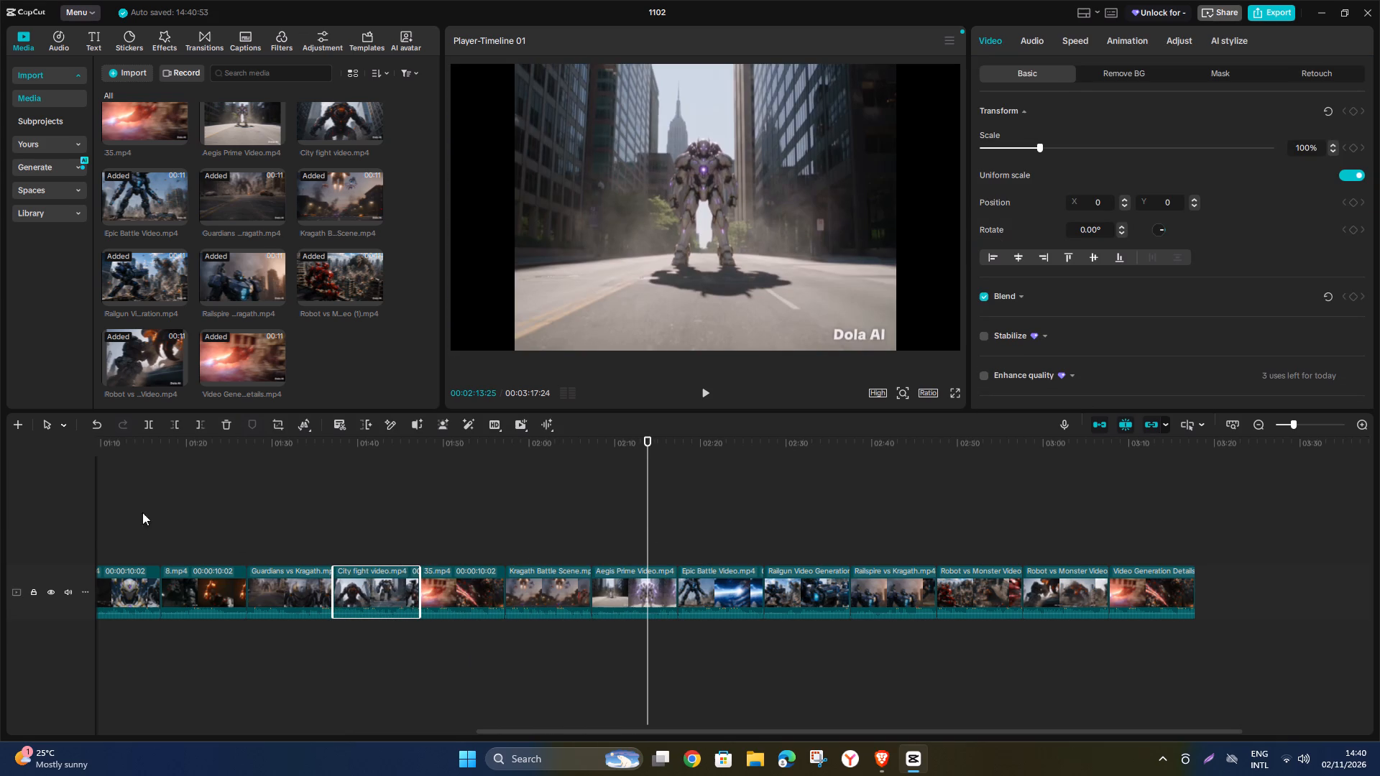
Play the rearranged sequence from clip 6.mp4 through 8.mp4 and into Guardians vs Kragath.
{"action": "left_click", "coordinate": [124, 509]}
{"action": "left_click_drag", "start_coordinate": [124, 509], "coordinate": [91, 509]}
{"action": "left_click", "coordinate": [239, 504]}
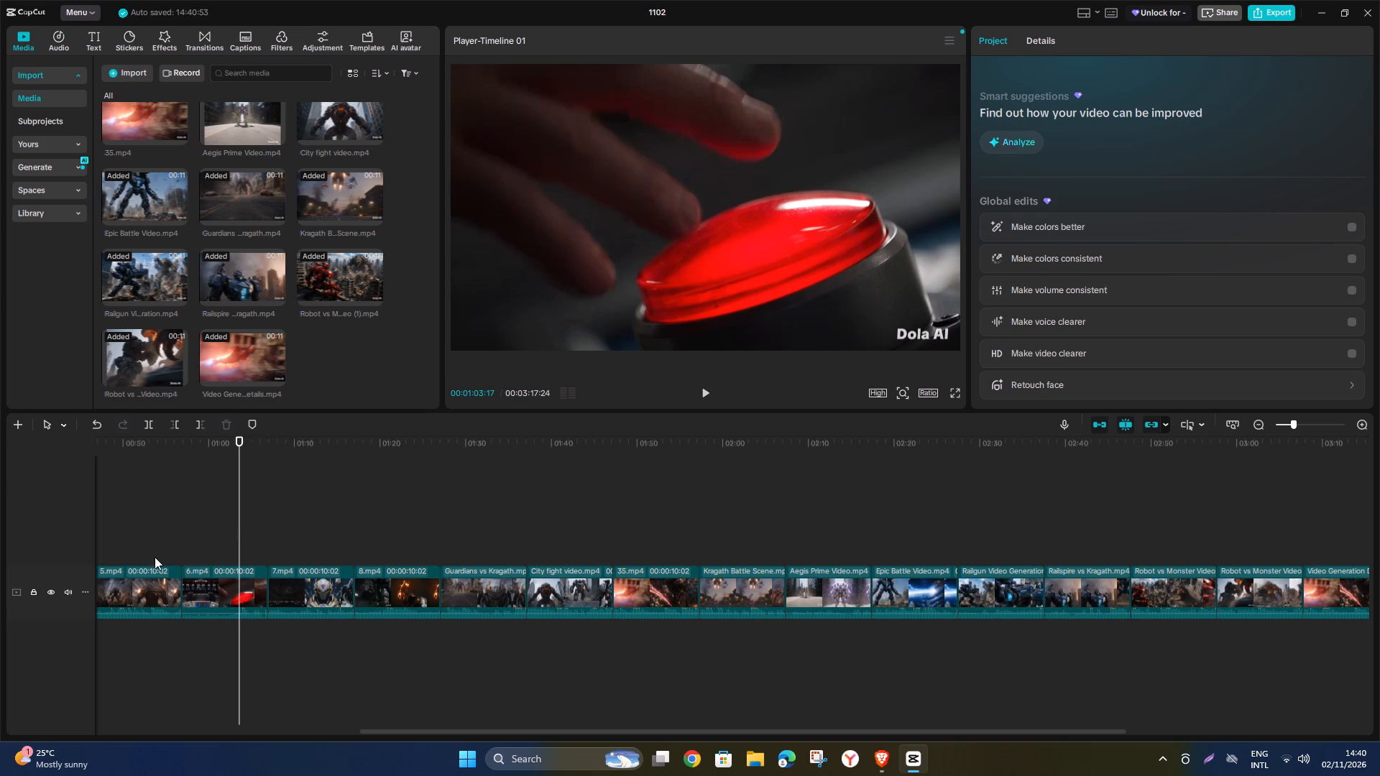
{"action": "left_click", "coordinate": [712, 391]}
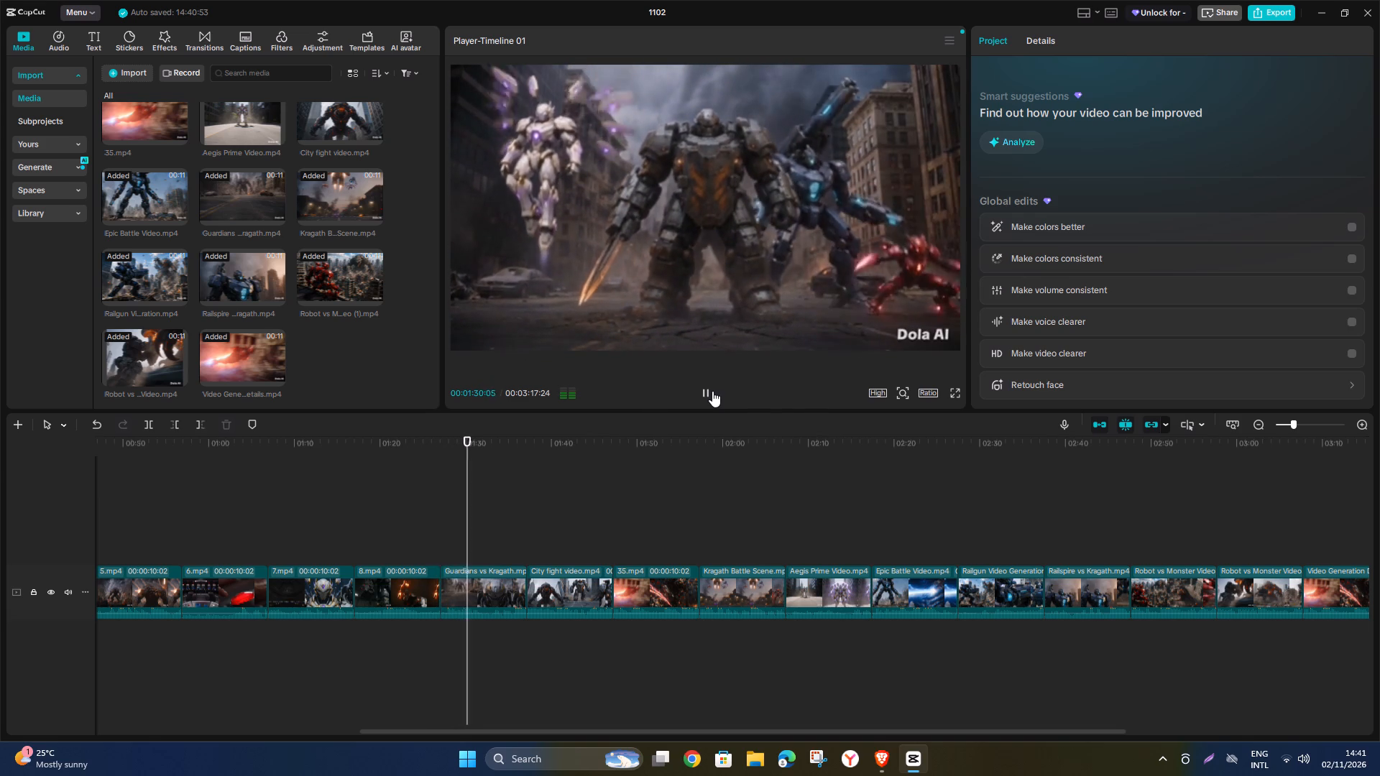
{"action": "left_click", "coordinate": [712, 391]}
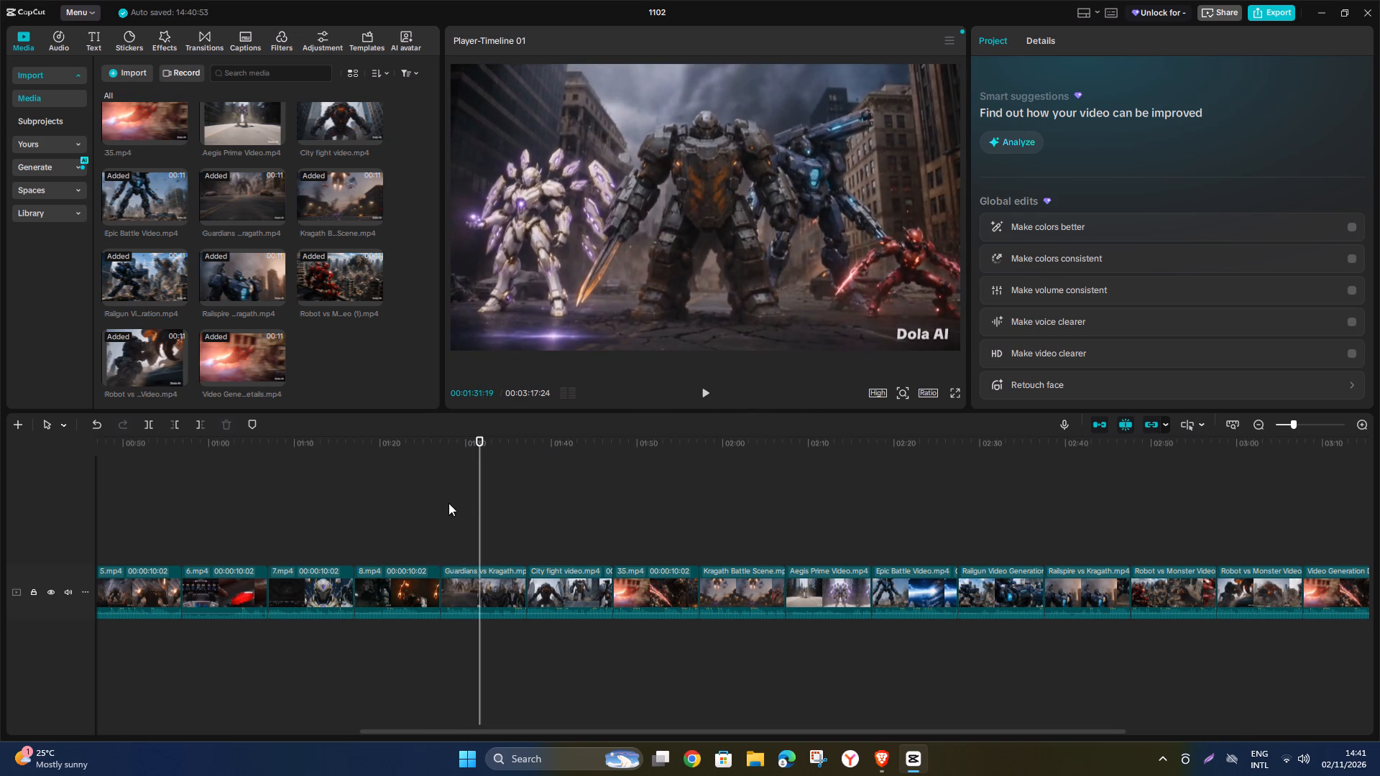
Replay the transition from the end of 8.mp4 into Guardians vs Kragath several times to judge the cut.
{"action": "left_click", "coordinate": [436, 502]}
{"action": "left_click", "coordinate": [706, 387]}
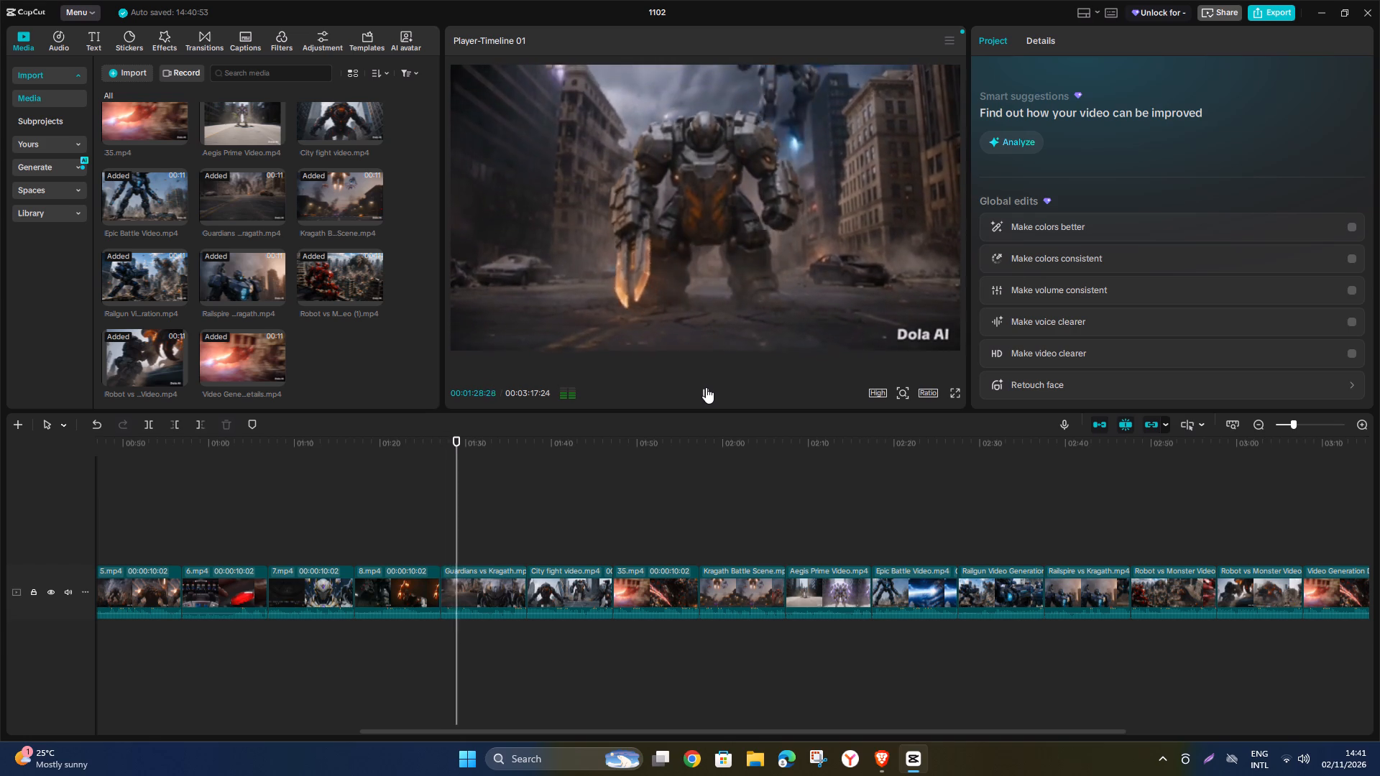
{"action": "left_click", "coordinate": [706, 387]}
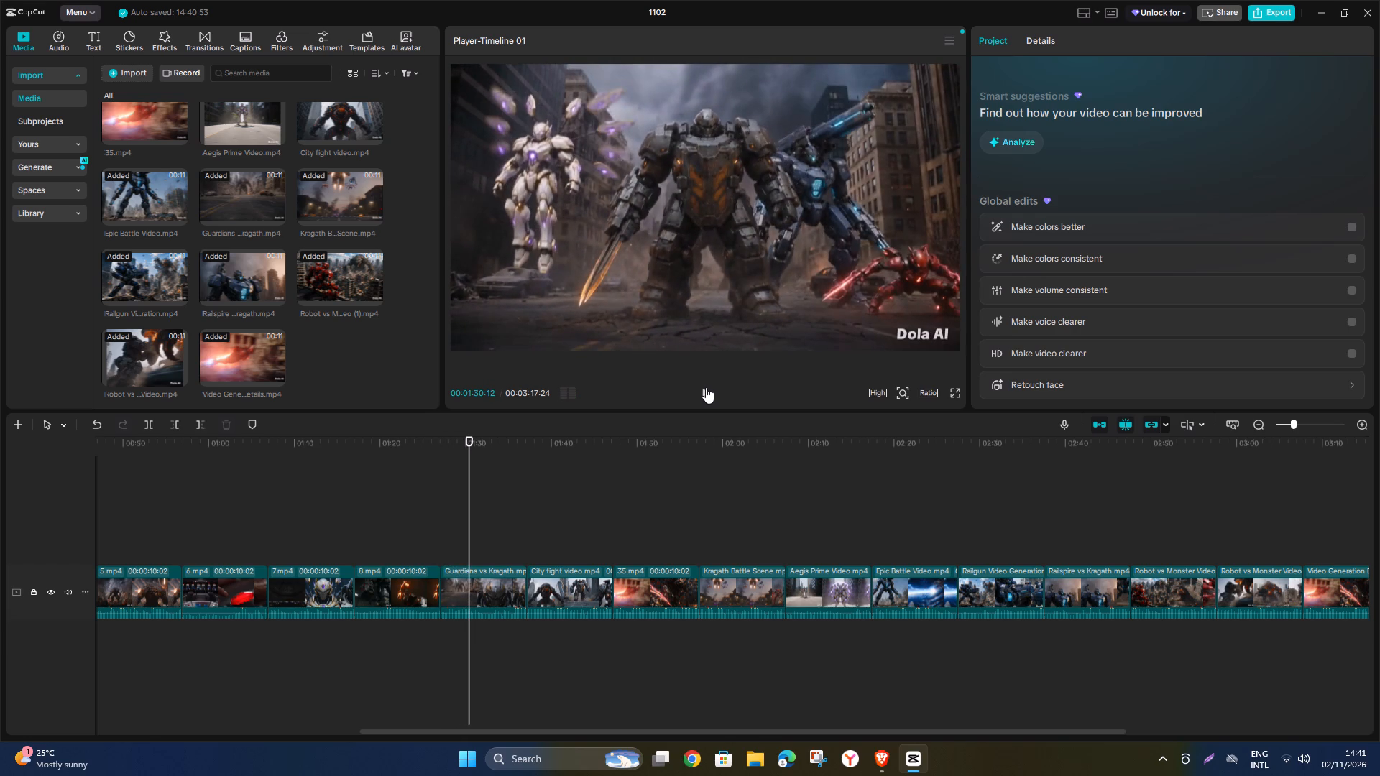
{"action": "left_click", "coordinate": [706, 387]}
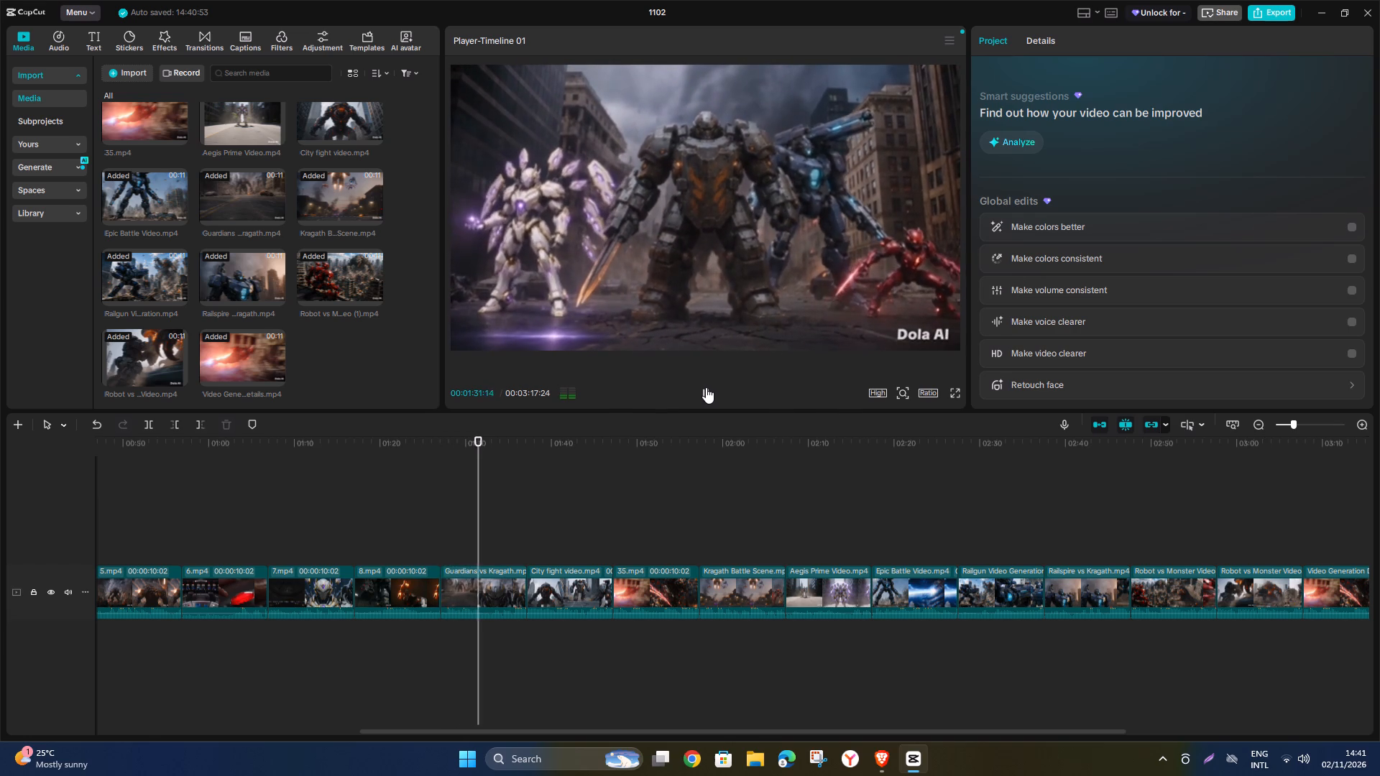
{"action": "left_click", "coordinate": [706, 387]}
{"action": "left_click", "coordinate": [397, 476]}
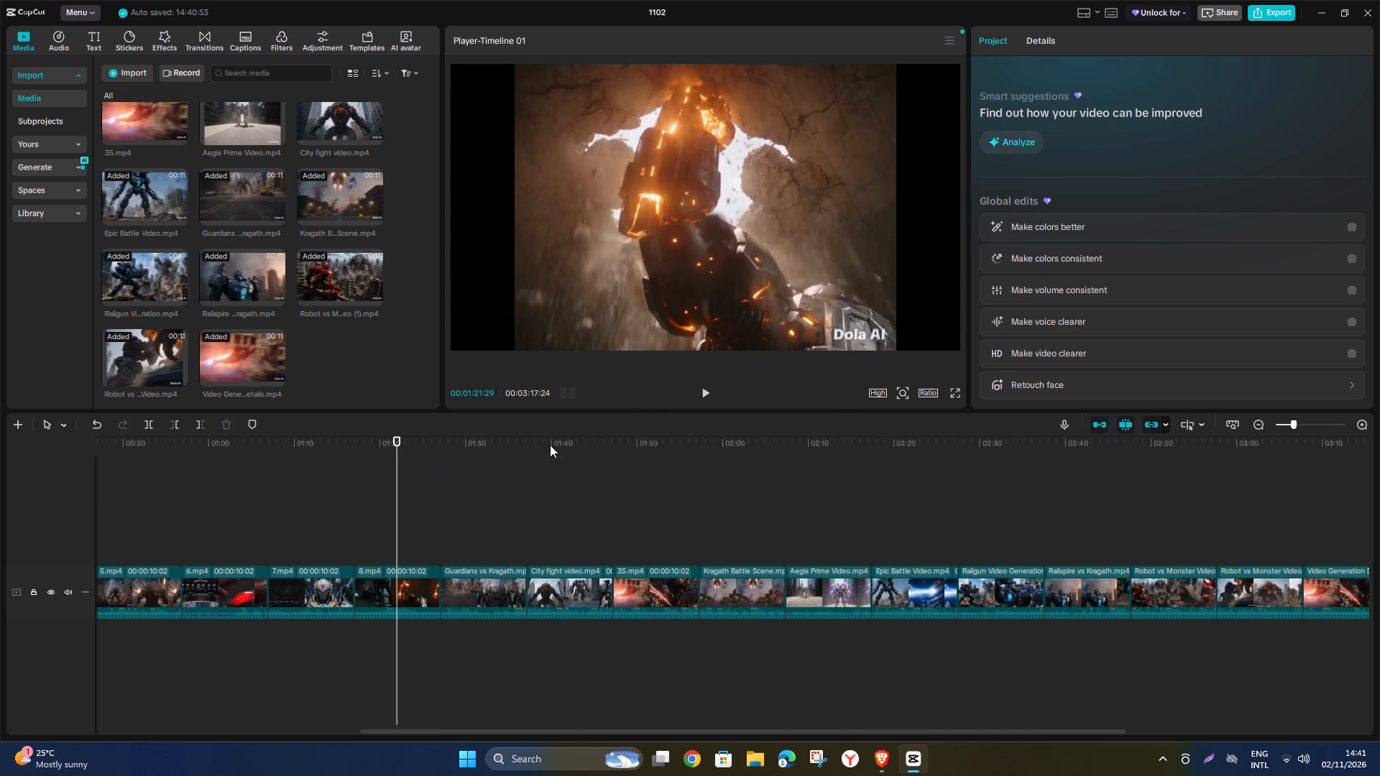
{"action": "left_click", "coordinate": [713, 388]}
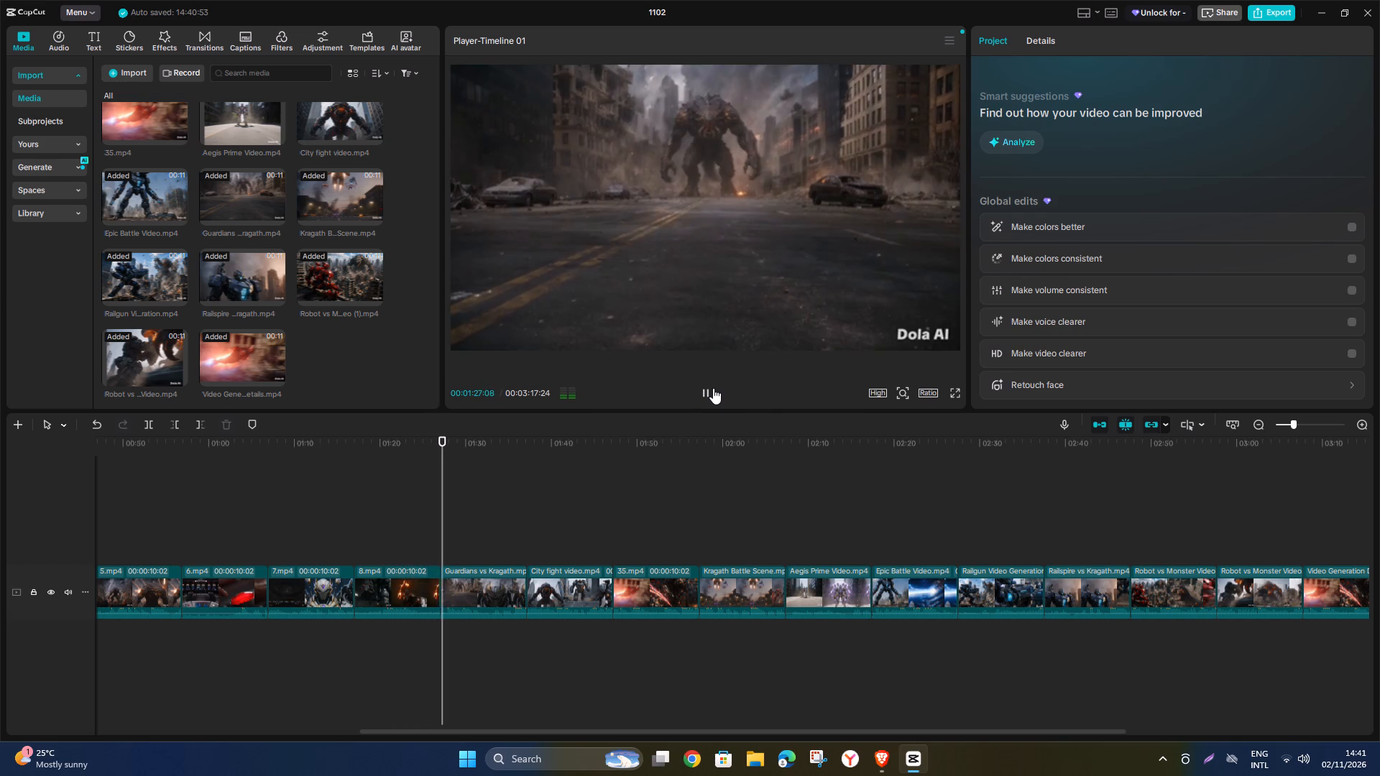
{"action": "left_click", "coordinate": [713, 388]}
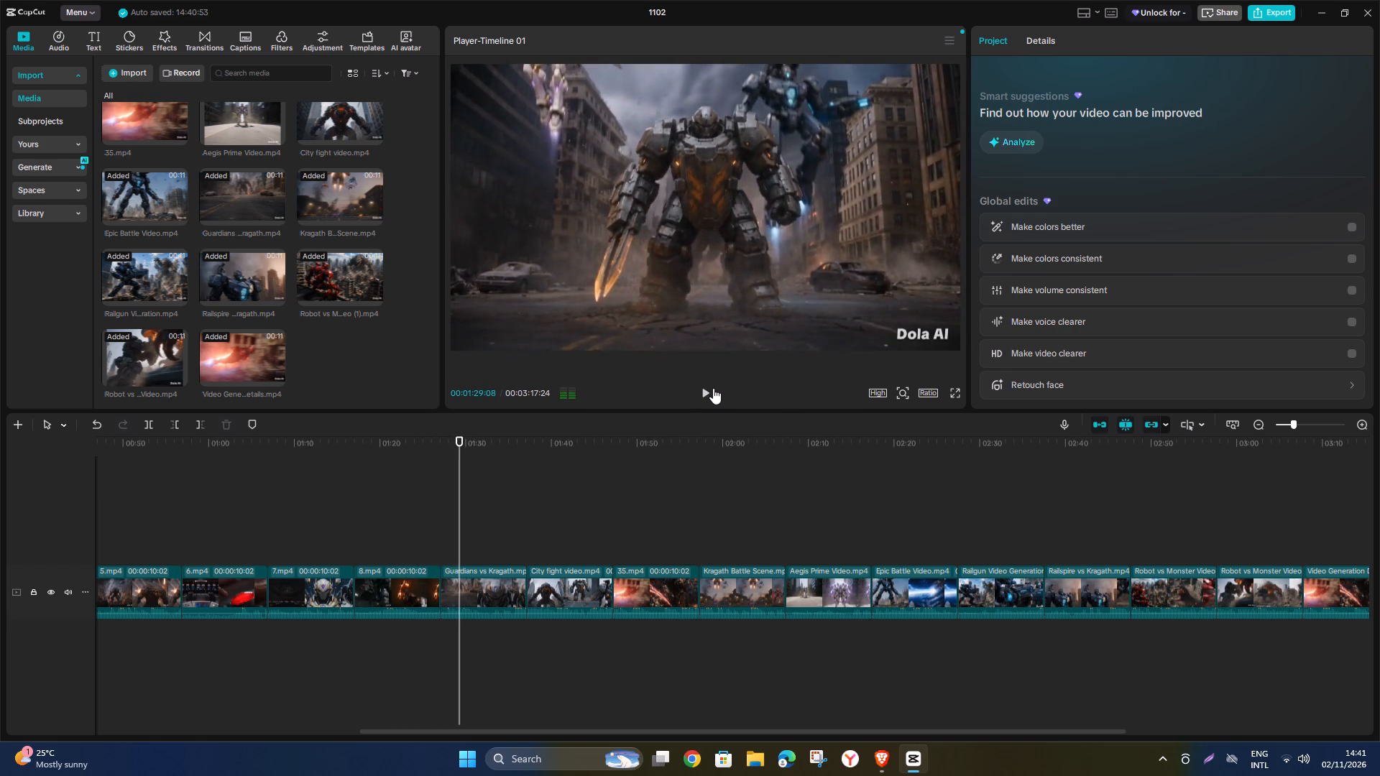
{"action": "left_click", "coordinate": [713, 388]}
{"action": "left_click", "coordinate": [713, 388]}
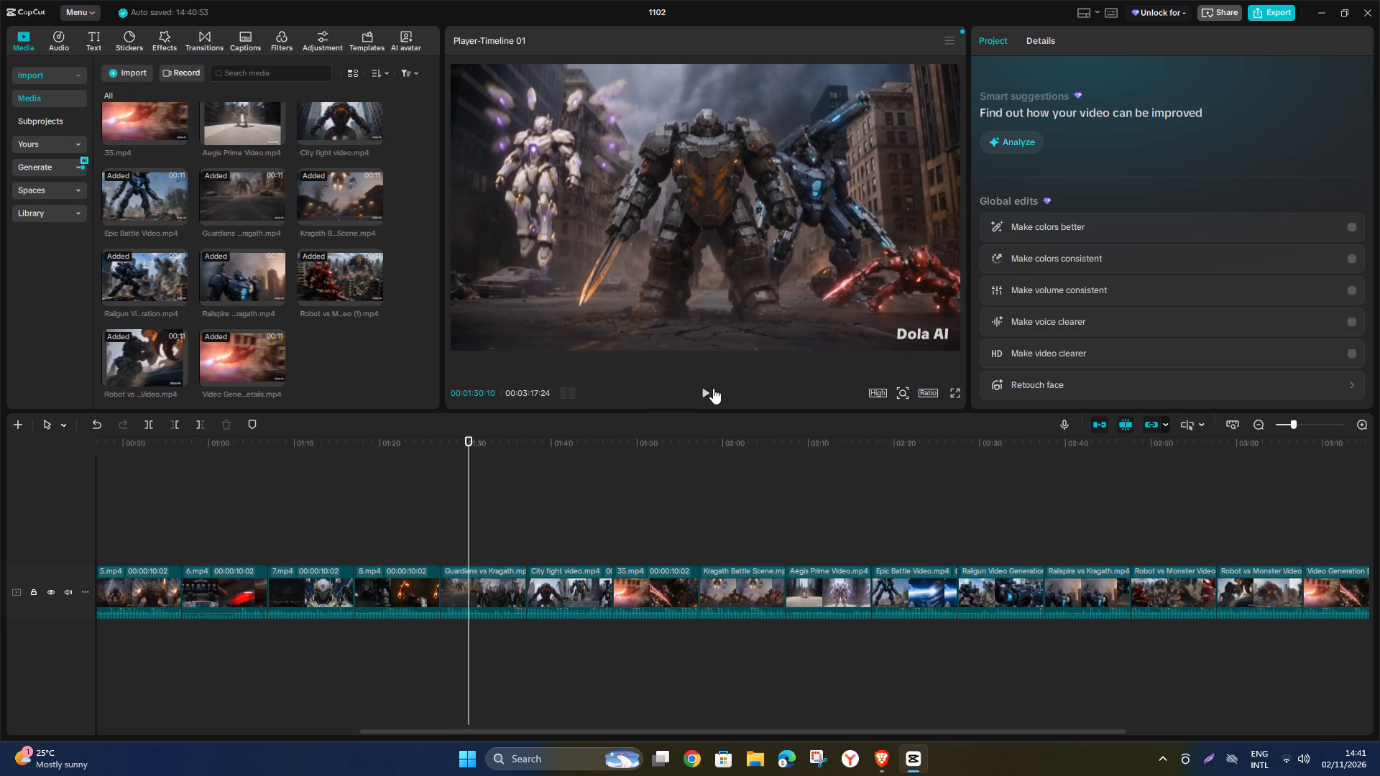
{"action": "left_click", "coordinate": [446, 493]}
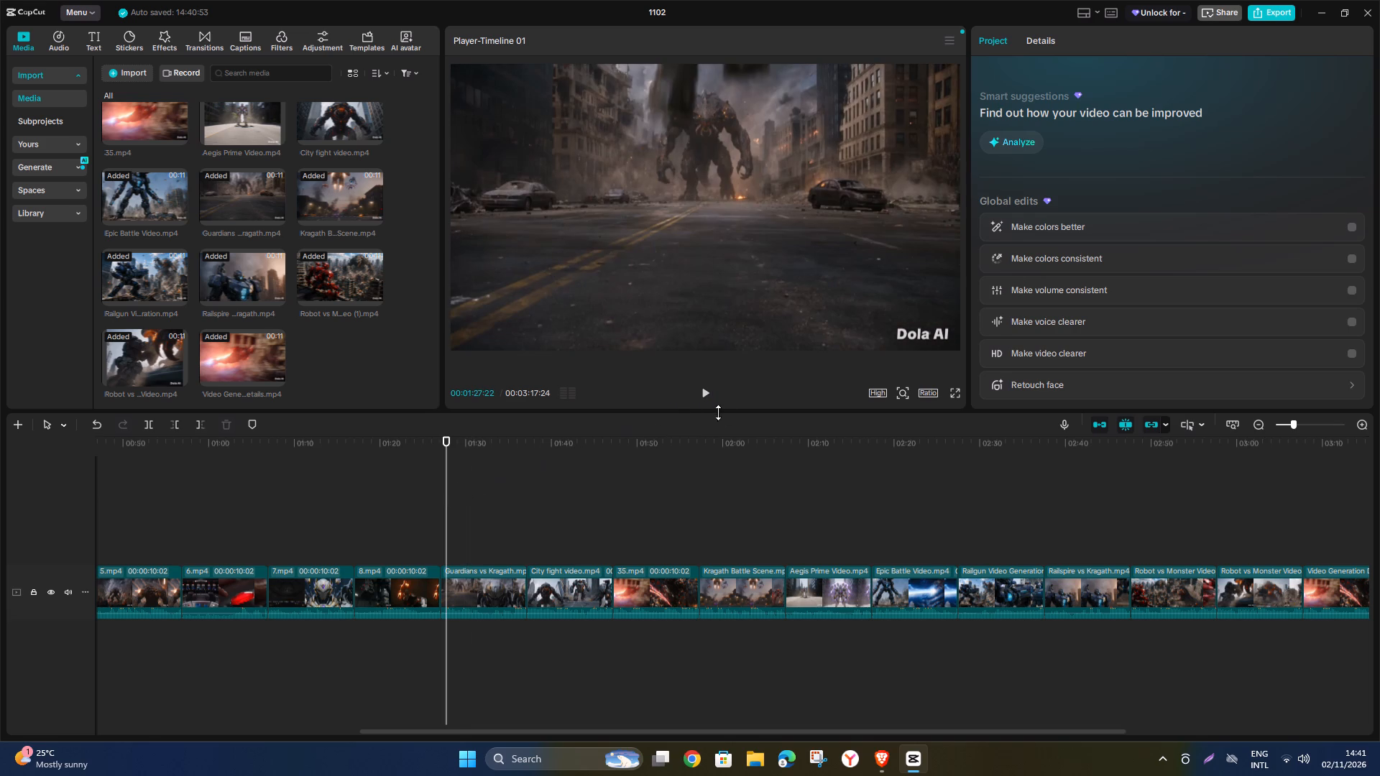
{"action": "left_click", "coordinate": [702, 400]}
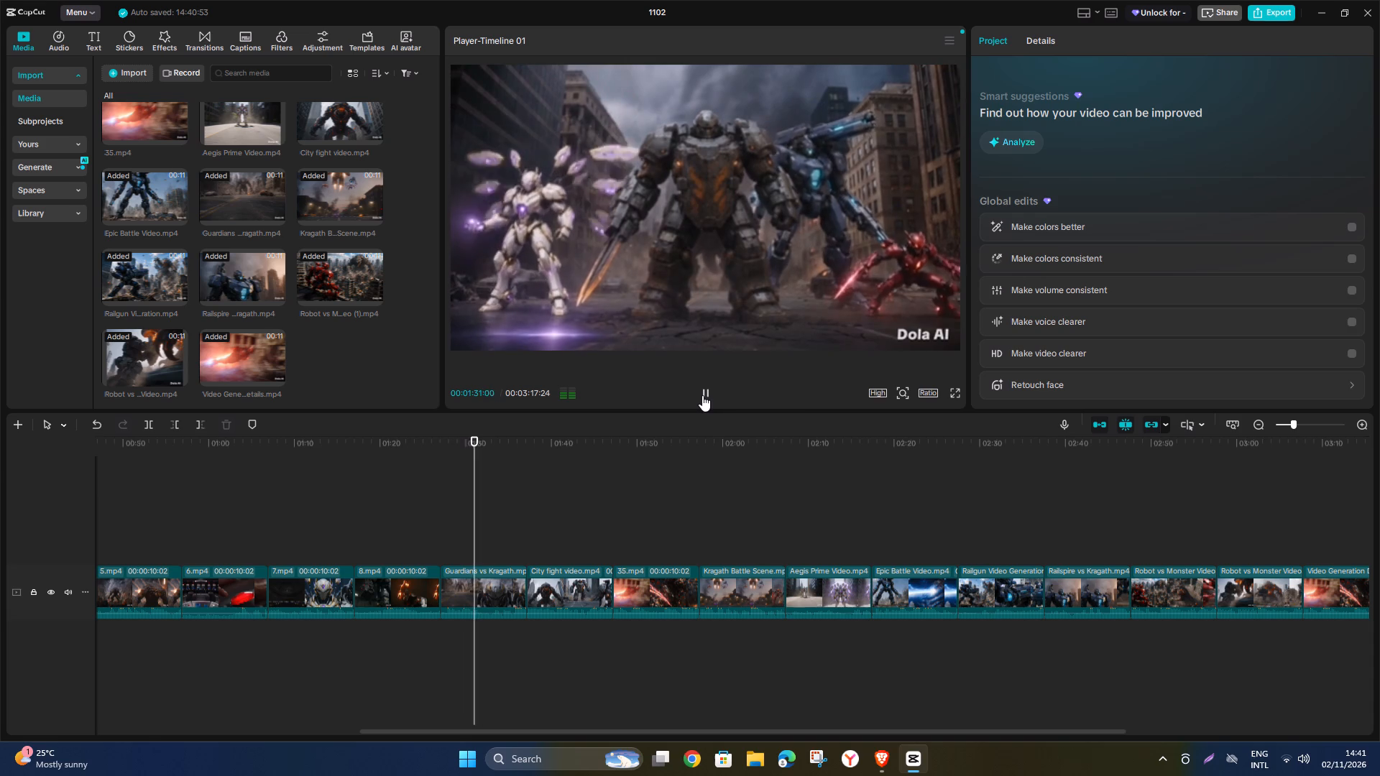
{"action": "left_click", "coordinate": [702, 395]}
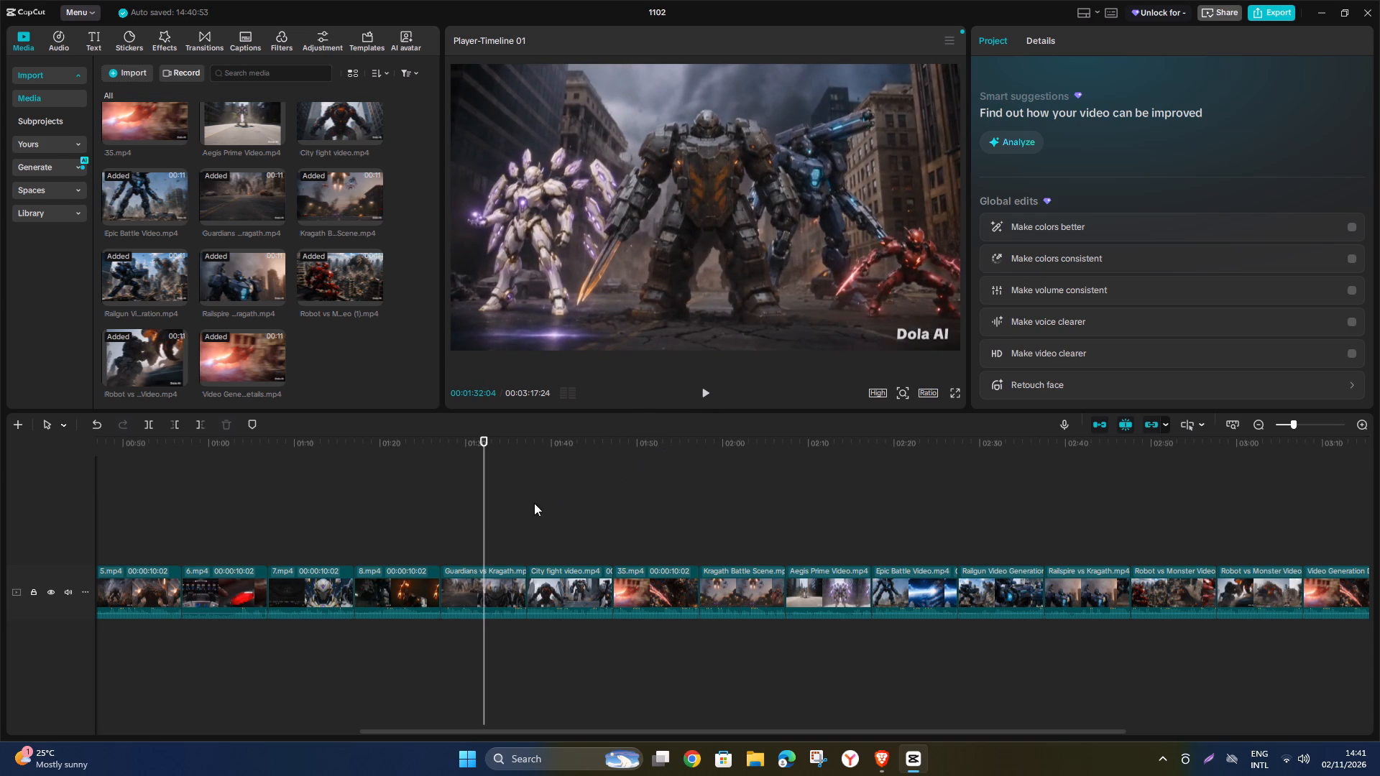
Trim about 20 frames off the start of the Guardians vs Kragath clip.
{"action": "left_click", "coordinate": [441, 578]}
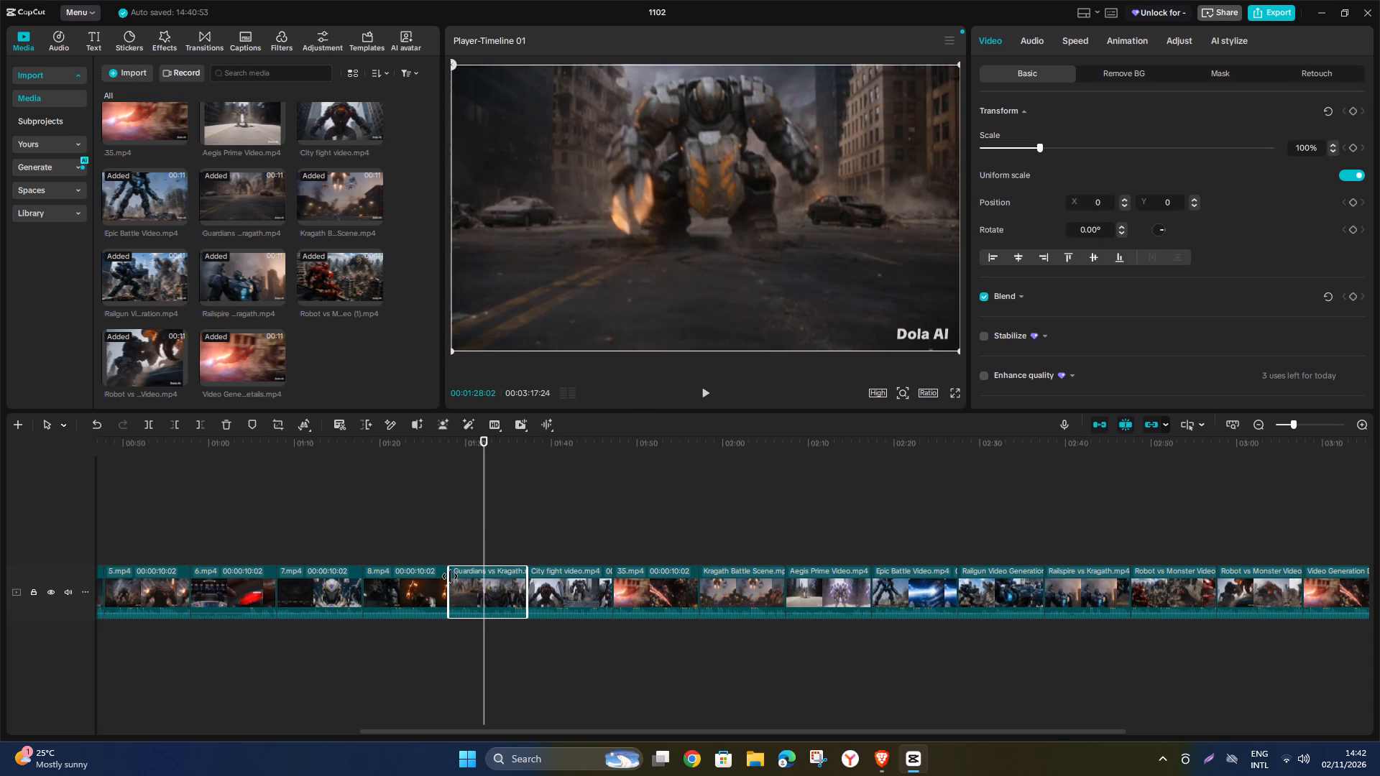
{"action": "left_click", "coordinate": [413, 526]}
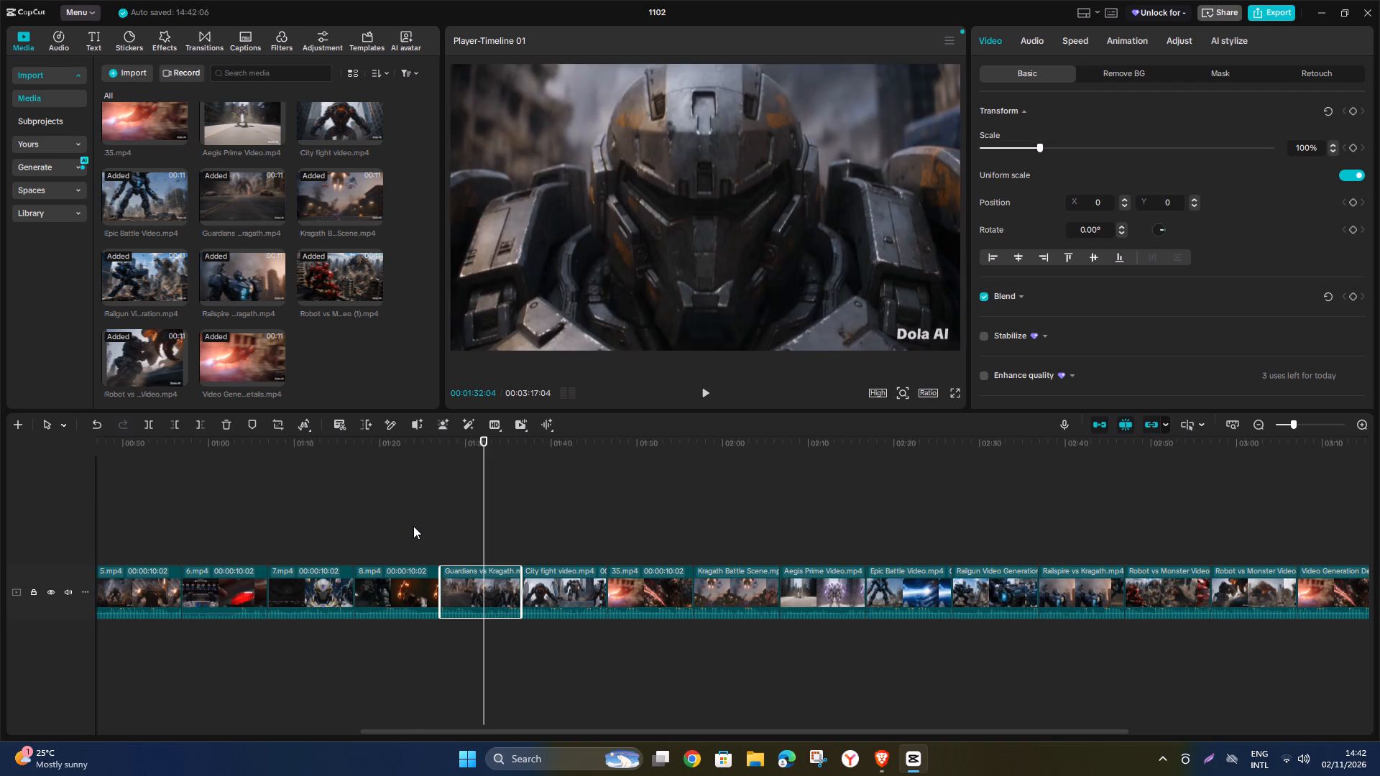
Play the timeline from the trimmed Guardians vs Kragath section into City fight video.mp4.
{"action": "left_click", "coordinate": [707, 392]}
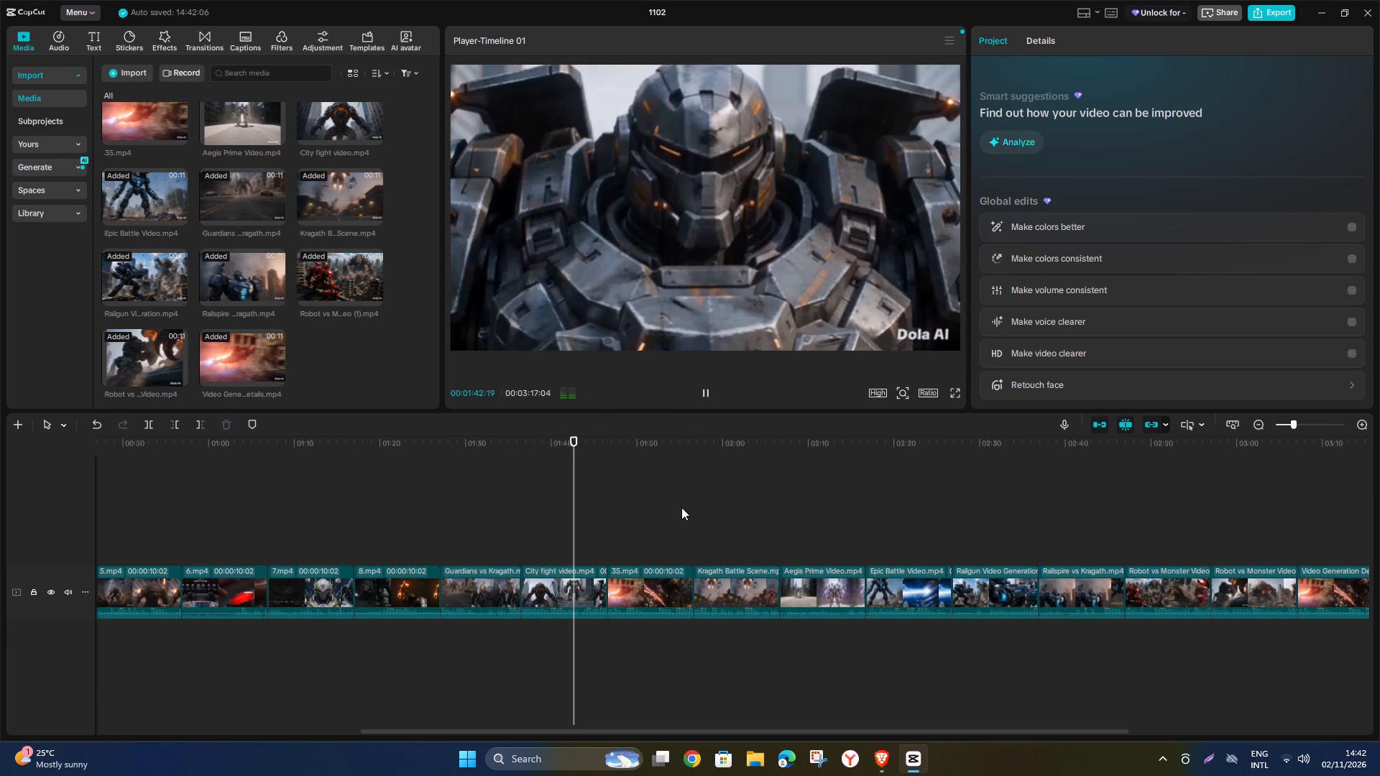
Move the Kragath Battle Scene clip to directly after 8.mp4, ahead of the Guardians vs Kragath clip.
{"action": "left_click", "coordinate": [694, 520]}
{"action": "left_click_drag", "start_coordinate": [694, 520], "coordinate": [702, 520]}
{"action": "left_click_drag", "start_coordinate": [717, 581], "coordinate": [508, 582]}
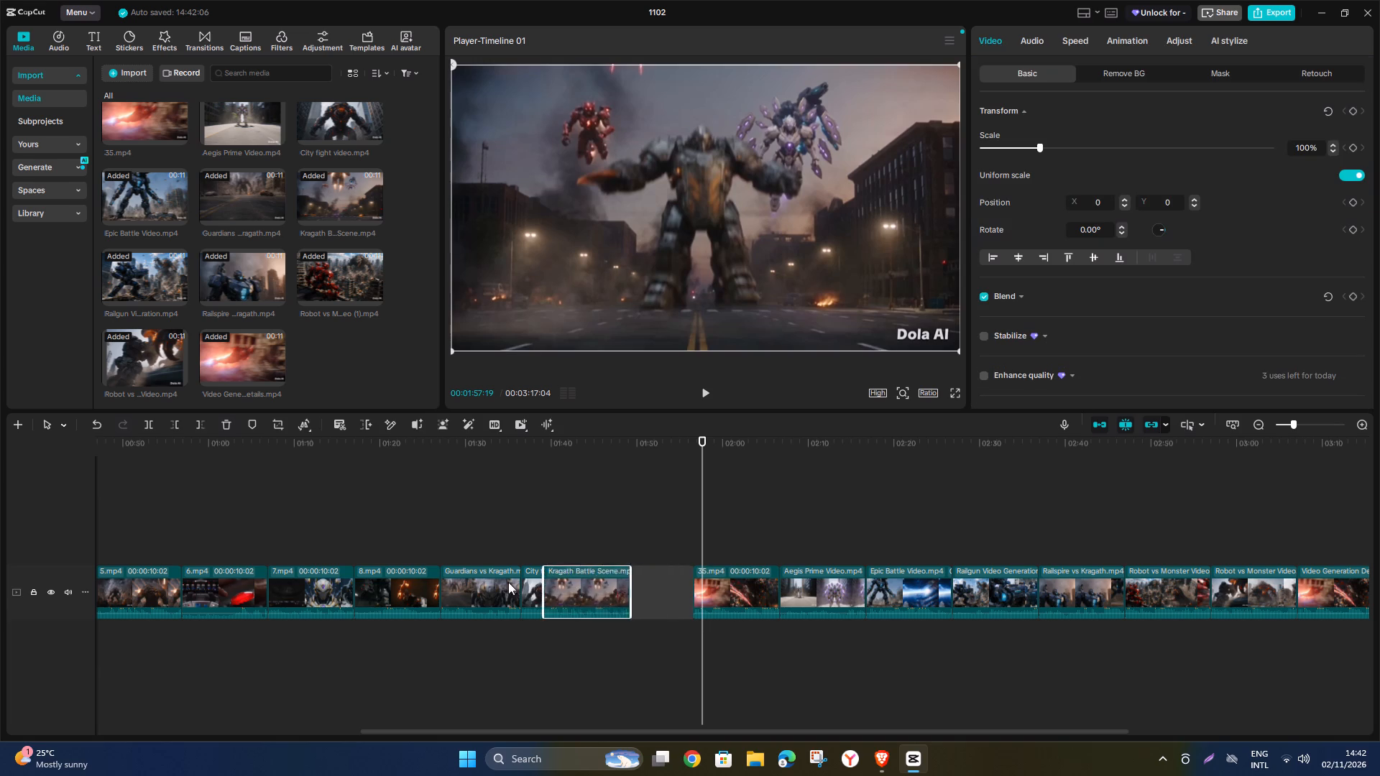
{"action": "left_click_drag", "start_coordinate": [508, 582], "coordinate": [458, 583]}
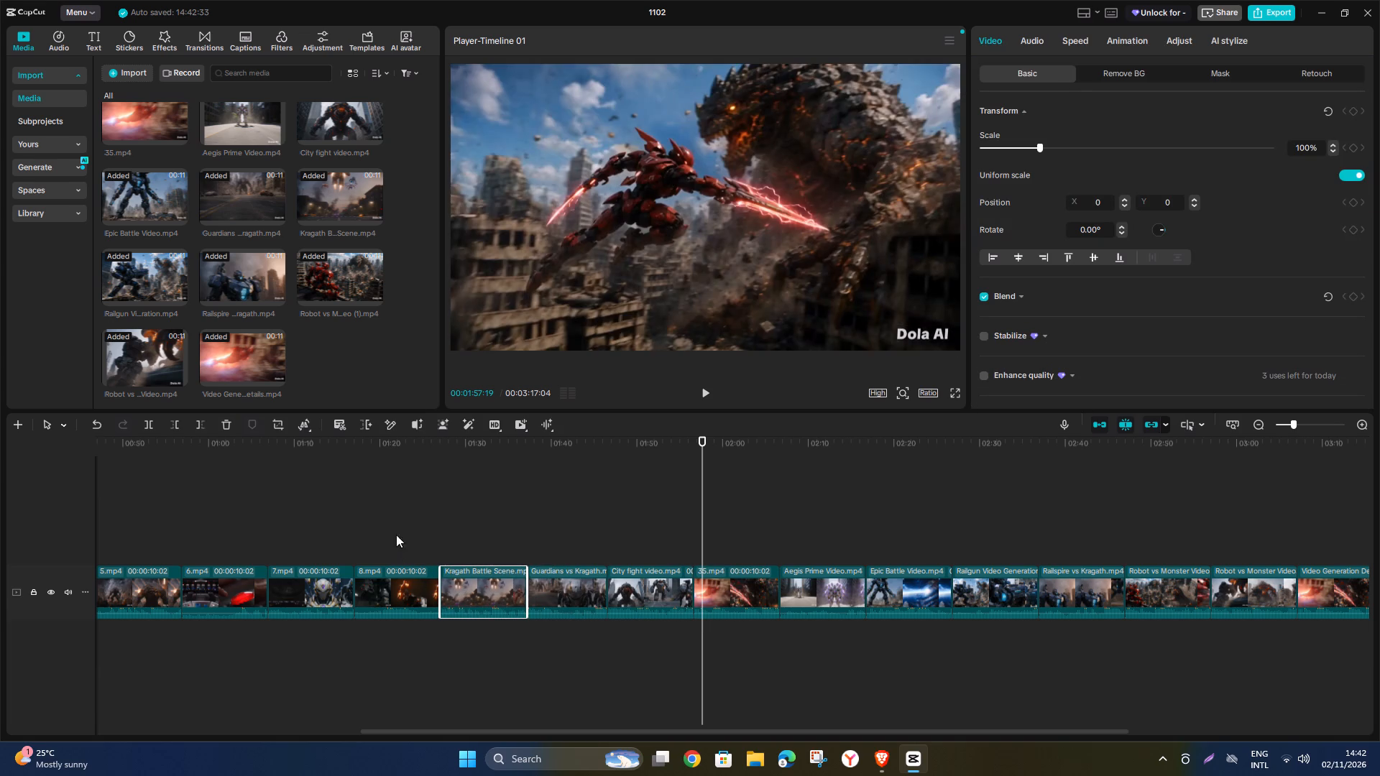
Preview the new order from 8.mp4 onward and move Guardians vs Kragath back in front of Kragath Battle Scene.
{"action": "left_click", "coordinate": [390, 523]}
{"action": "left_click", "coordinate": [709, 398]}
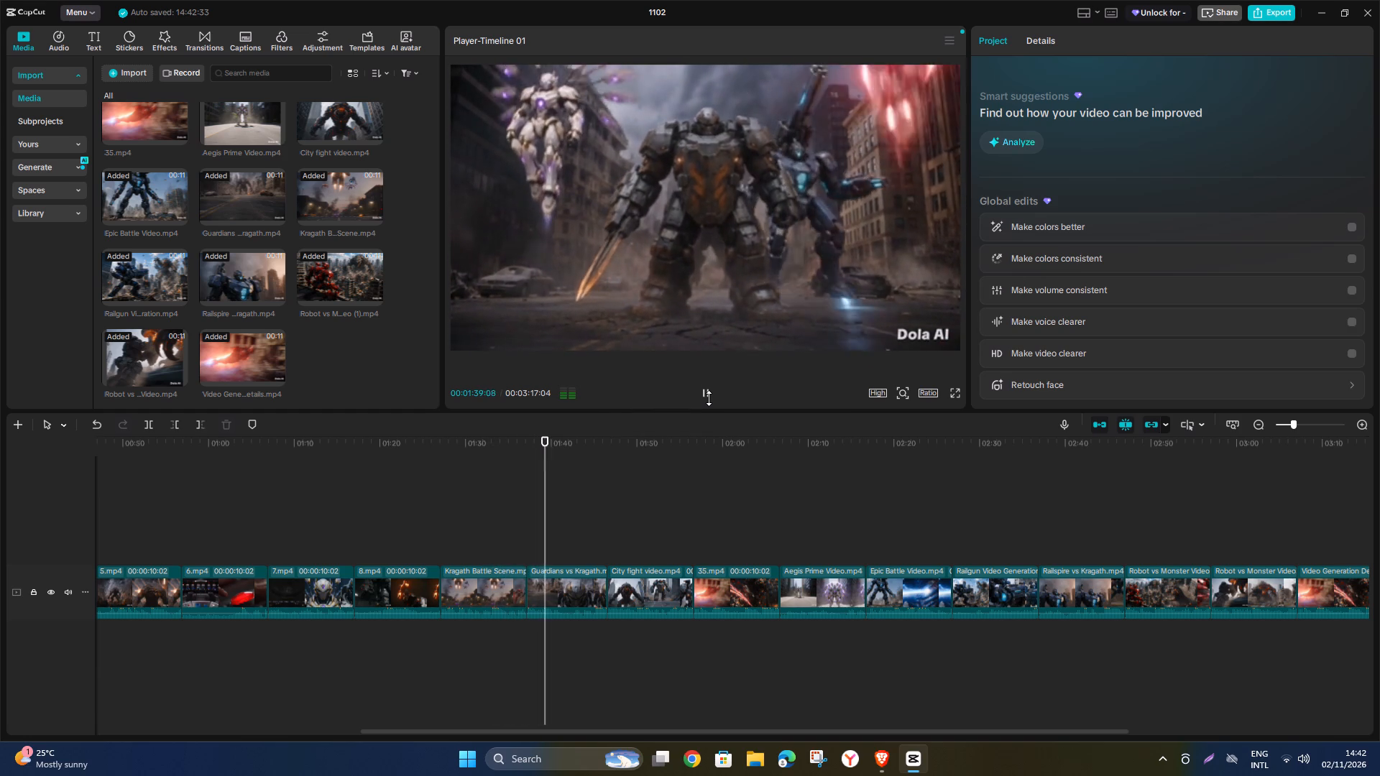
{"action": "left_click", "coordinate": [709, 398]}
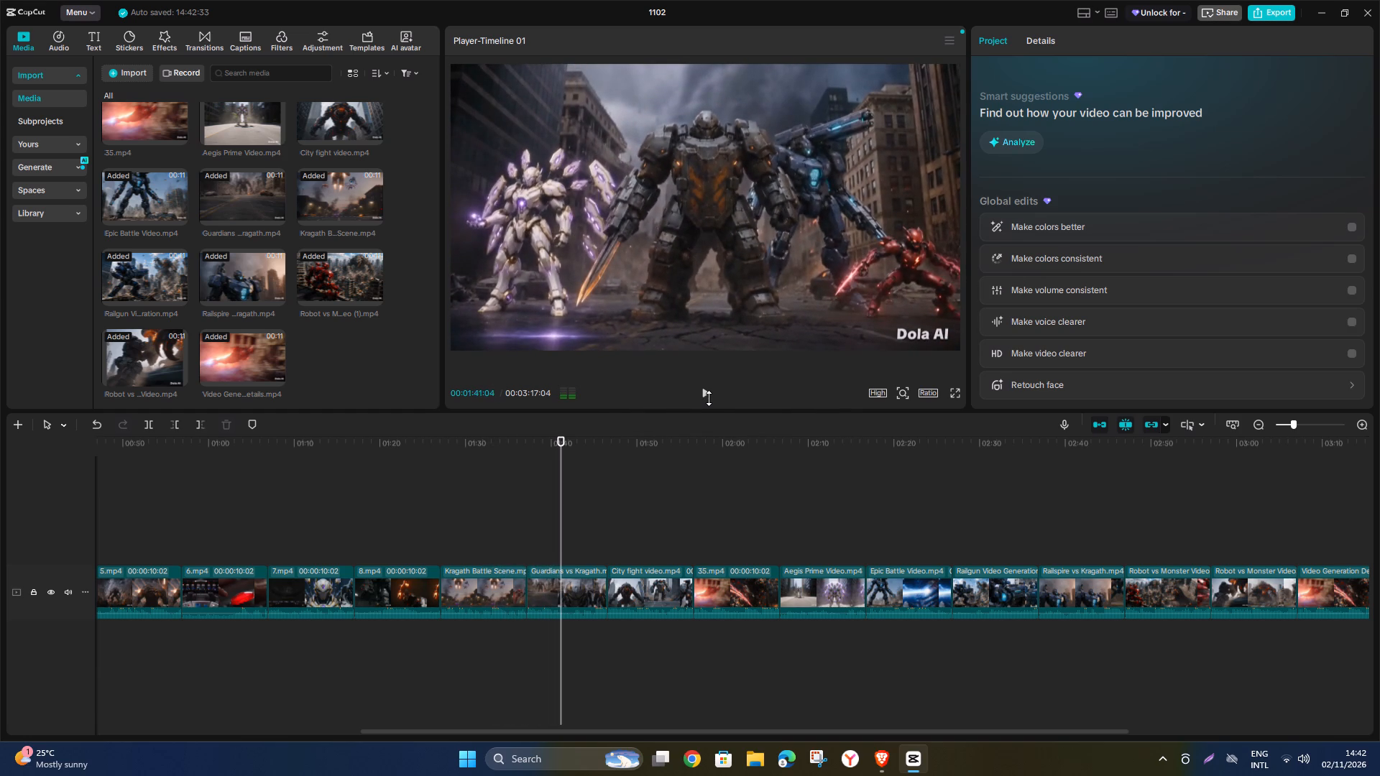
{"action": "left_click_drag", "start_coordinate": [562, 588], "coordinate": [475, 589]}
Play from 8.mp4 into Guardians vs Kragath, and replay the start of Guardians vs Kragath to check the cut.
{"action": "left_click", "coordinate": [418, 548]}
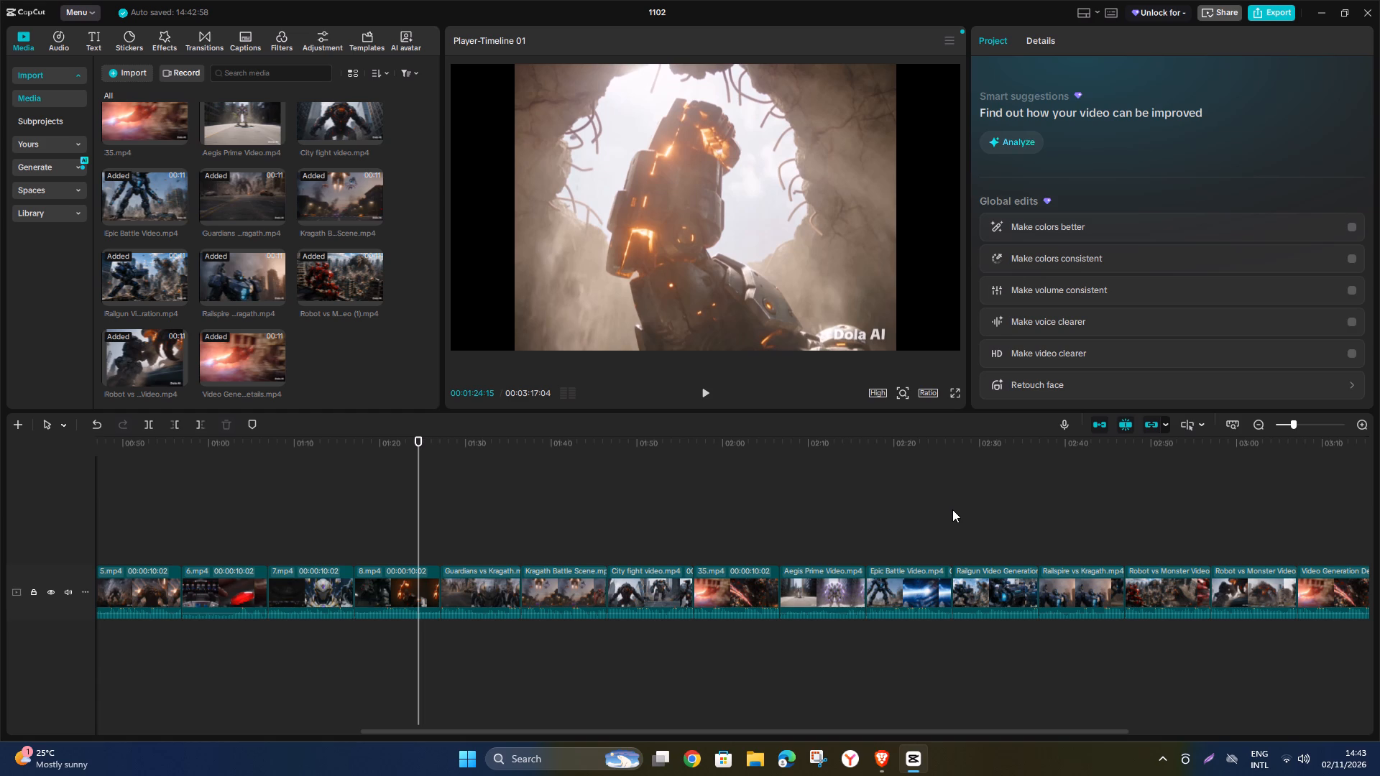
{"action": "left_click", "coordinate": [701, 394]}
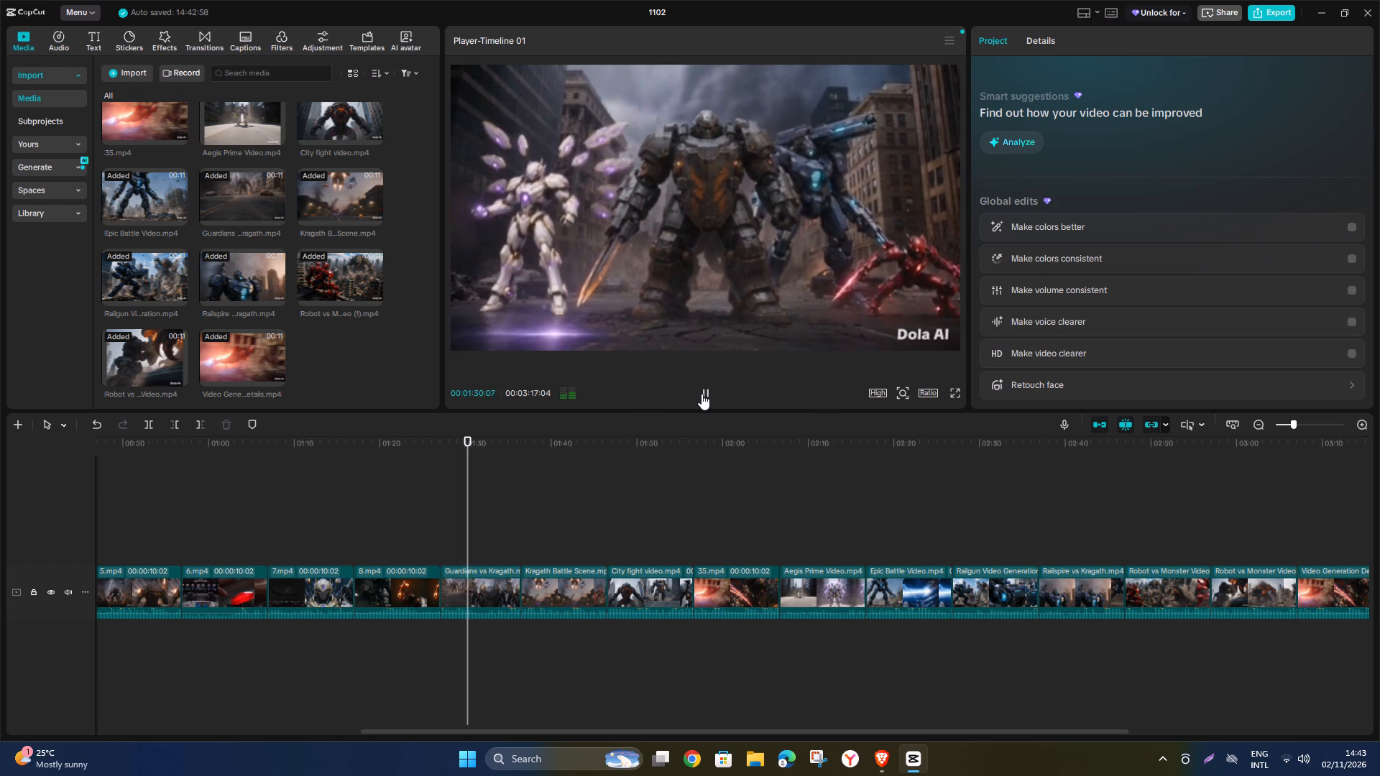
{"action": "left_click", "coordinate": [446, 515]}
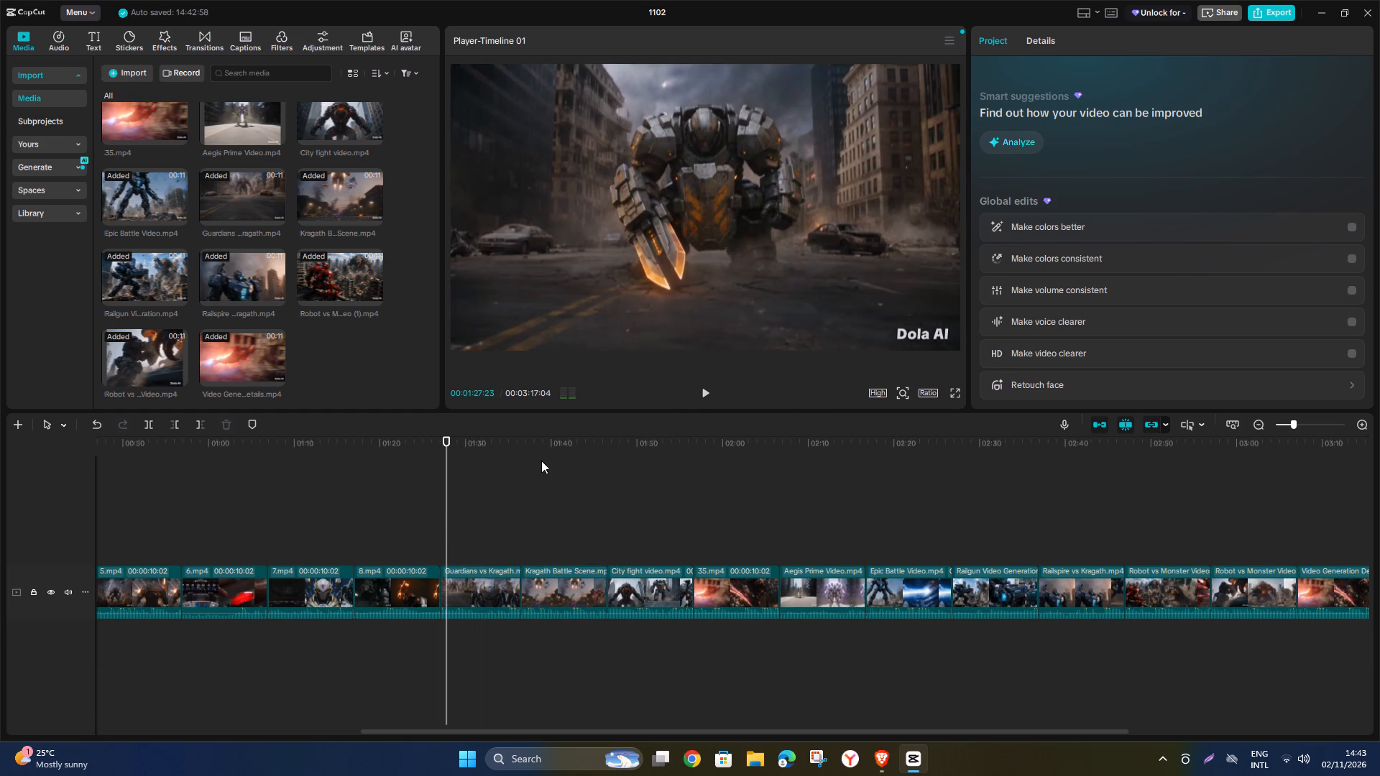
{"action": "left_click", "coordinate": [704, 399]}
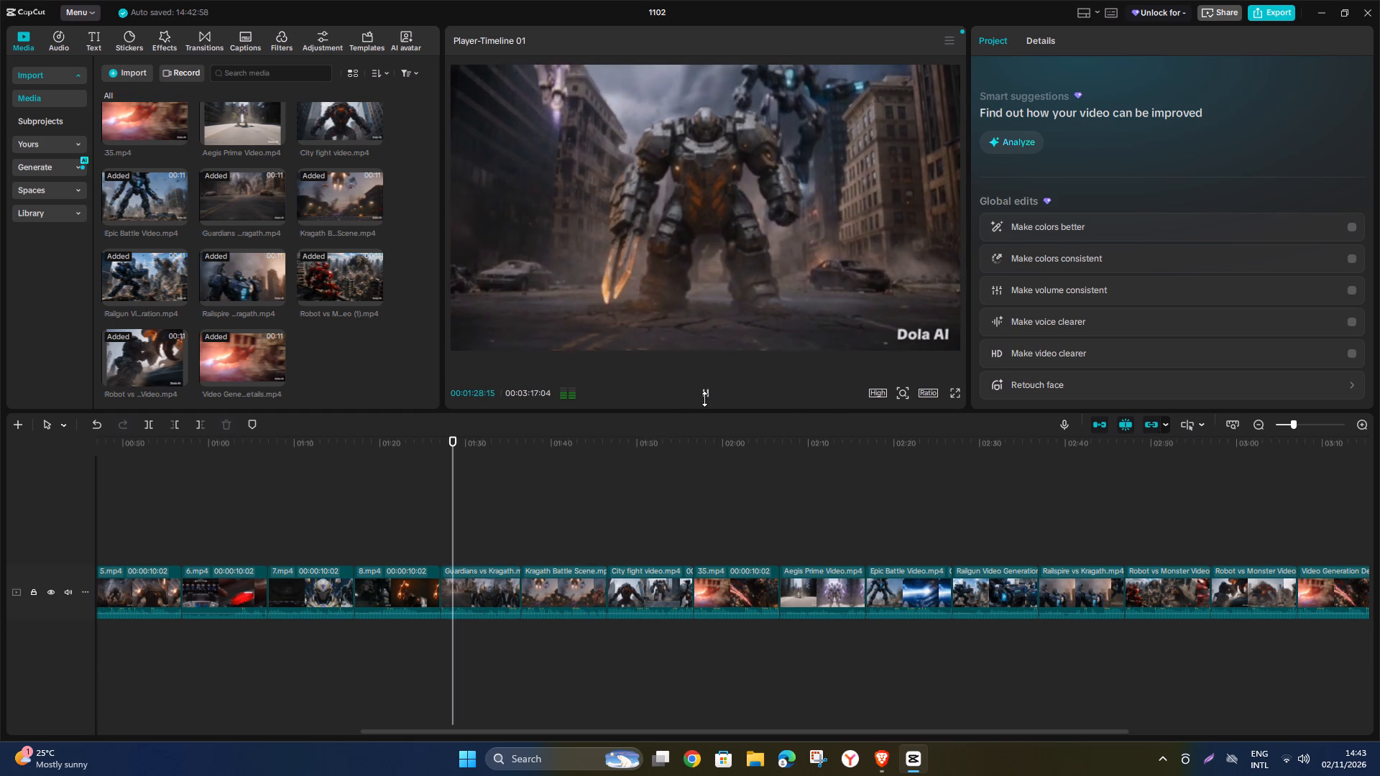
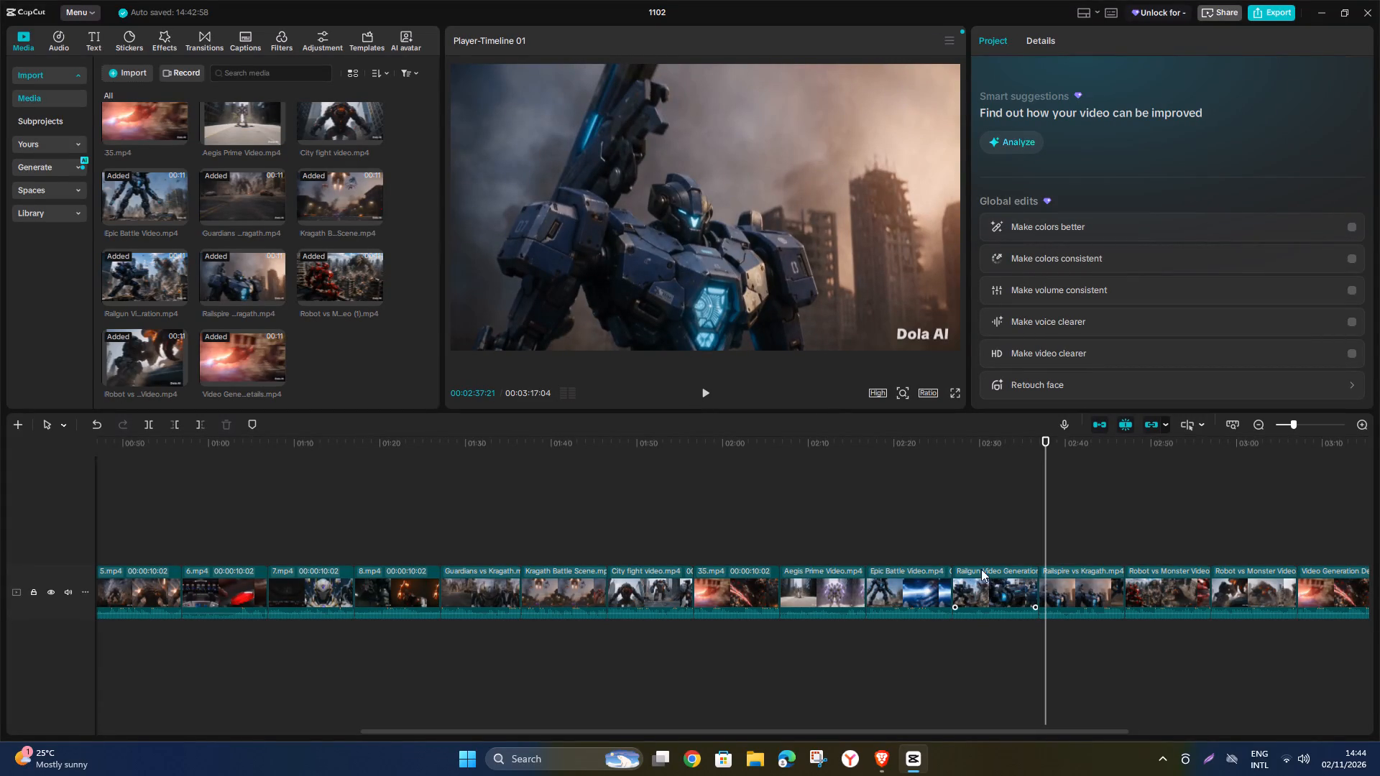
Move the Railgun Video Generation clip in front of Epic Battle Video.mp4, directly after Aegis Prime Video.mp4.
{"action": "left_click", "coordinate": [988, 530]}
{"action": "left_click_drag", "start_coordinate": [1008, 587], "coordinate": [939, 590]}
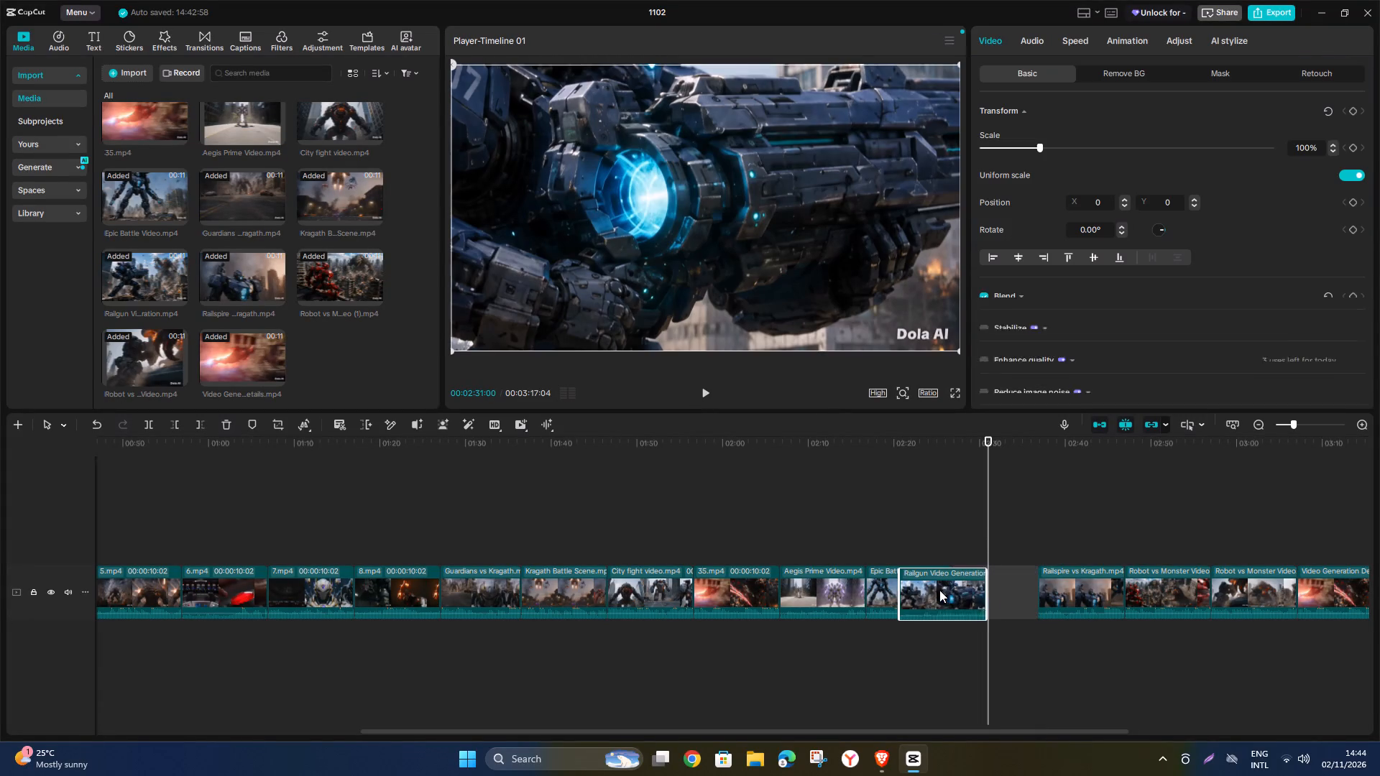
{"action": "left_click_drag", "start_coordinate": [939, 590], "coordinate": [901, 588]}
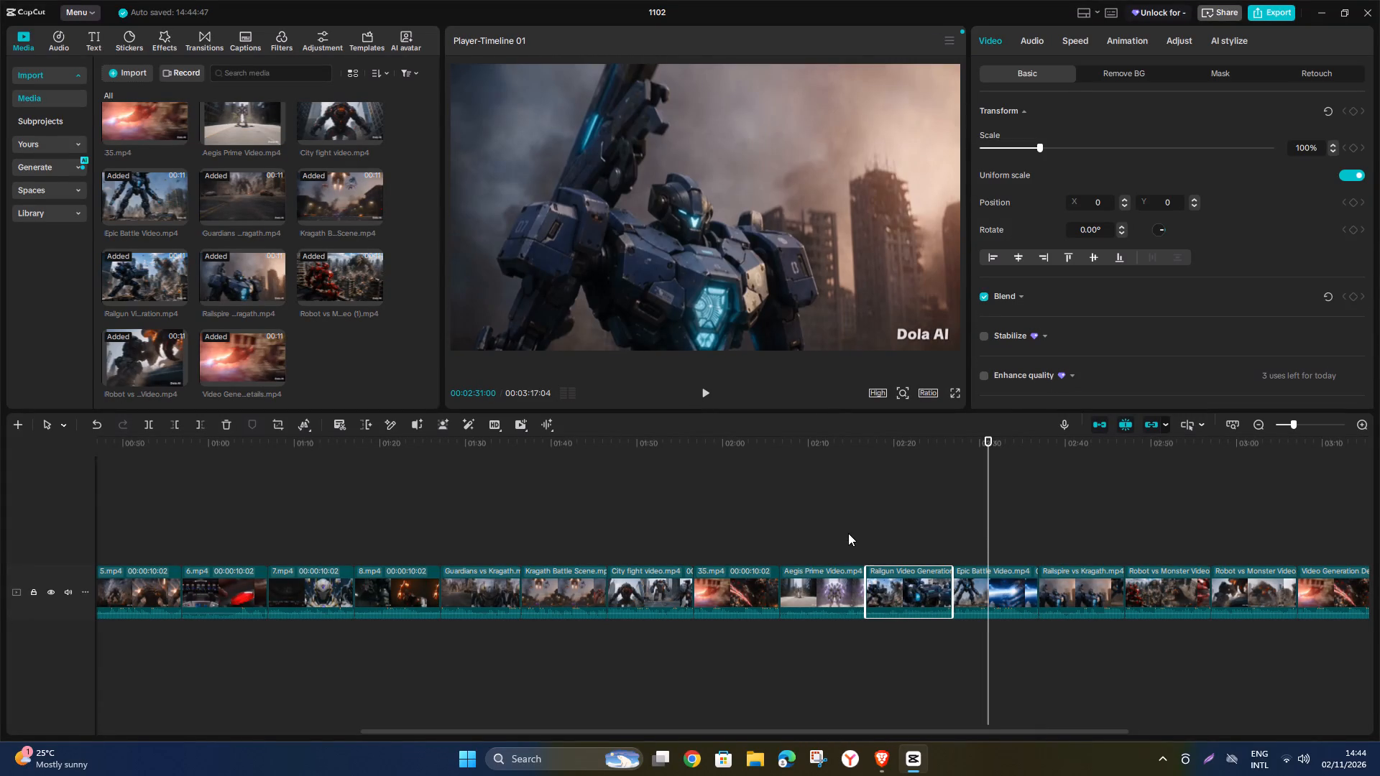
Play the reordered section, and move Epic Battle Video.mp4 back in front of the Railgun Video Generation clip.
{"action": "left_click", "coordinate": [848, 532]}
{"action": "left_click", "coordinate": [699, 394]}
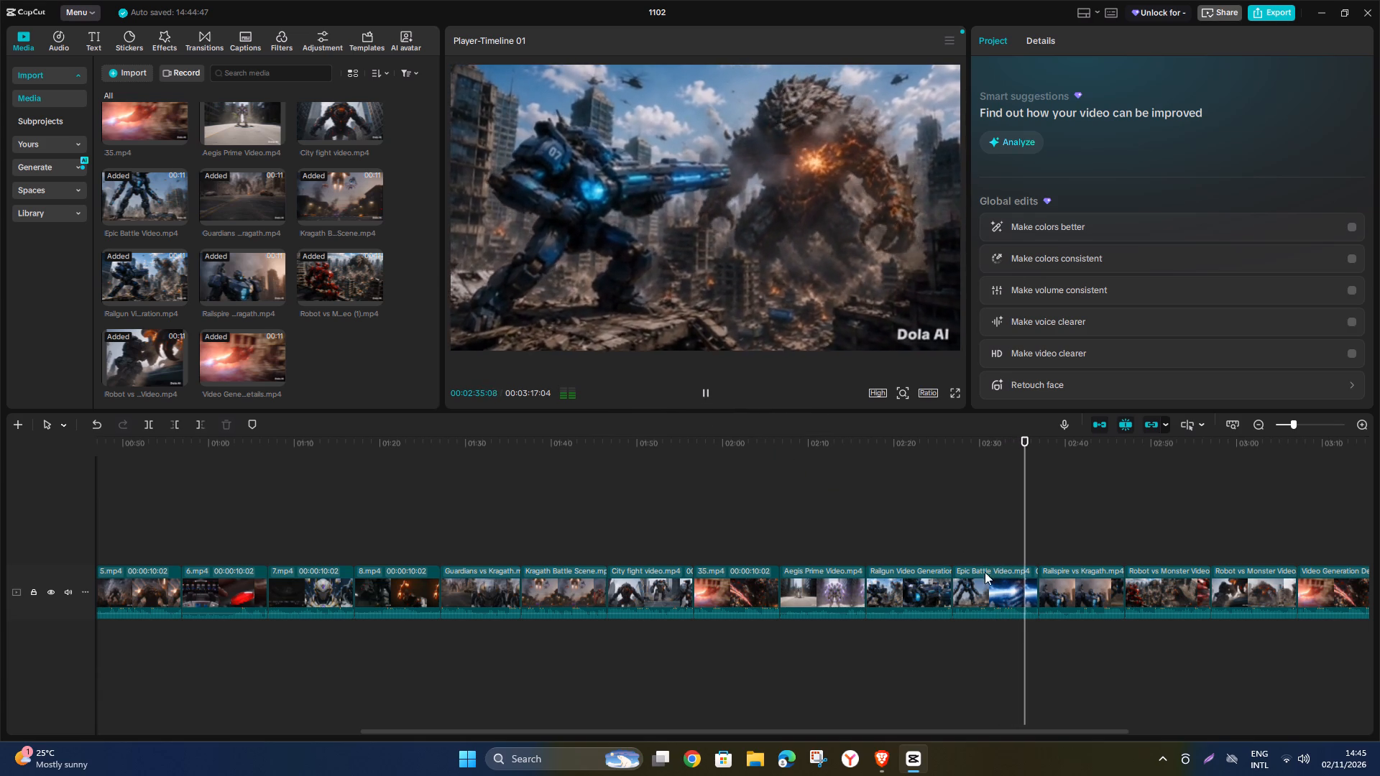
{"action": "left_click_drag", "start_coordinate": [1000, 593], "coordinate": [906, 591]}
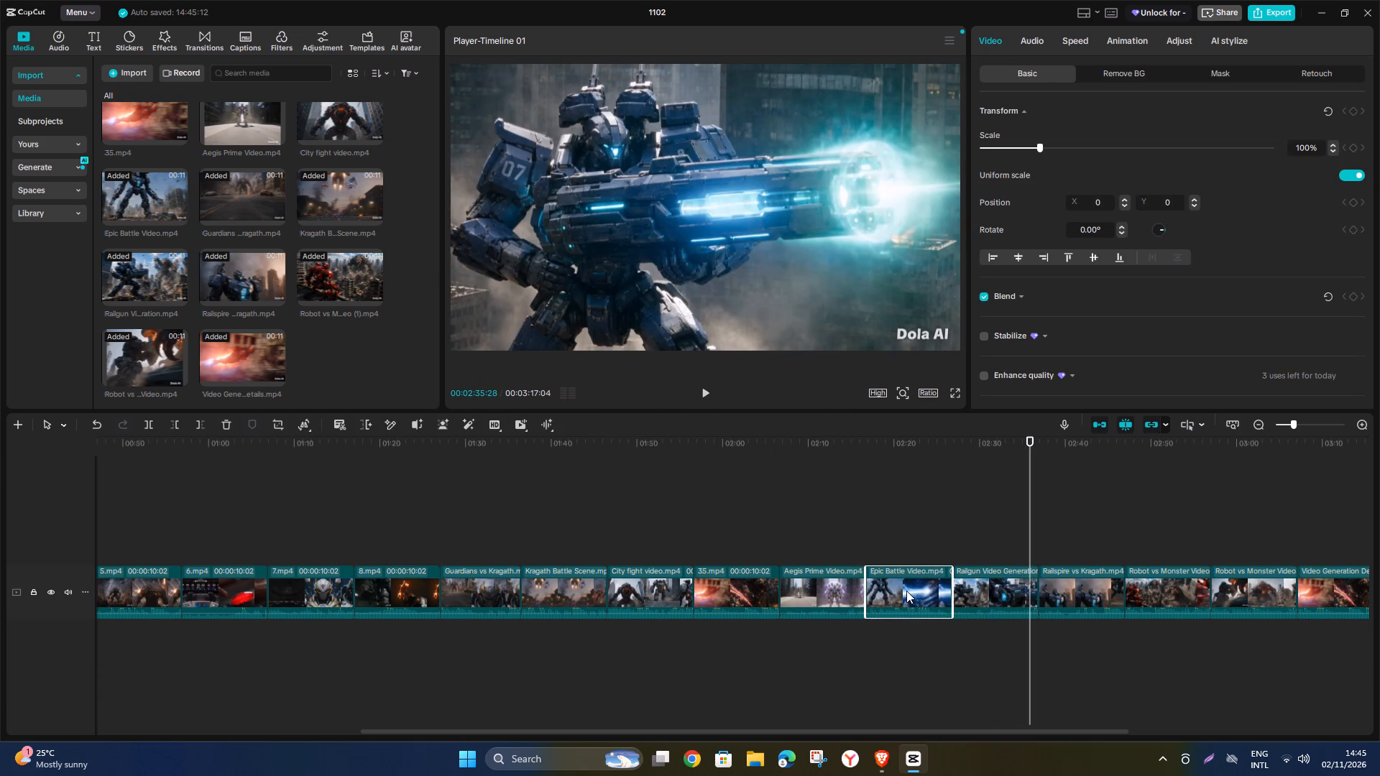
Play the timeline from within Aegis Prime Video.mp4 through to the end.
{"action": "left_click", "coordinate": [830, 520]}
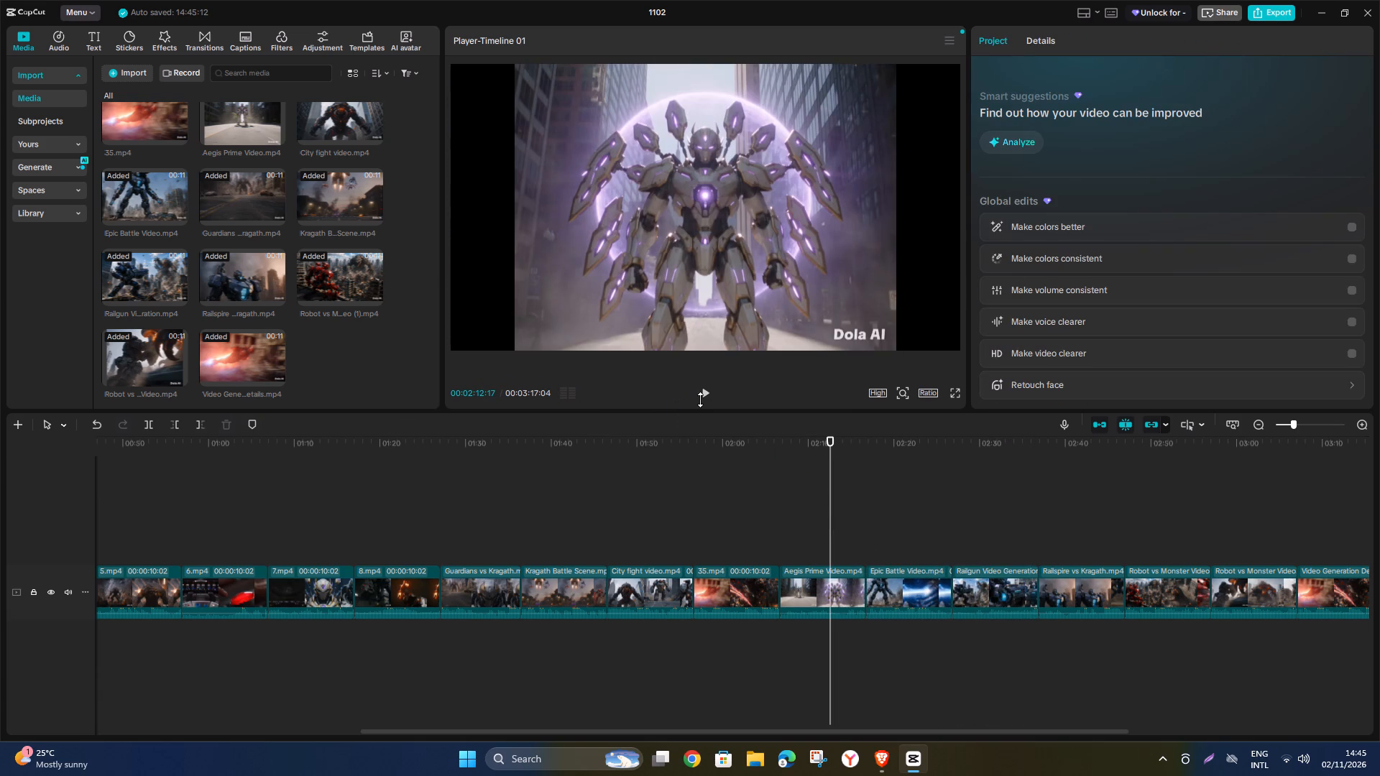
{"action": "left_click", "coordinate": [703, 399]}
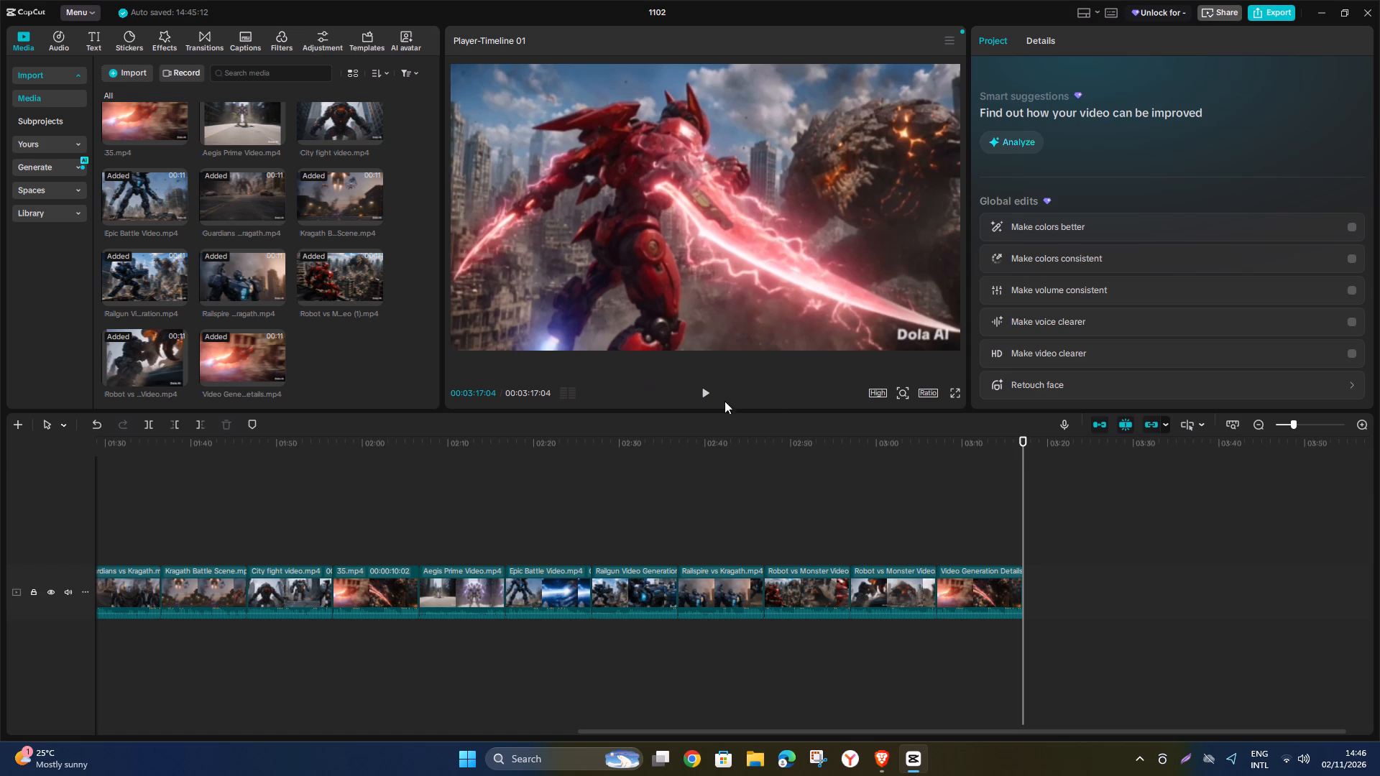
Move the Ralspire vs Kragath.mp4 clip between the two Robot vs Monster Video clips.
{"action": "left_click", "coordinate": [707, 577]}
{"action": "left_click_drag", "start_coordinate": [706, 577], "coordinate": [816, 586]}
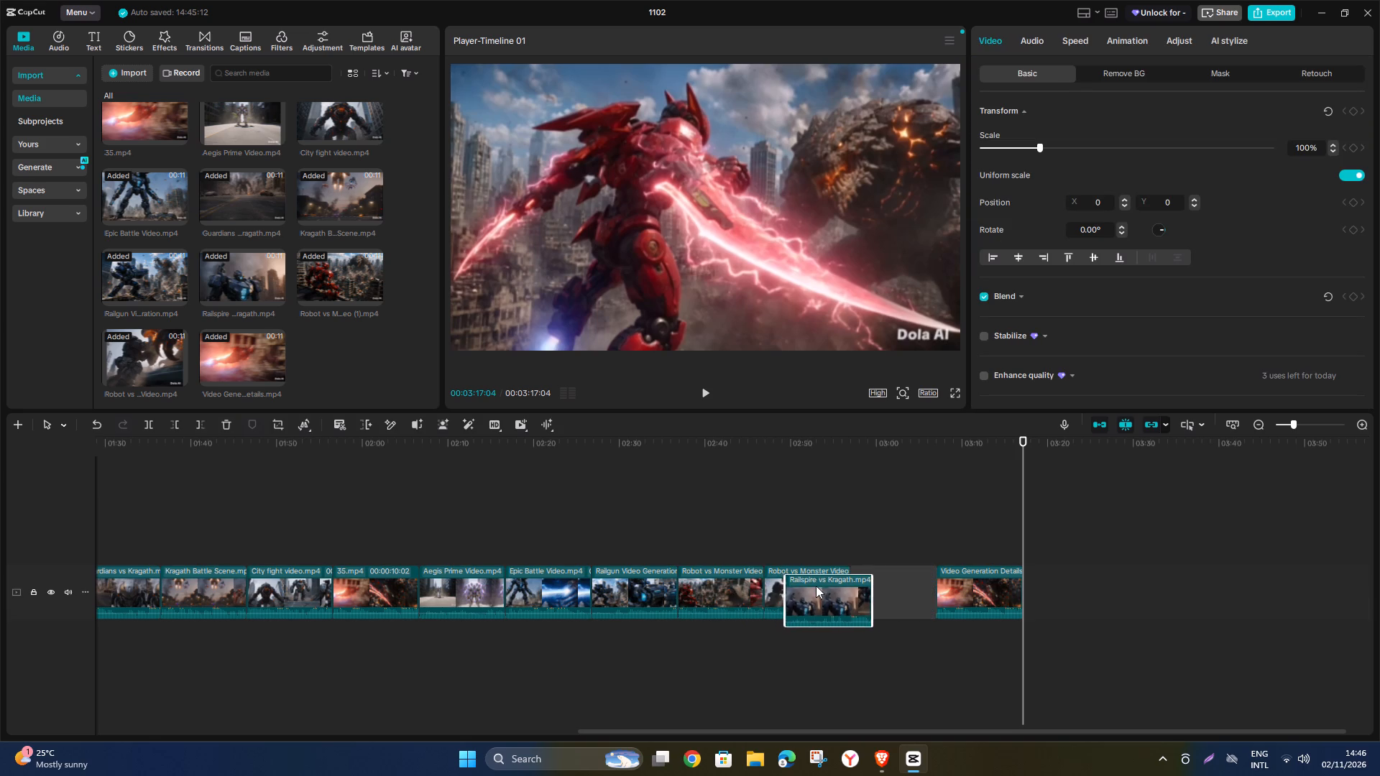
{"action": "left_click_drag", "start_coordinate": [816, 586], "coordinate": [799, 573]}
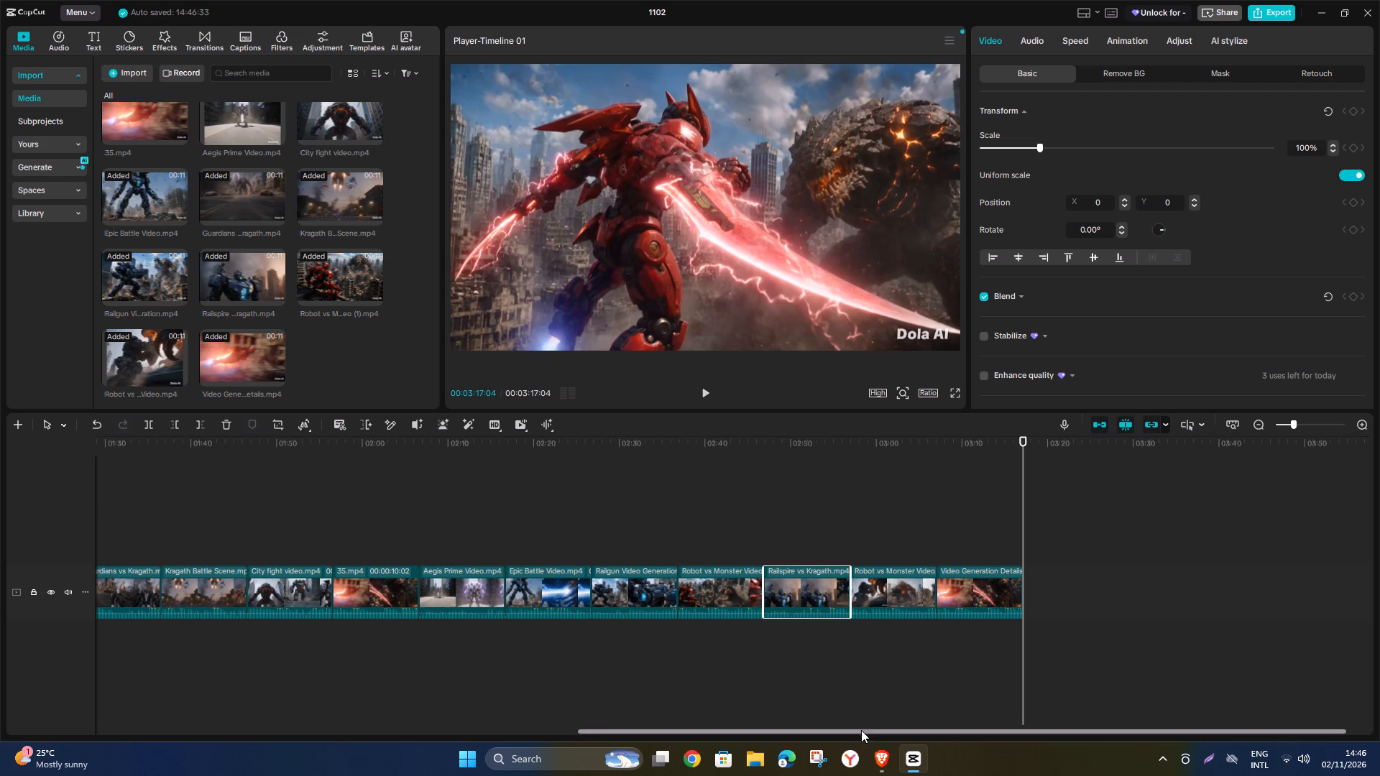
Switch to Brave and play the Mfalme Wa Amani video on YouTube.
{"action": "left_click", "coordinate": [883, 760]}
{"action": "left_click", "coordinate": [594, 404]}
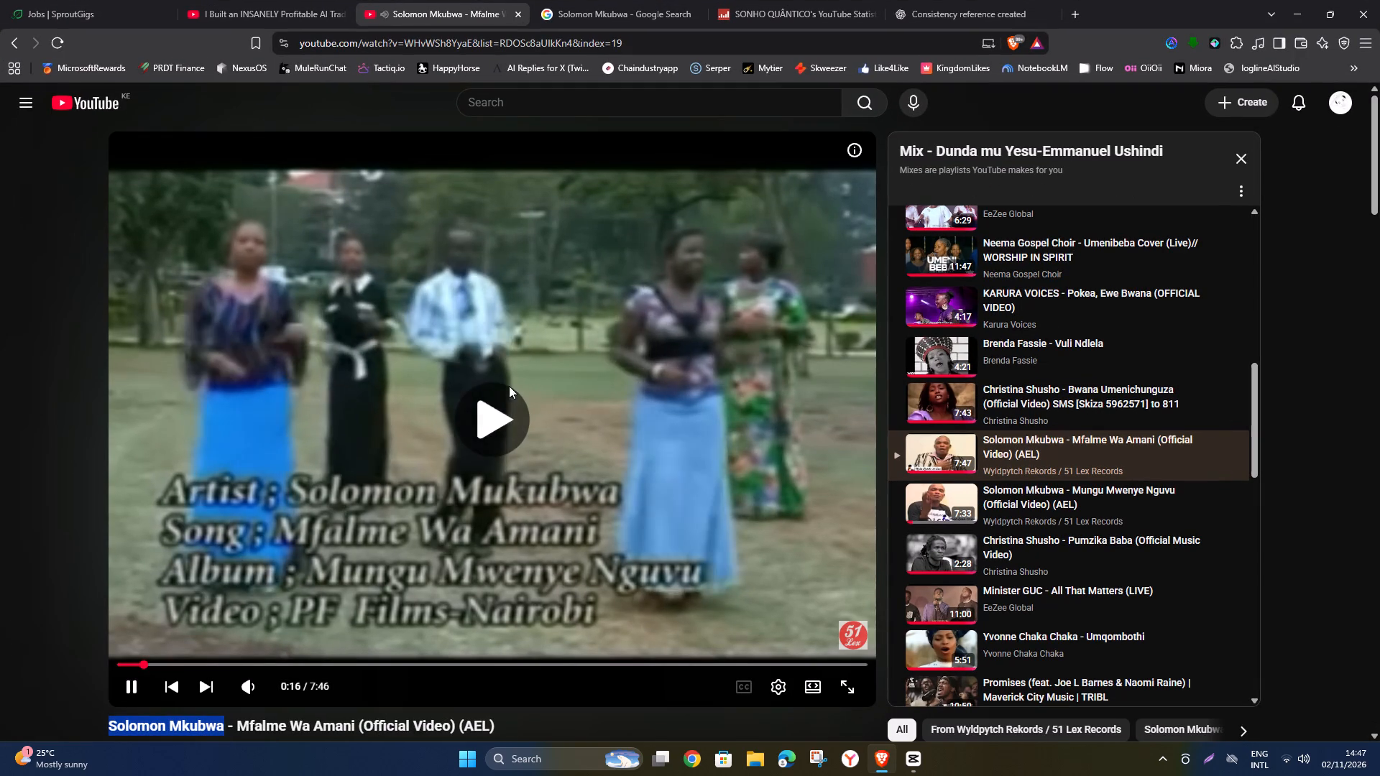
Reload the SproutGigs MicroJobs listing and look through the available jobs.
{"action": "left_click", "coordinate": [86, 2]}
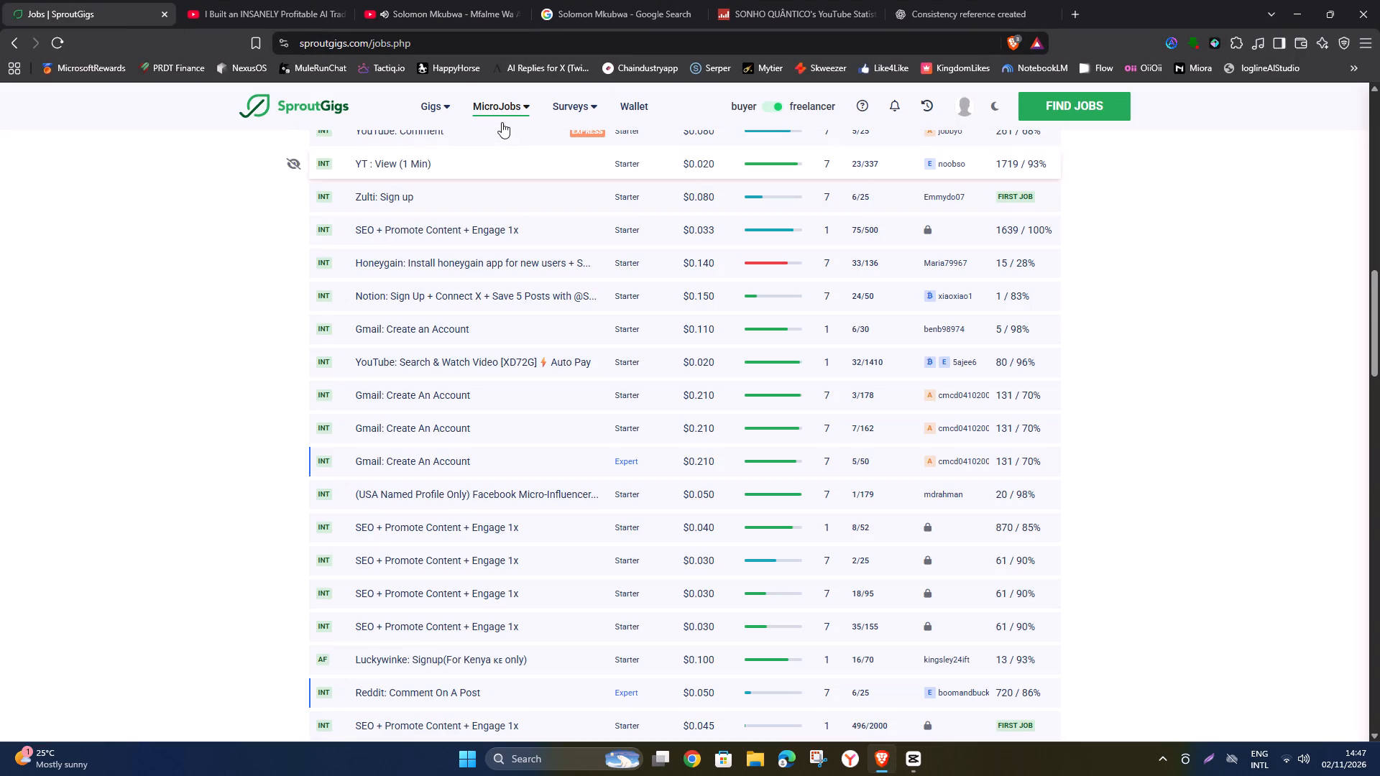
{"action": "left_click", "coordinate": [505, 111]}
{"action": "left_click", "coordinate": [510, 133]}
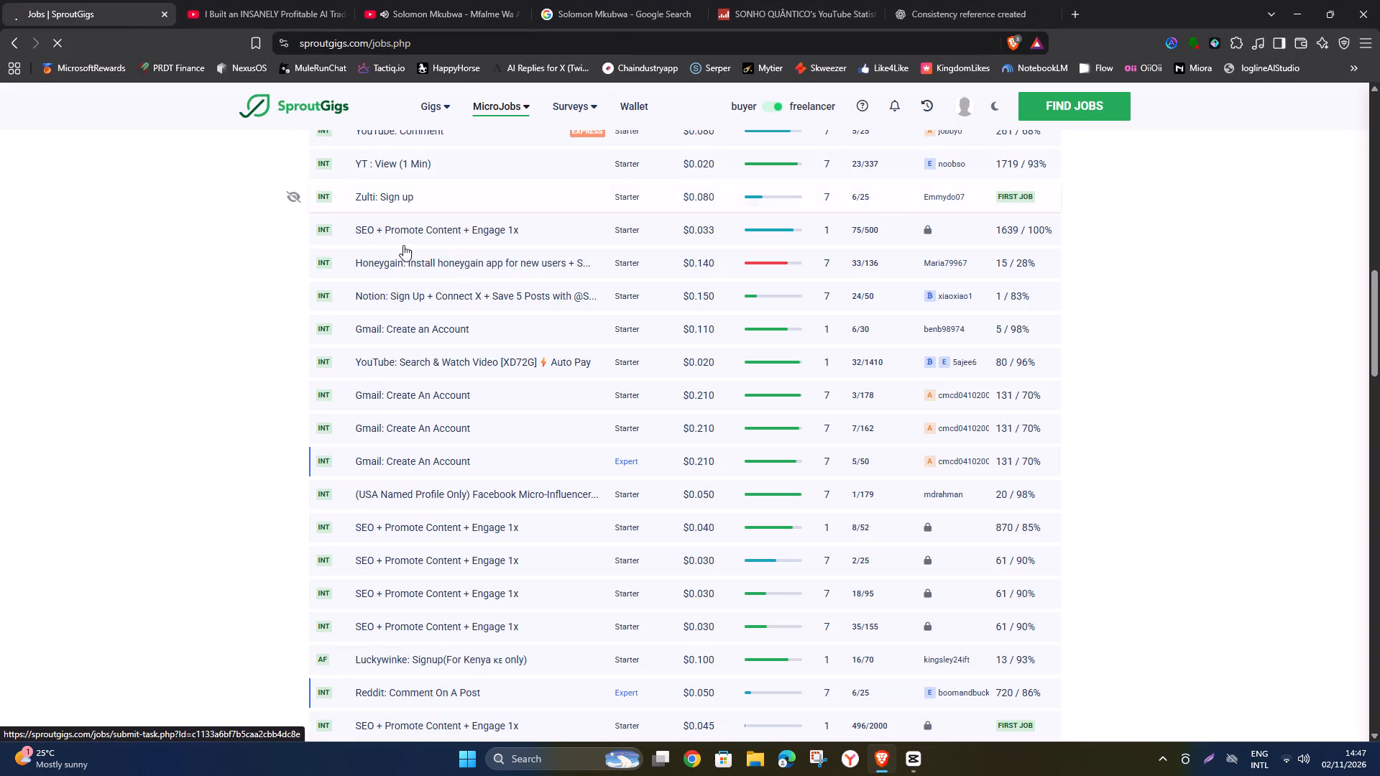
{"action": "scroll", "coordinate": [265, 397], "scroll_direction": "down", "scroll_amount": 3}
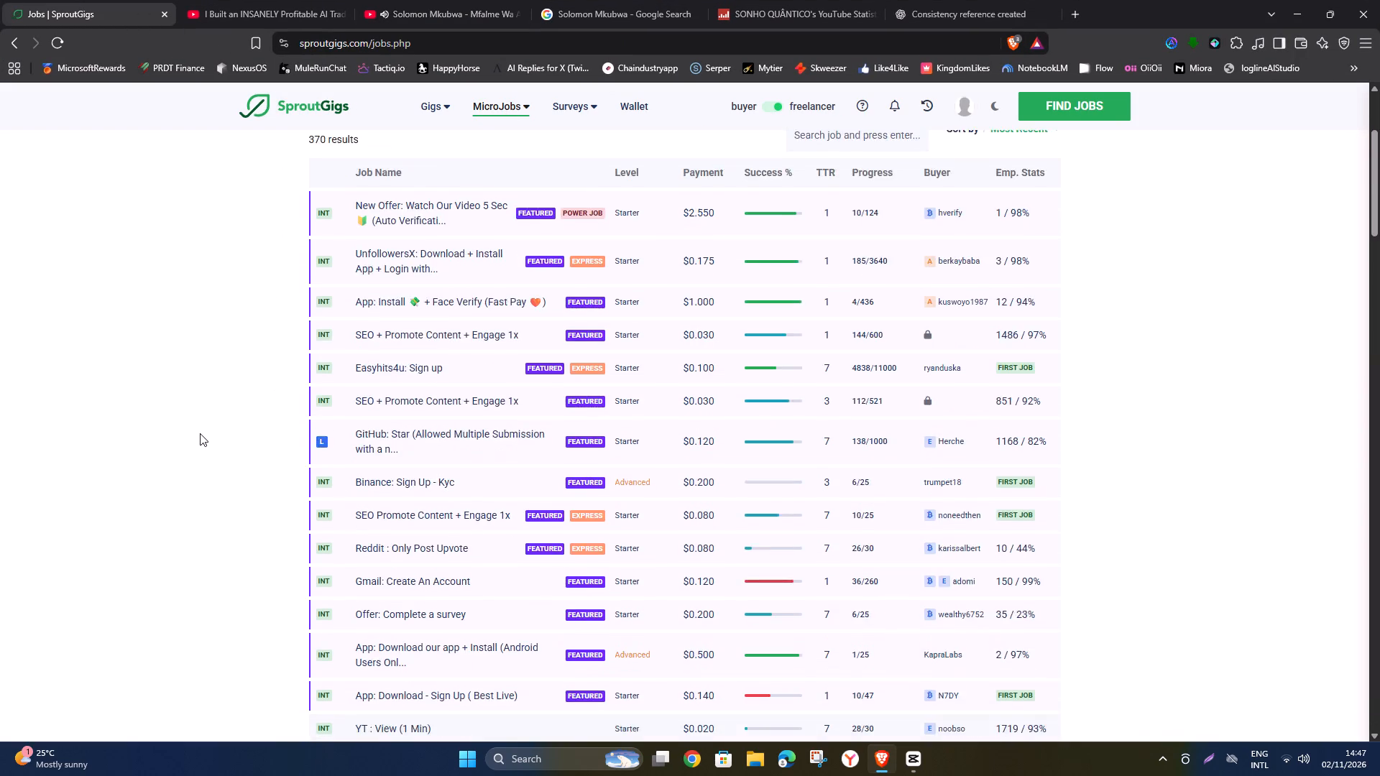
{"action": "scroll", "coordinate": [200, 433], "scroll_direction": "down", "scroll_amount": 6}
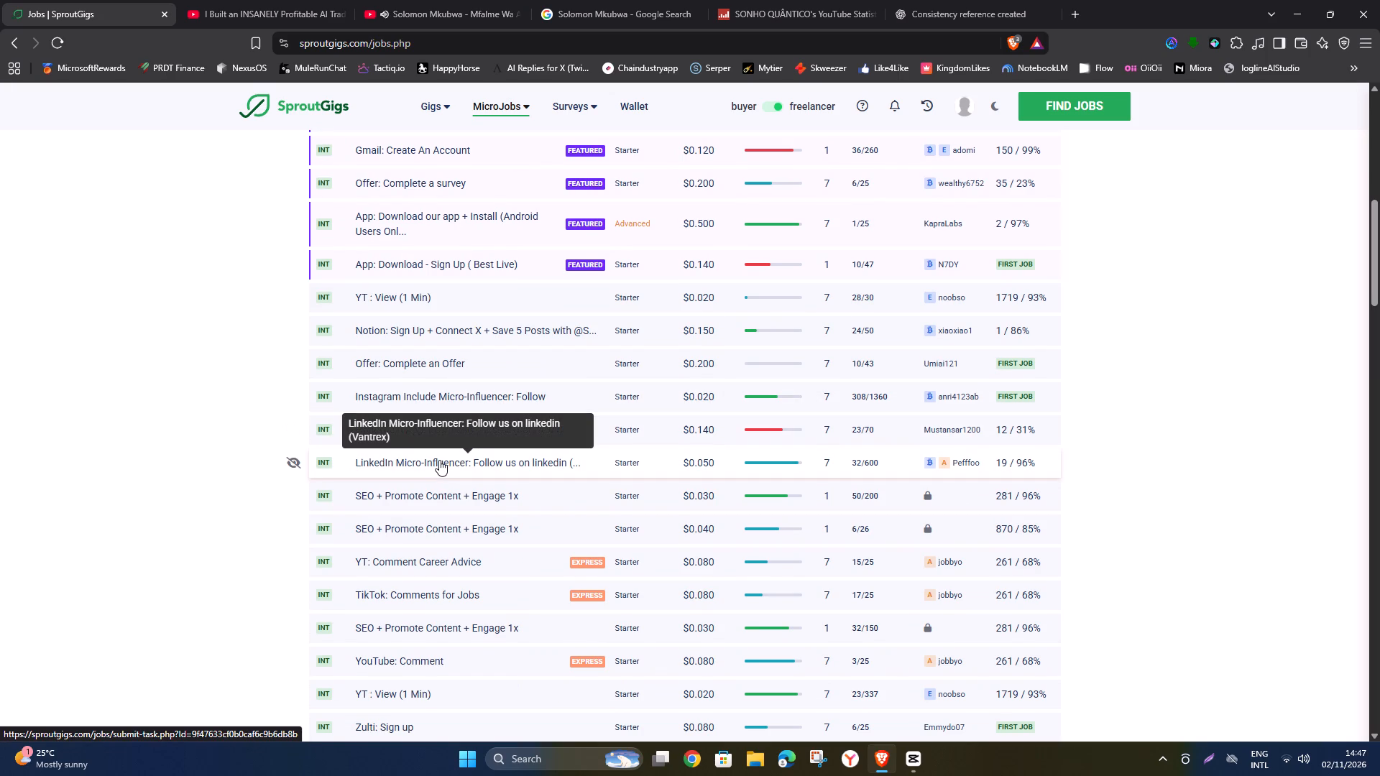
{"action": "scroll", "coordinate": [439, 460], "scroll_direction": "down", "scroll_amount": 3}
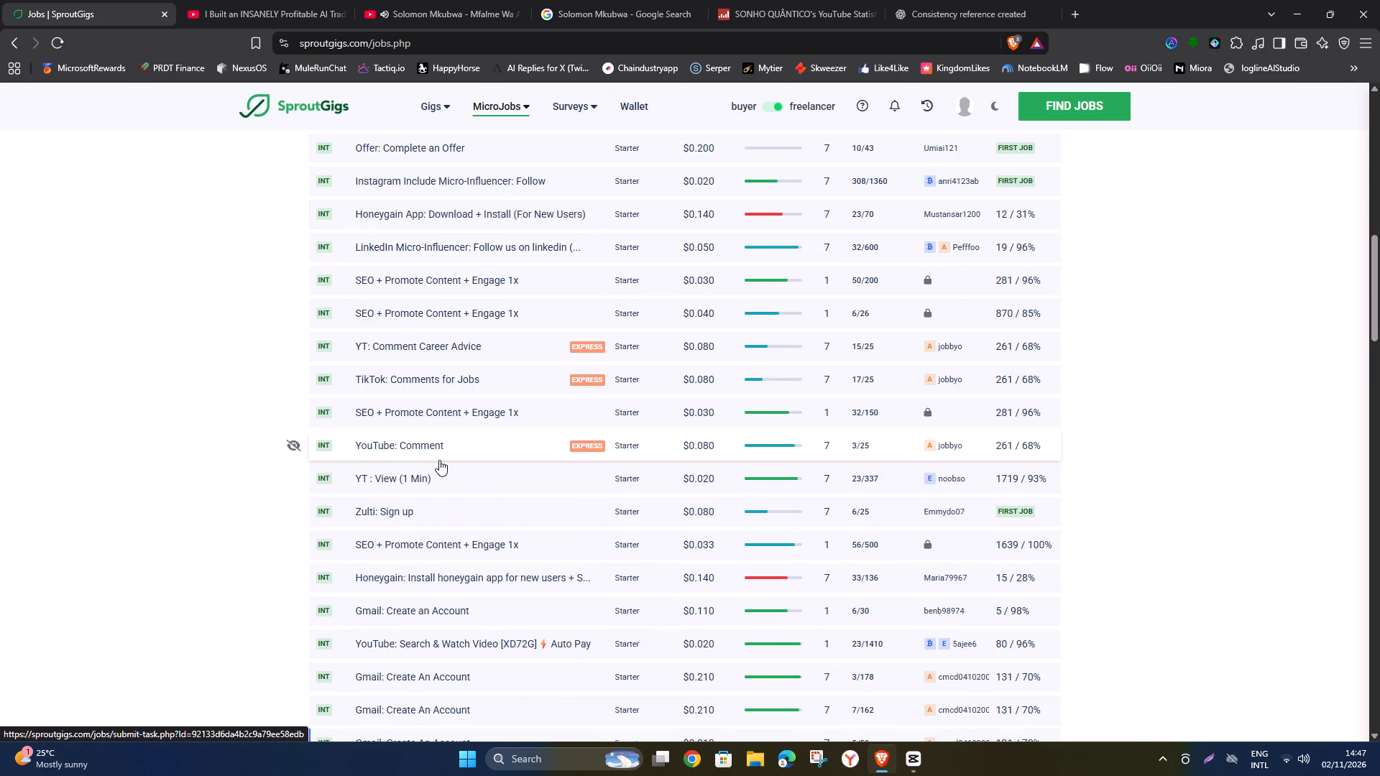
{"action": "scroll", "coordinate": [439, 461], "scroll_direction": "down", "scroll_amount": 3}
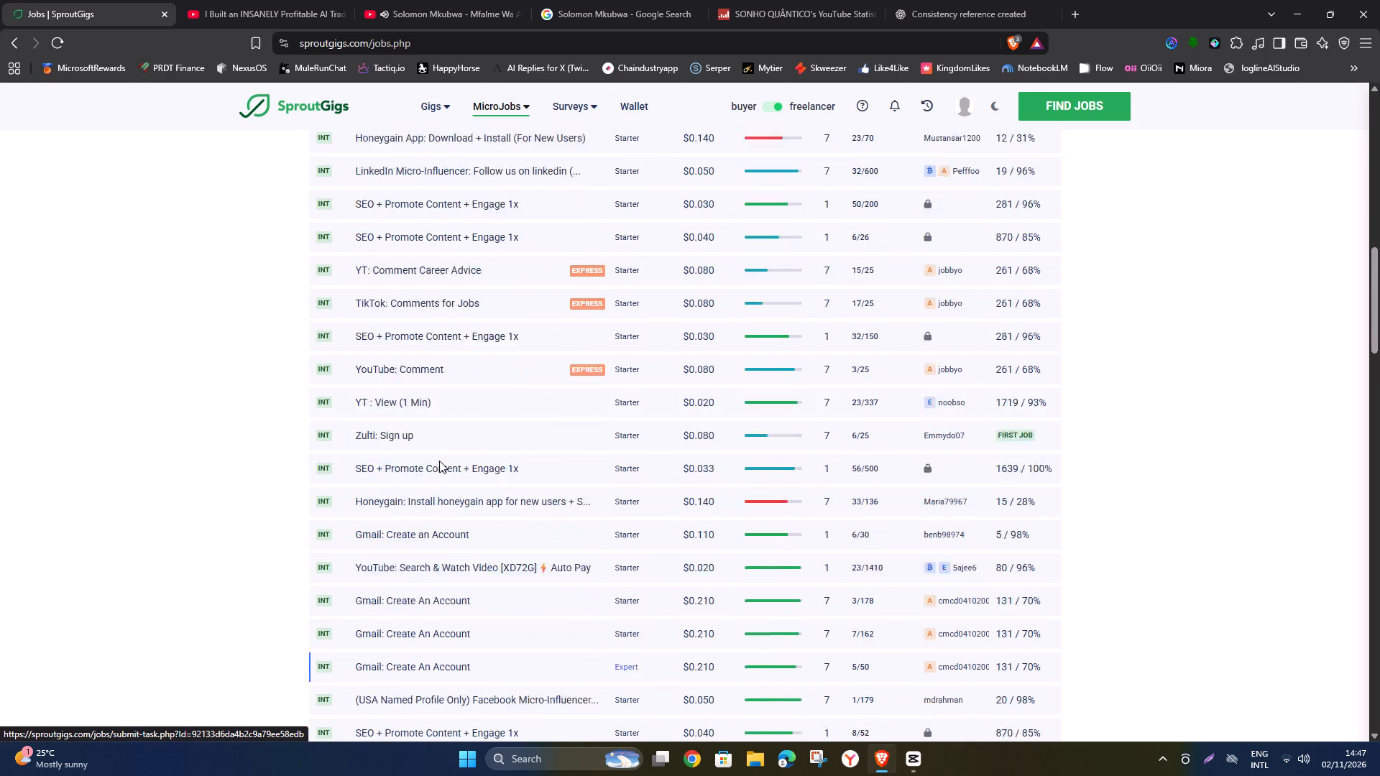
{"action": "scroll", "coordinate": [236, 400], "scroll_direction": "down", "scroll_amount": 1}
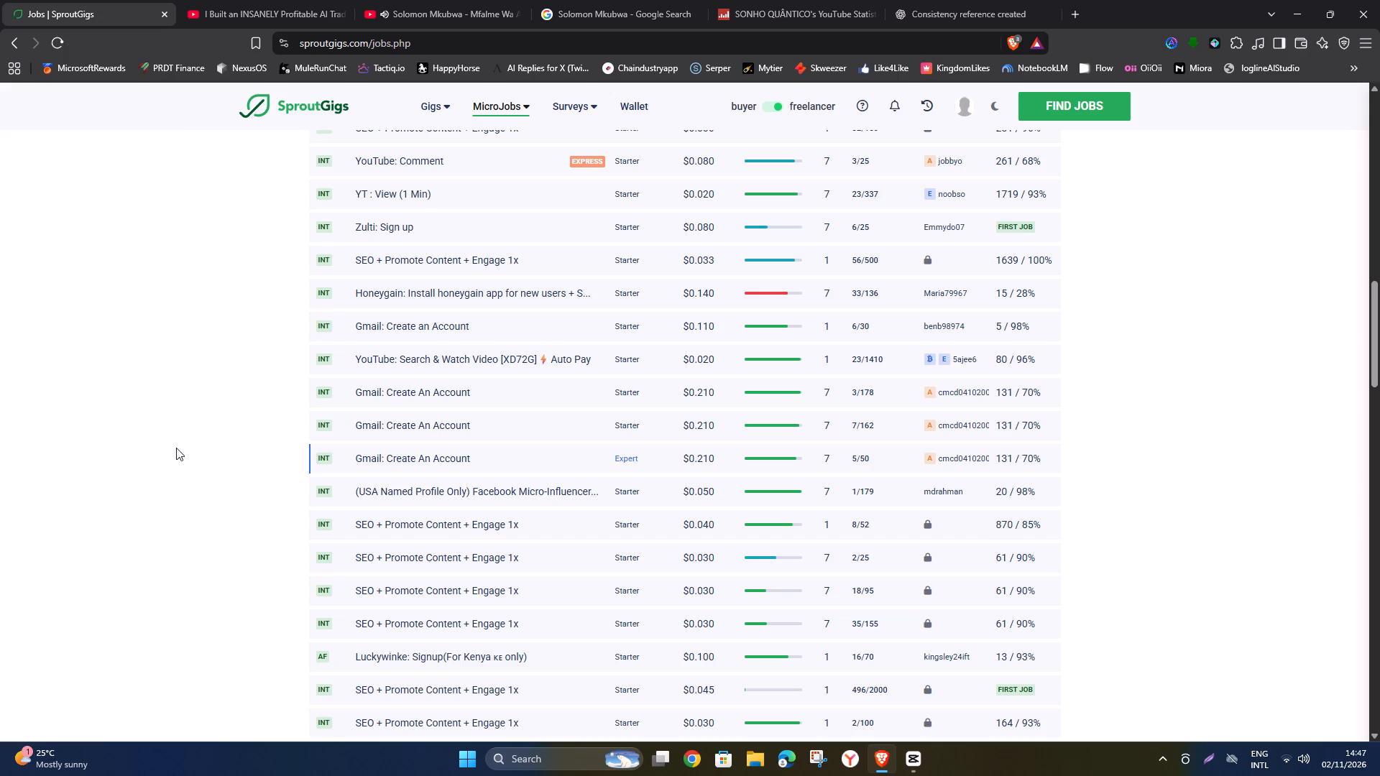
{"action": "scroll", "coordinate": [176, 448], "scroll_direction": "up", "scroll_amount": 15}
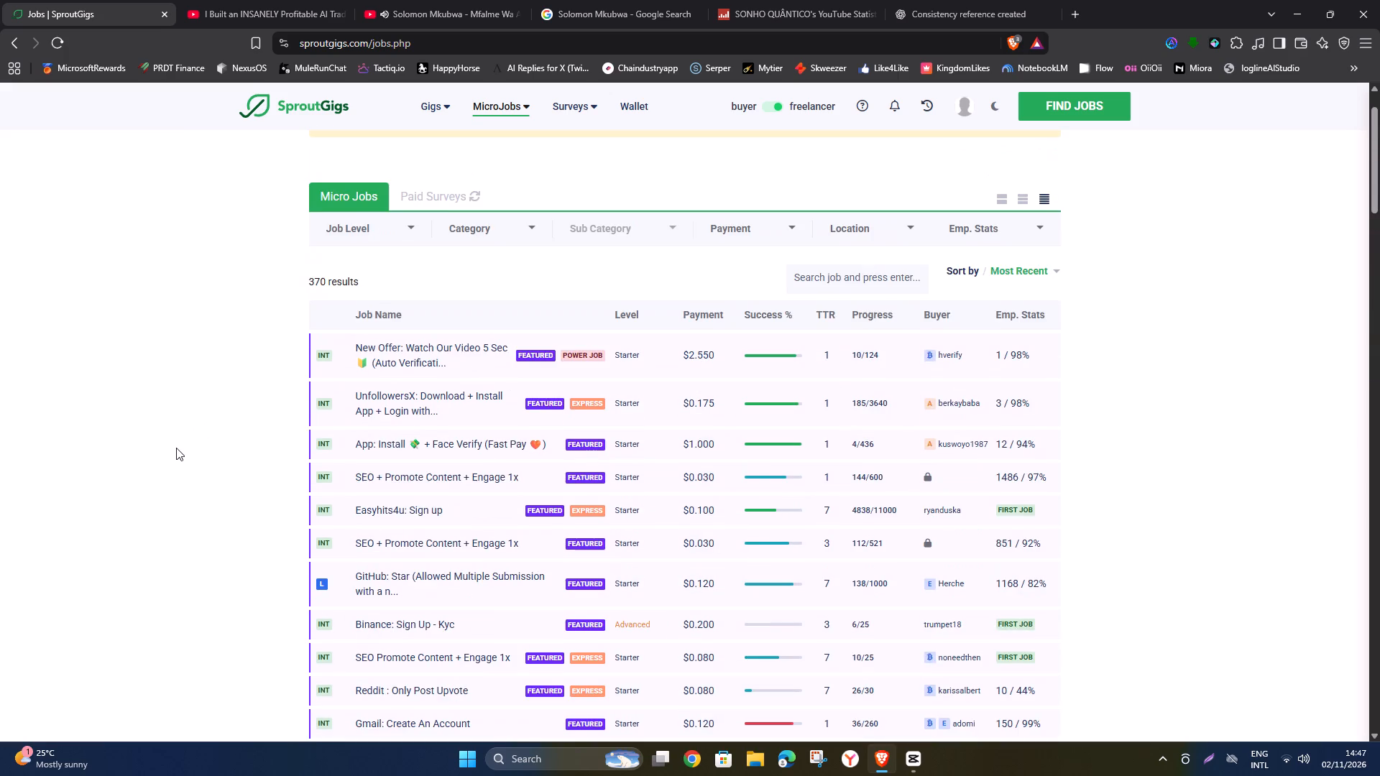
{"action": "scroll", "coordinate": [171, 449], "scroll_direction": "down", "scroll_amount": 3}
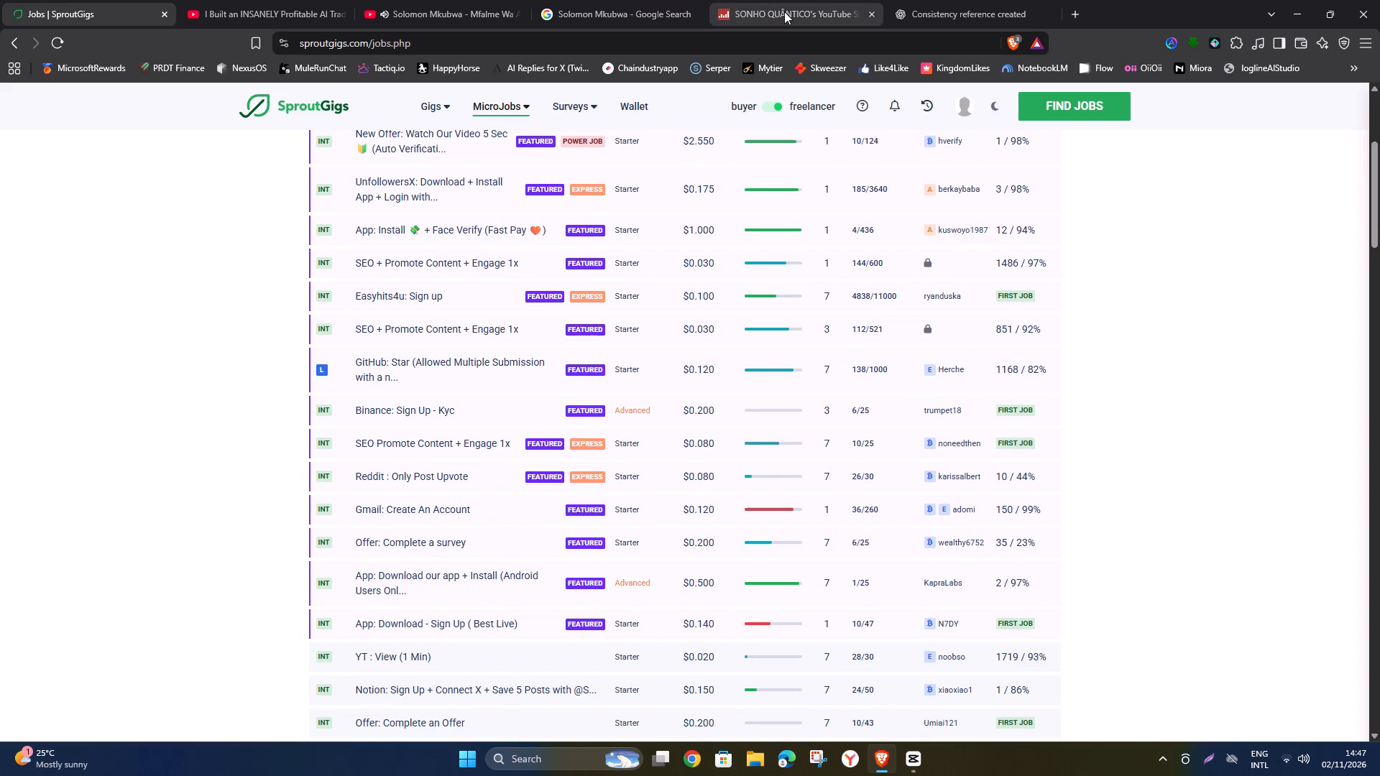
Close the browser tab with the Solomon Mkubwa Google image search.
{"action": "left_click", "coordinate": [624, 0]}
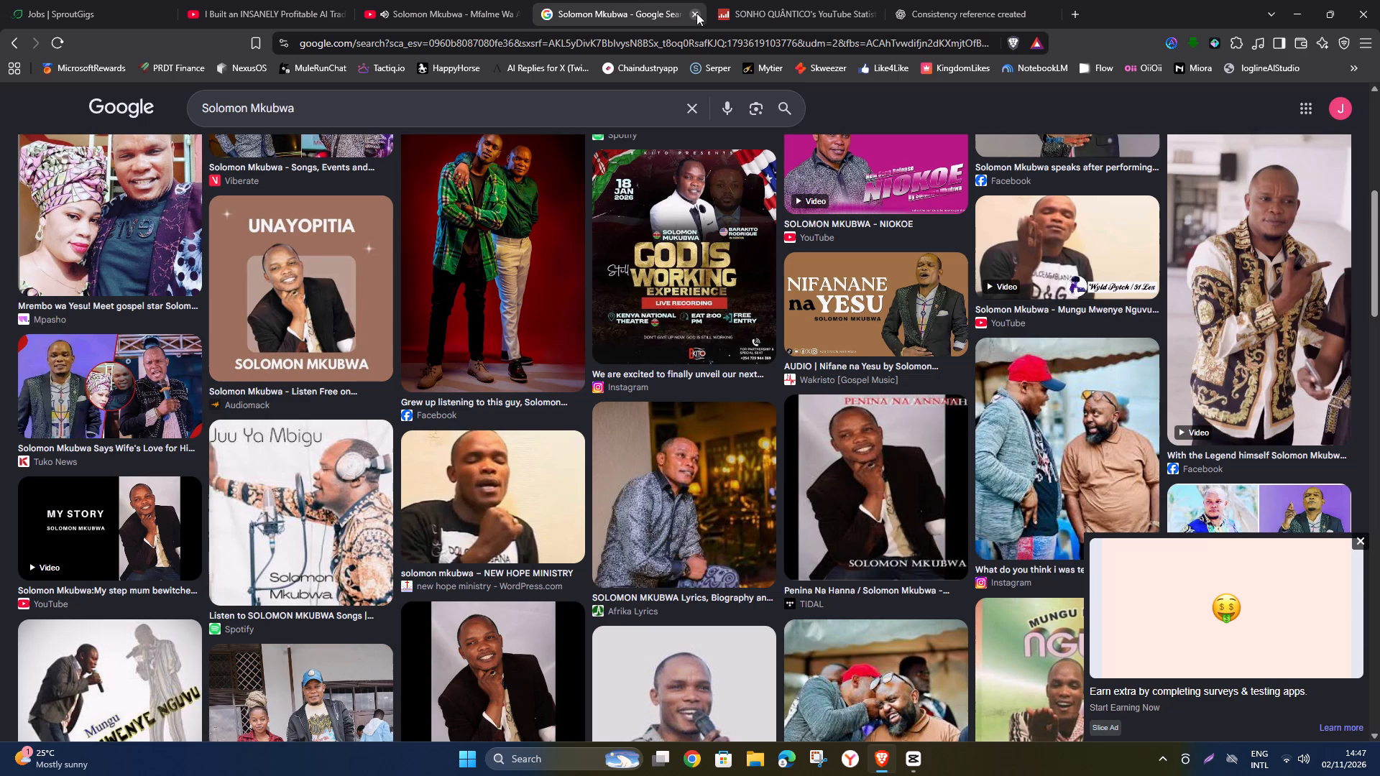
{"action": "left_click", "coordinate": [696, 13]}
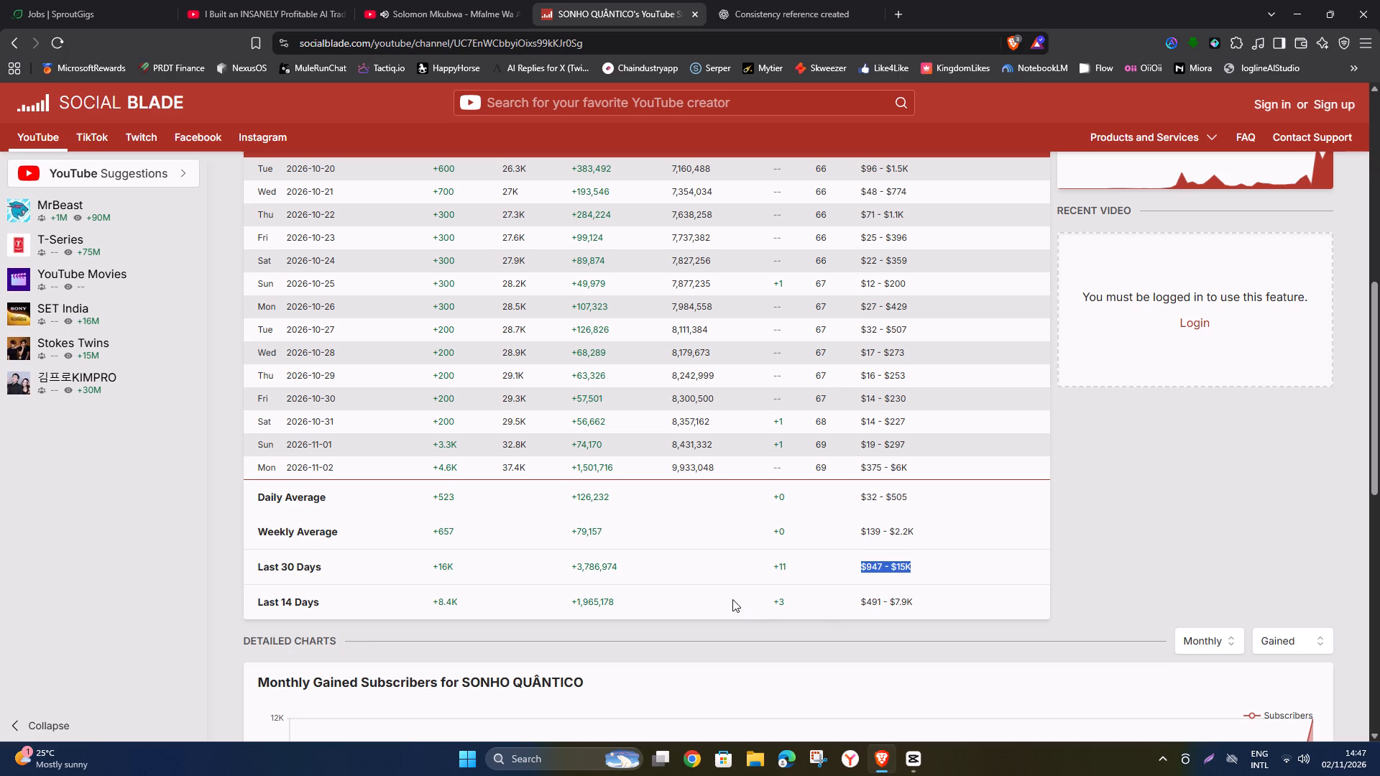
Examine SONHO QUÂNTICO's Social Blade daily metrics, 14- and 30-day summaries and creator statistics.
{"action": "left_click_drag", "start_coordinate": [777, 605], "coordinate": [796, 599]}
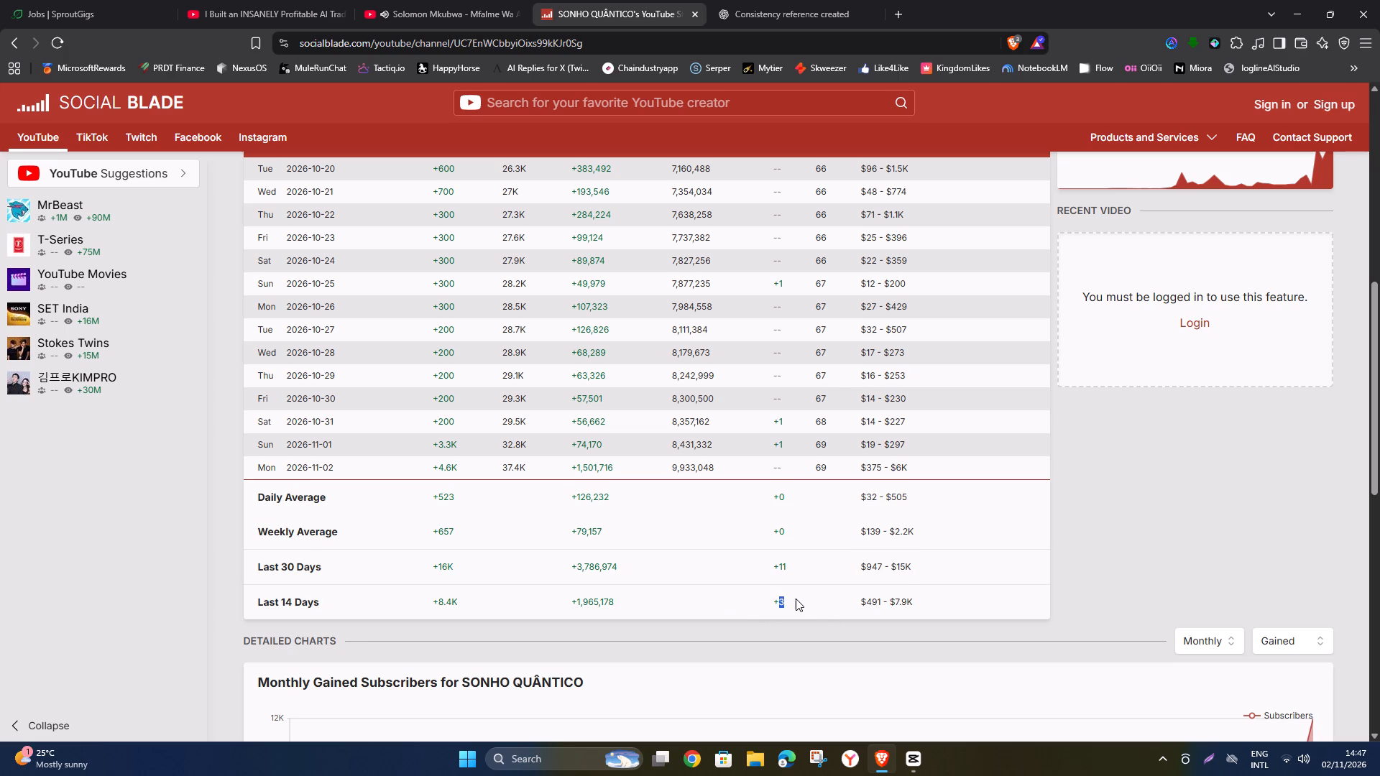
{"action": "scroll", "coordinate": [789, 584], "scroll_direction": "up", "scroll_amount": 4}
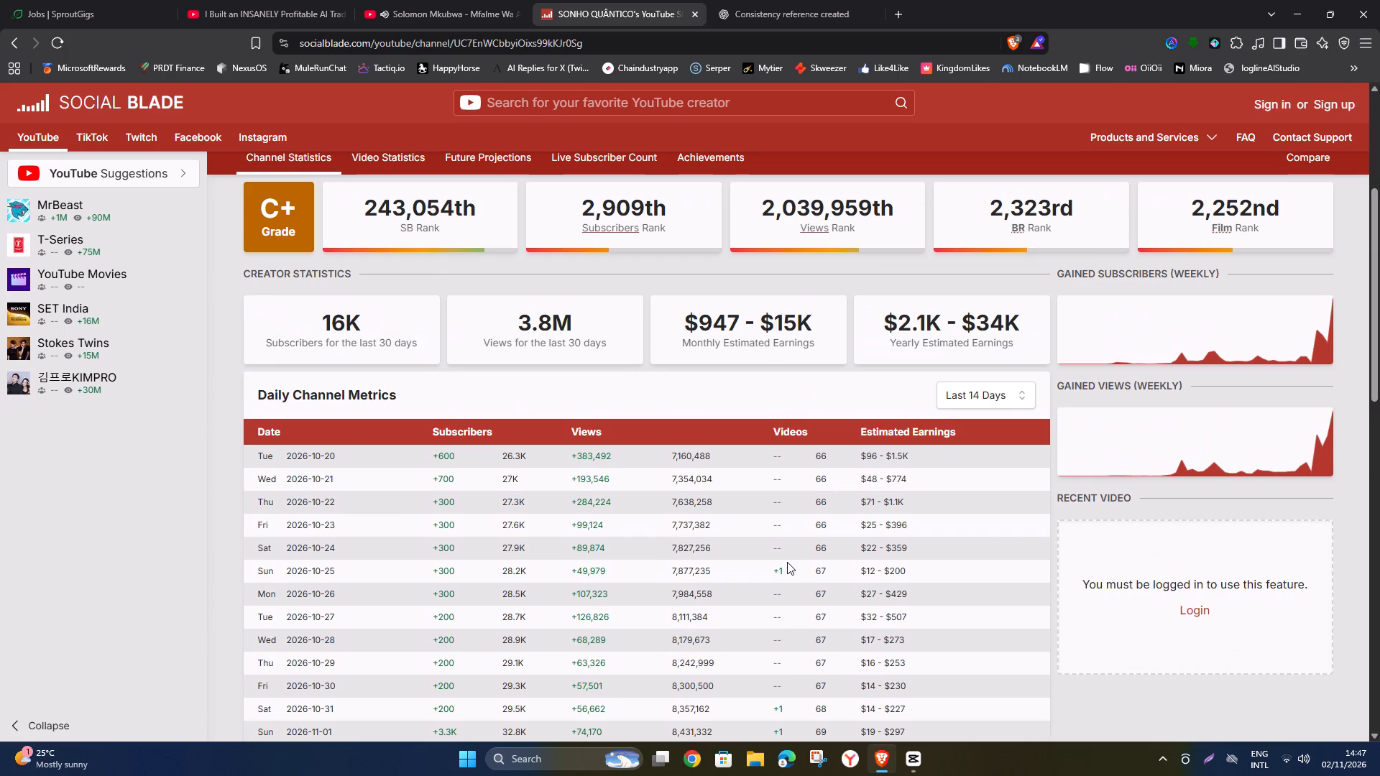
{"action": "scroll", "coordinate": [787, 562], "scroll_direction": "down", "scroll_amount": 4}
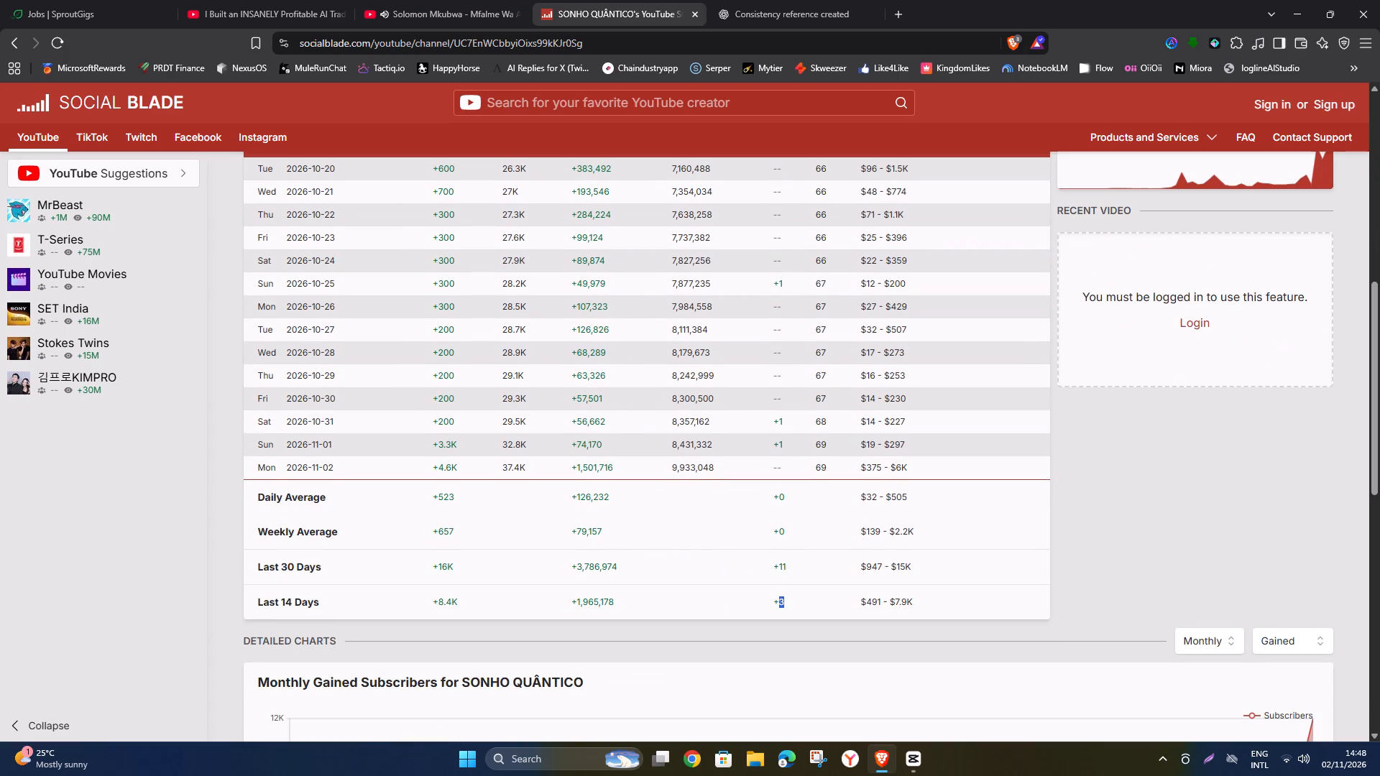
{"action": "scroll", "coordinate": [608, 565], "scroll_direction": "up", "scroll_amount": 5}
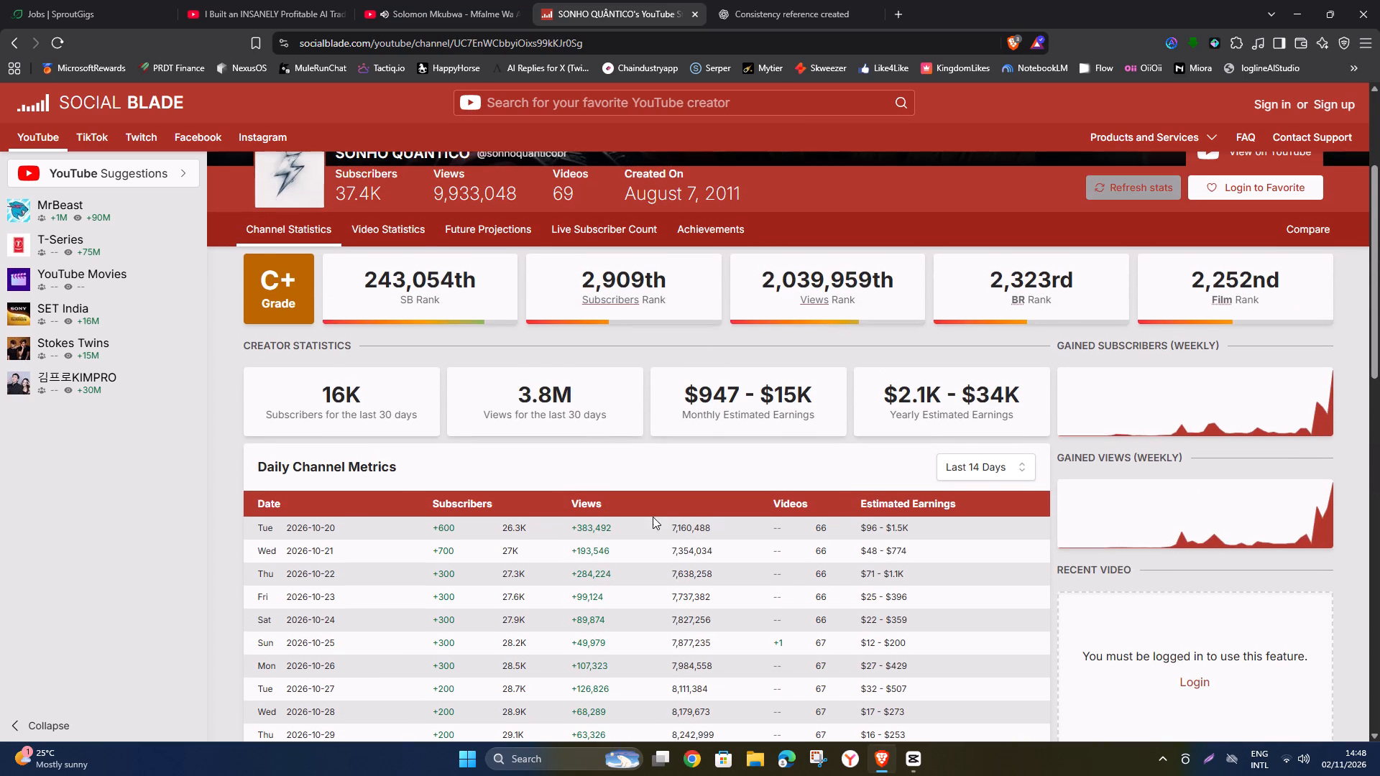
Open KingdomLikes in a new tab, dismiss the discount banner and browse the YouTube exchange options on the Free Points page.
{"action": "left_click", "coordinate": [901, 9]}
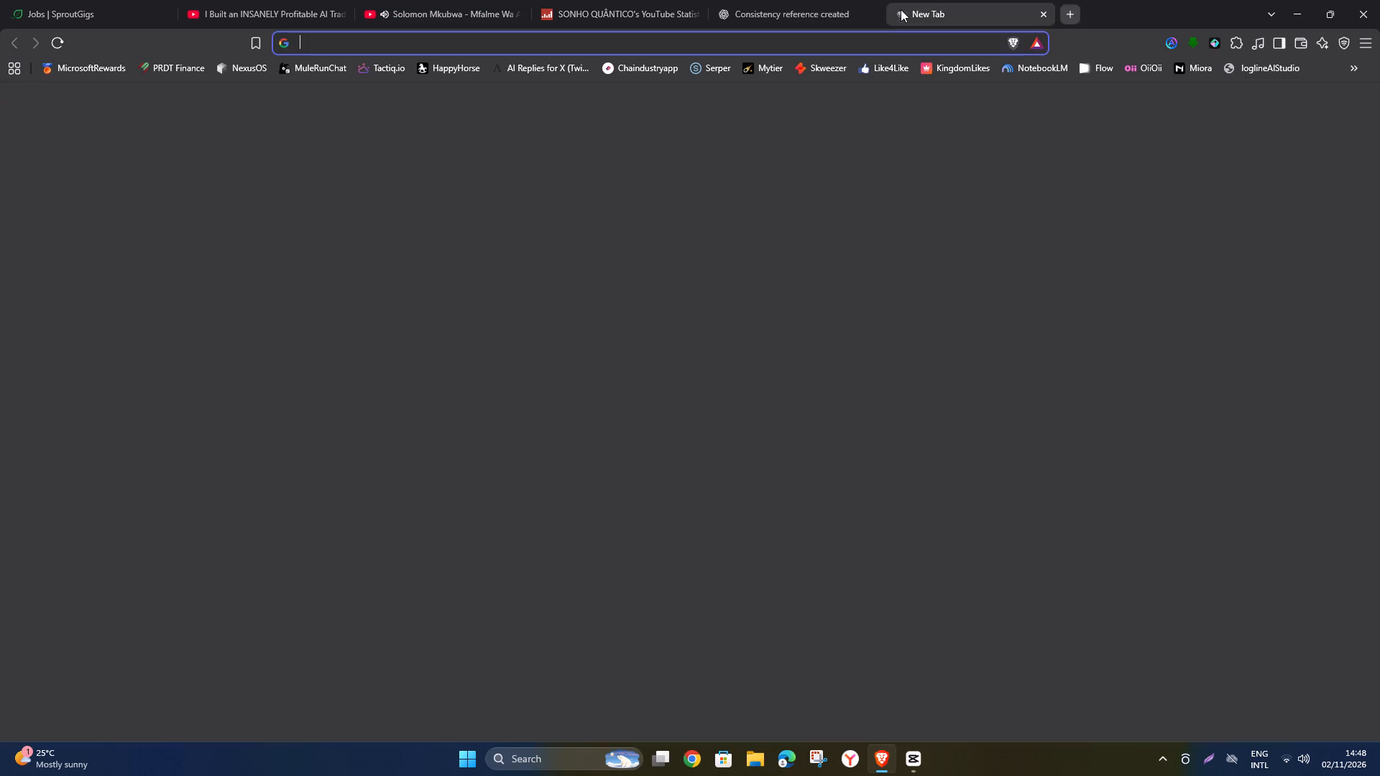
{"action": "left_click", "coordinate": [956, 70]}
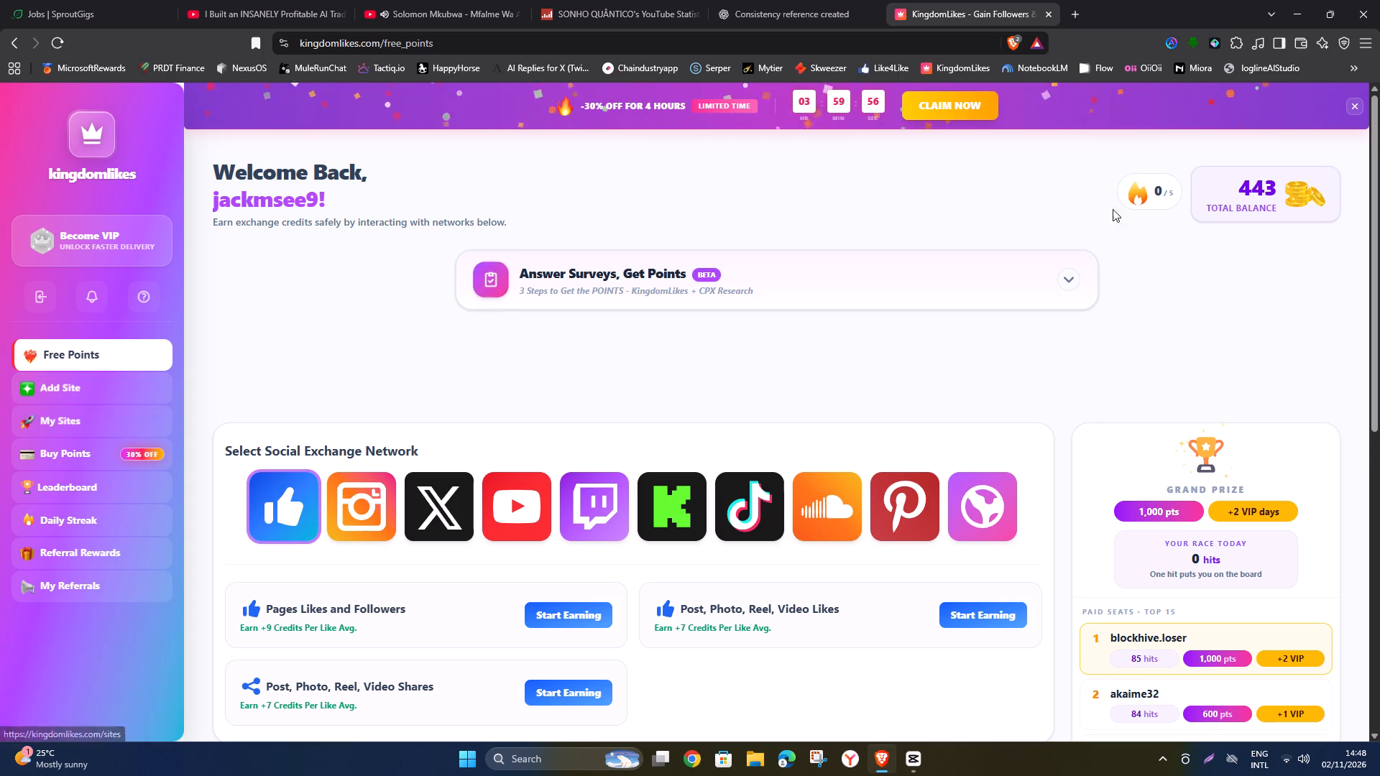
{"action": "left_click", "coordinate": [1354, 108]}
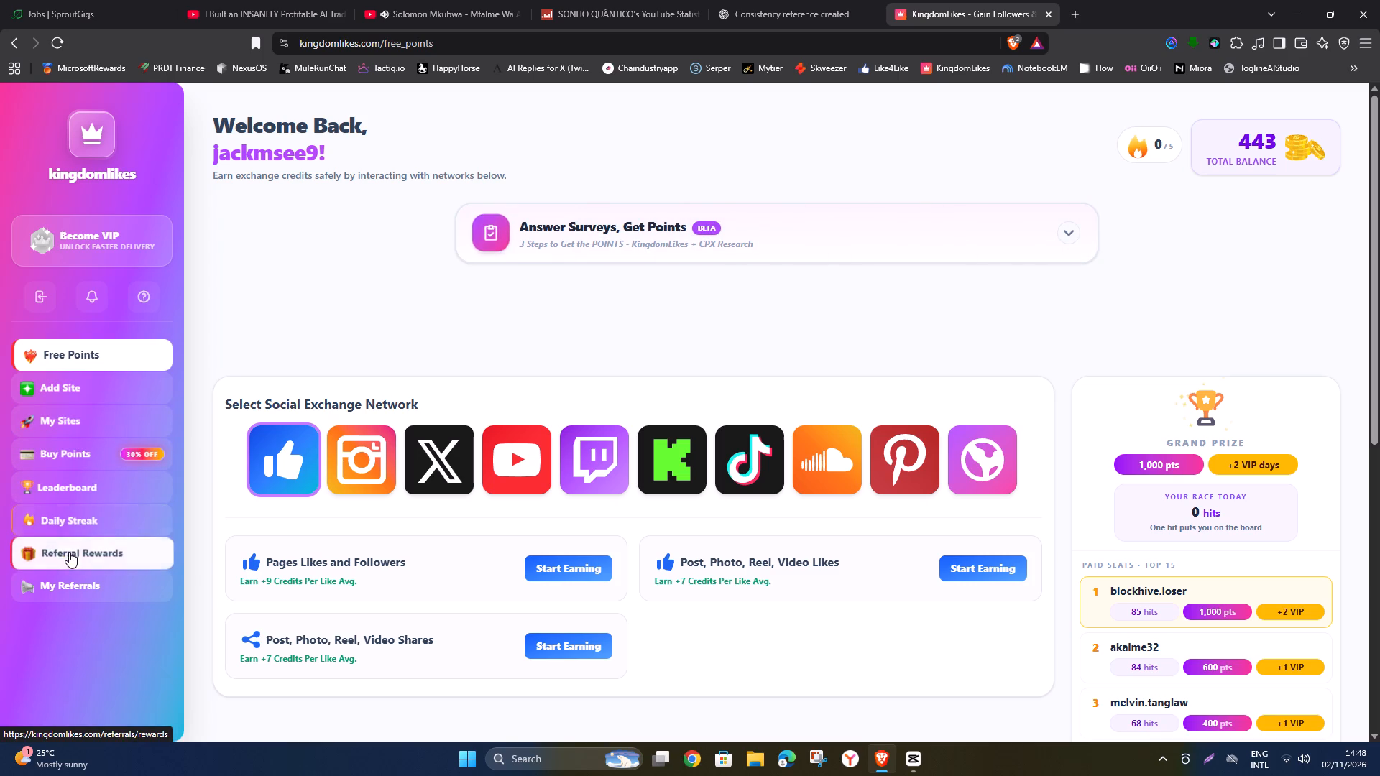
{"action": "left_click", "coordinate": [524, 463]}
{"action": "scroll", "coordinate": [524, 463], "scroll_direction": "down", "scroll_amount": 4}
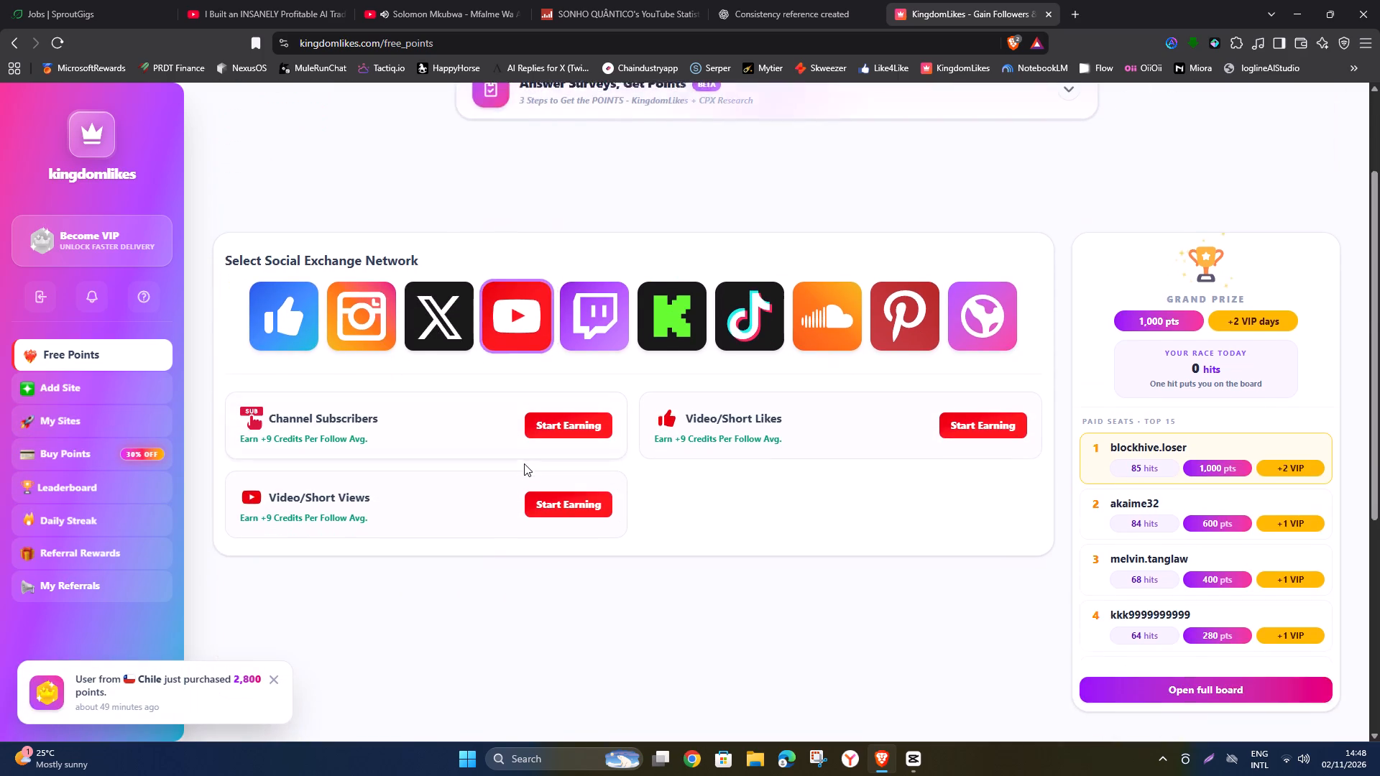
{"action": "scroll", "coordinate": [524, 463], "scroll_direction": "down", "scroll_amount": 13}
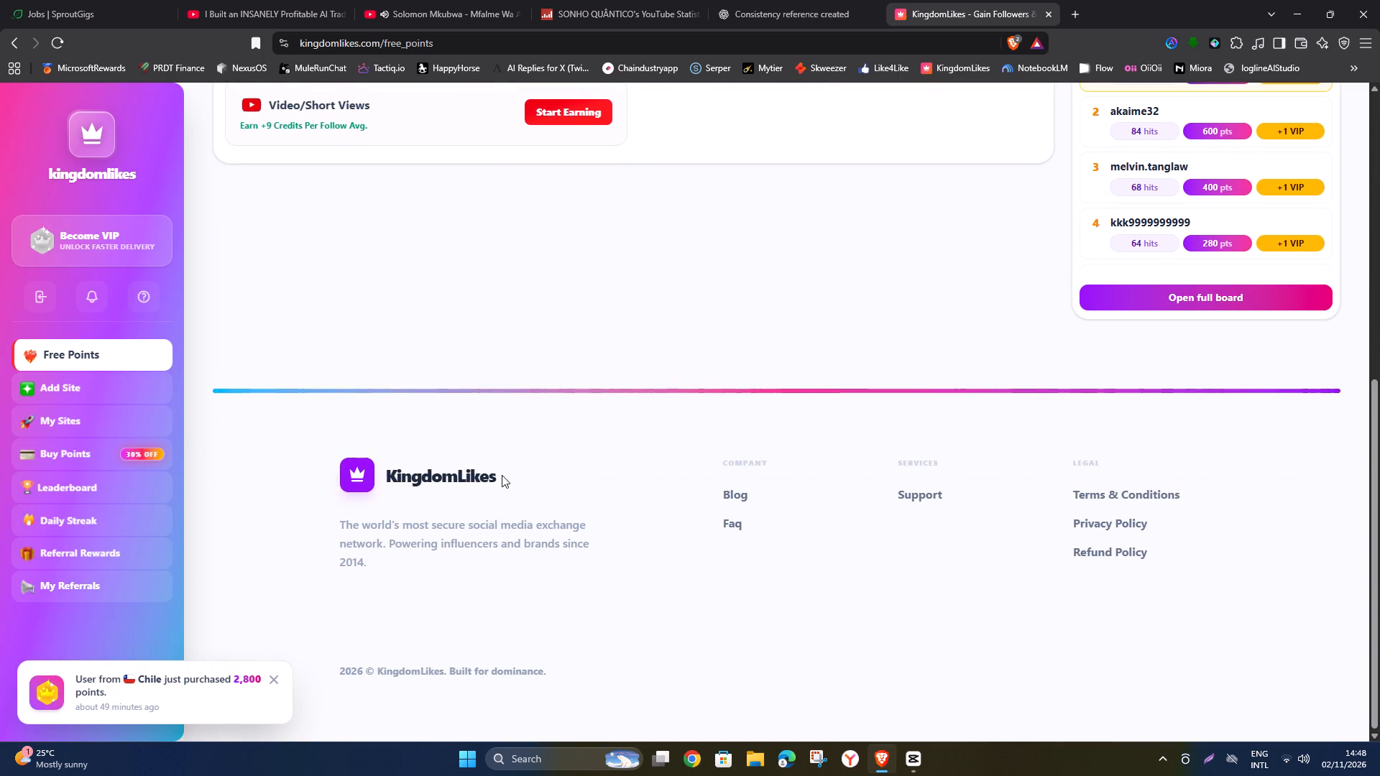
{"action": "scroll", "coordinate": [502, 475], "scroll_direction": "up", "scroll_amount": 13}
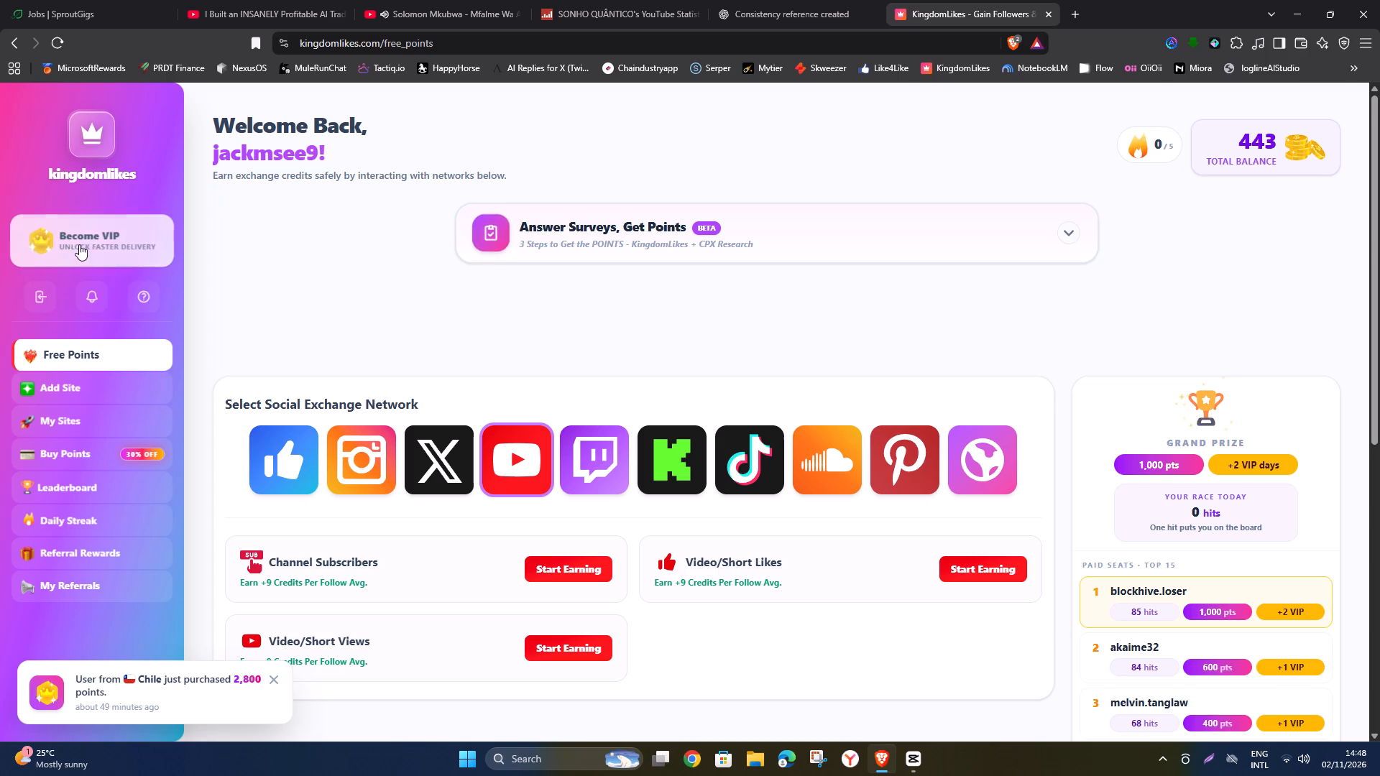
Open the KingdomLikes notifications and examine the subscription entry for MarkVerse Fights.
{"action": "left_click", "coordinate": [95, 296]}
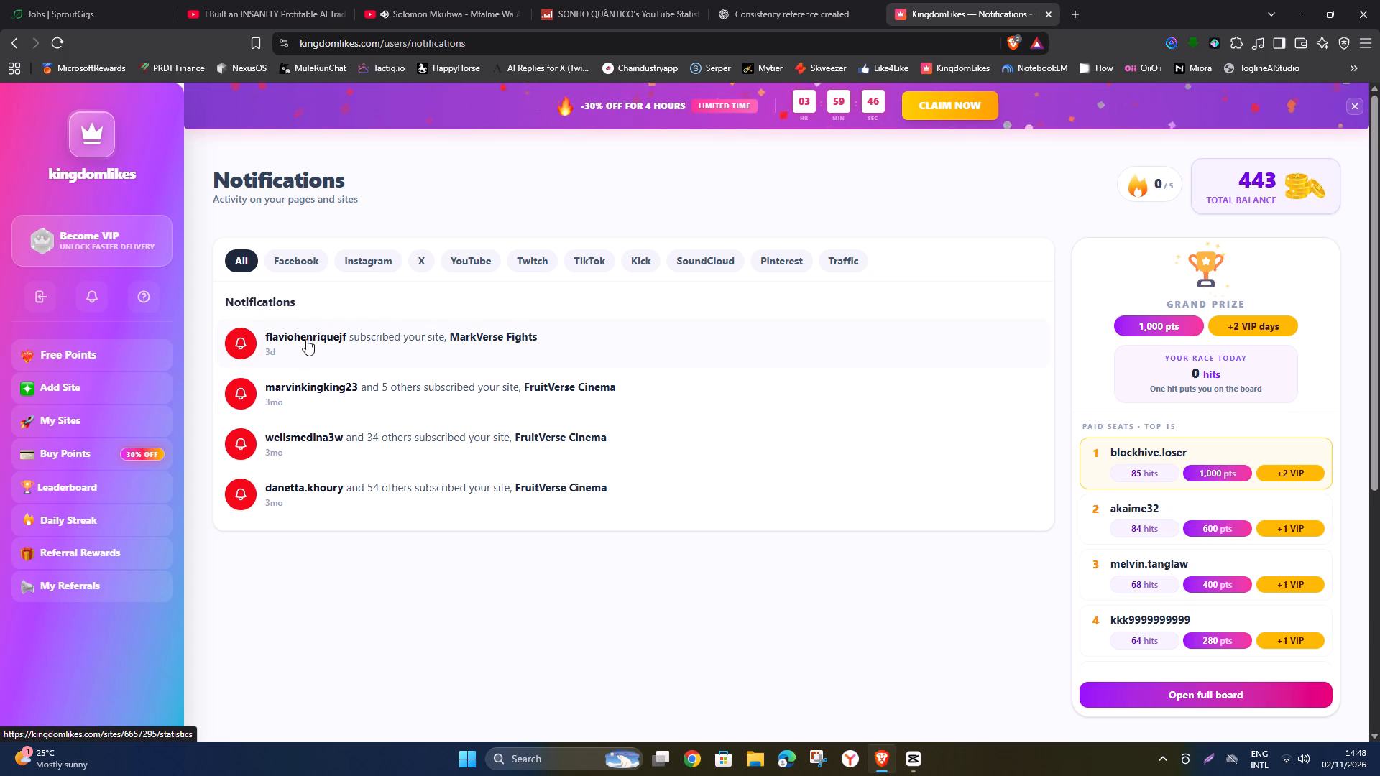
{"action": "left_click_drag", "start_coordinate": [306, 339], "coordinate": [277, 336]}
{"action": "left_click_drag", "start_coordinate": [262, 334], "coordinate": [275, 334]}
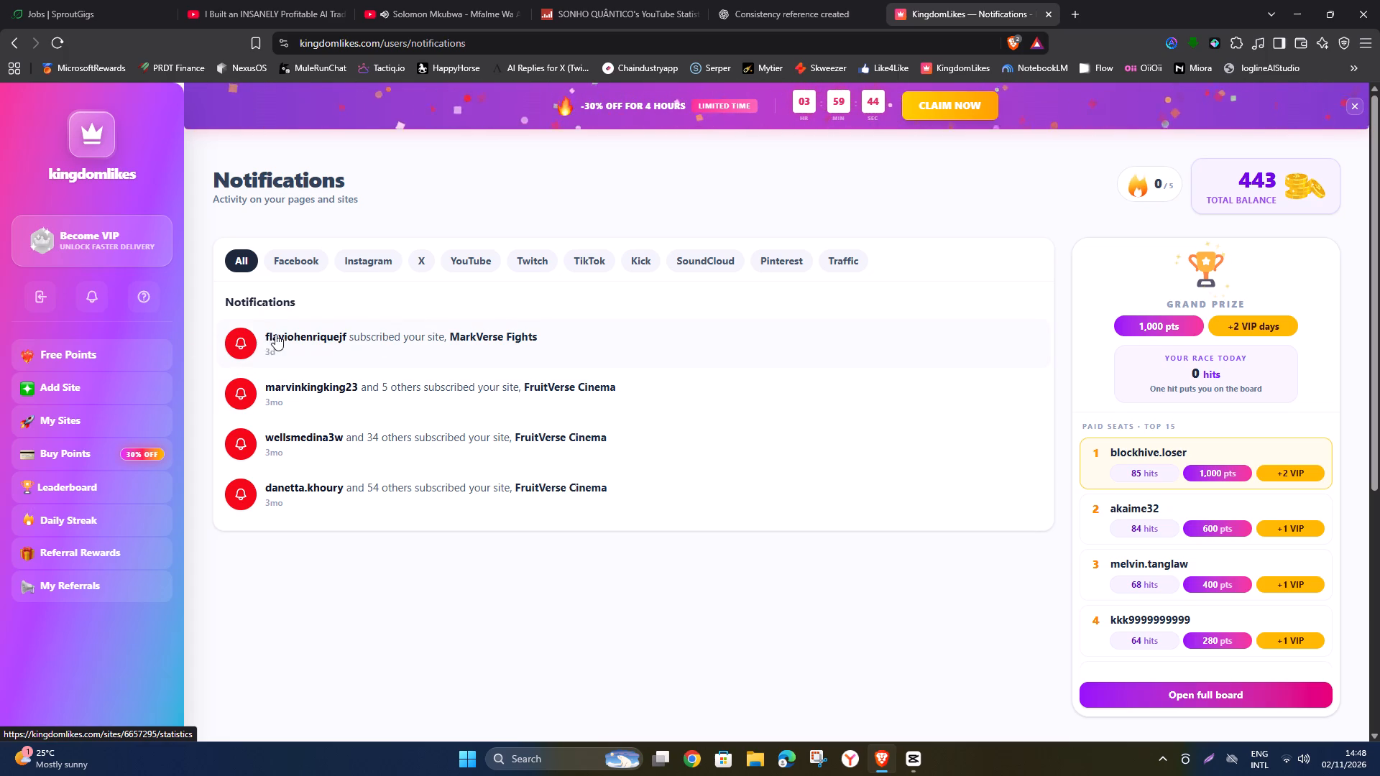
{"action": "left_click_drag", "start_coordinate": [275, 334], "coordinate": [331, 333]}
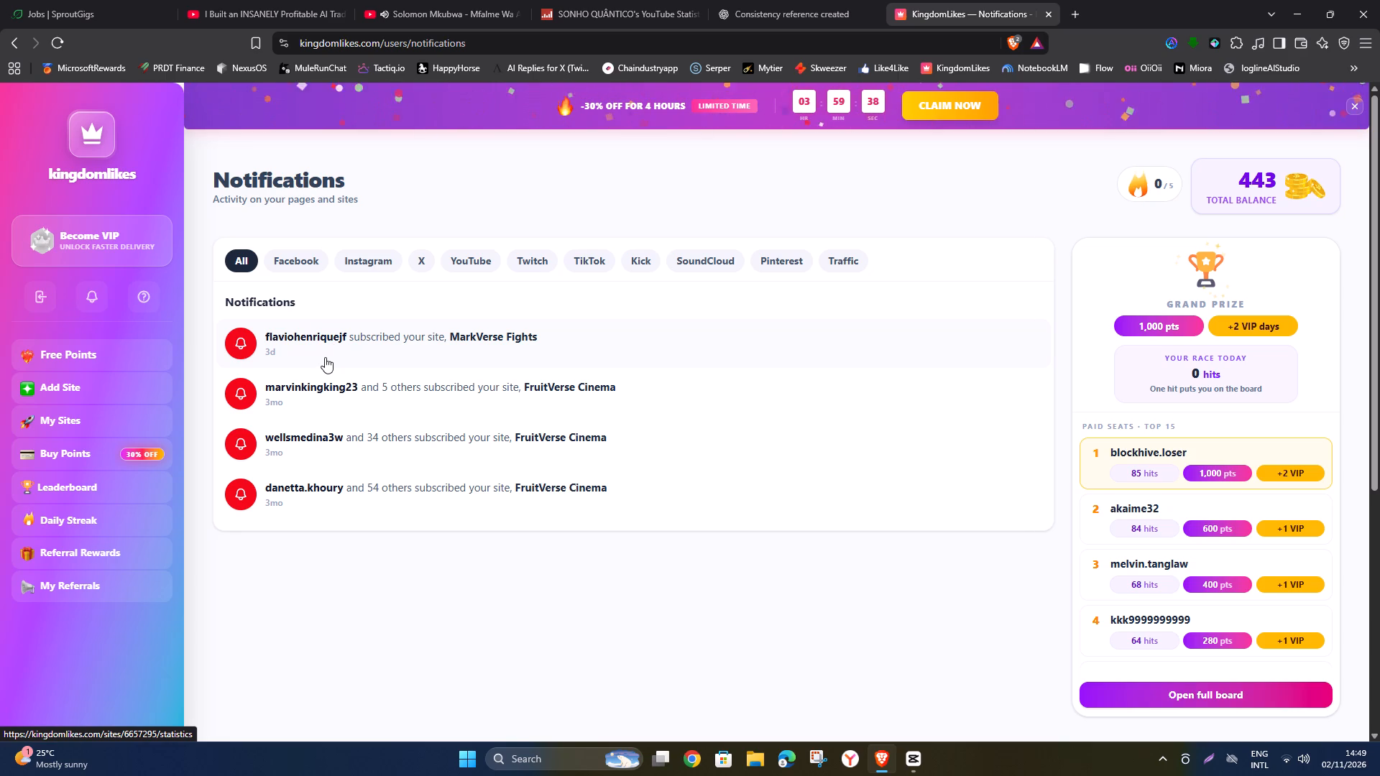
Search YouTube for the subscriber's name from the KingdomLikes notification and open the channel of the artist in the first result.
{"action": "left_click", "coordinate": [459, 11]}
{"action": "left_click", "coordinate": [295, 0]}
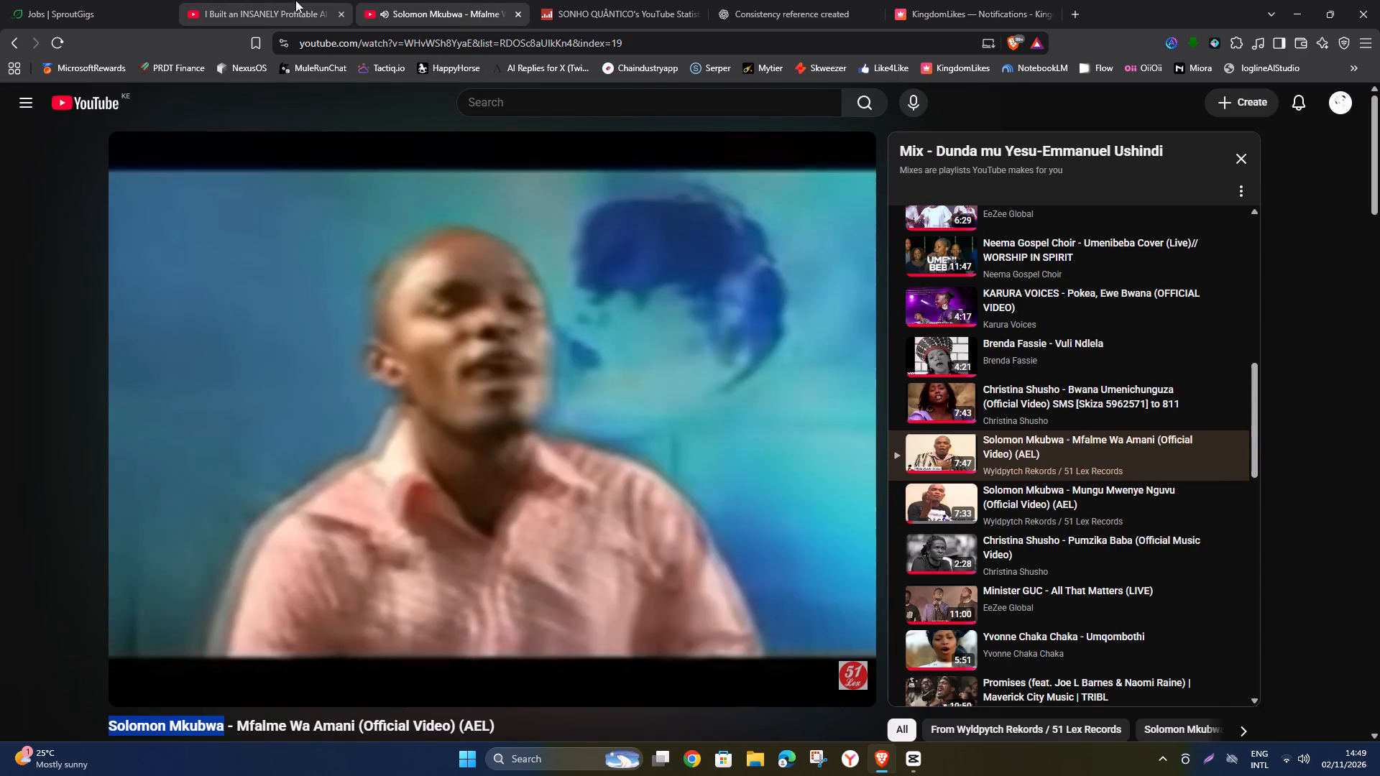
{"action": "left_click", "coordinate": [837, 112]}
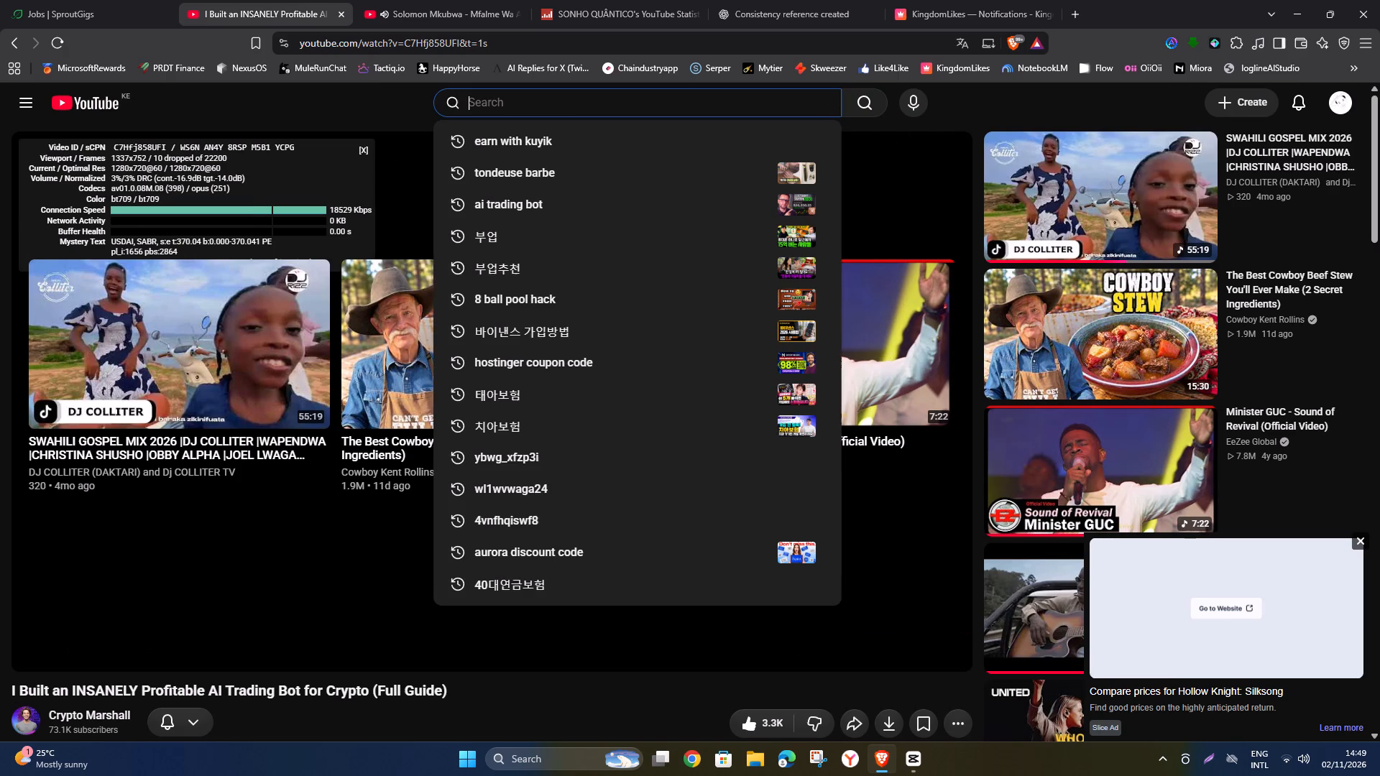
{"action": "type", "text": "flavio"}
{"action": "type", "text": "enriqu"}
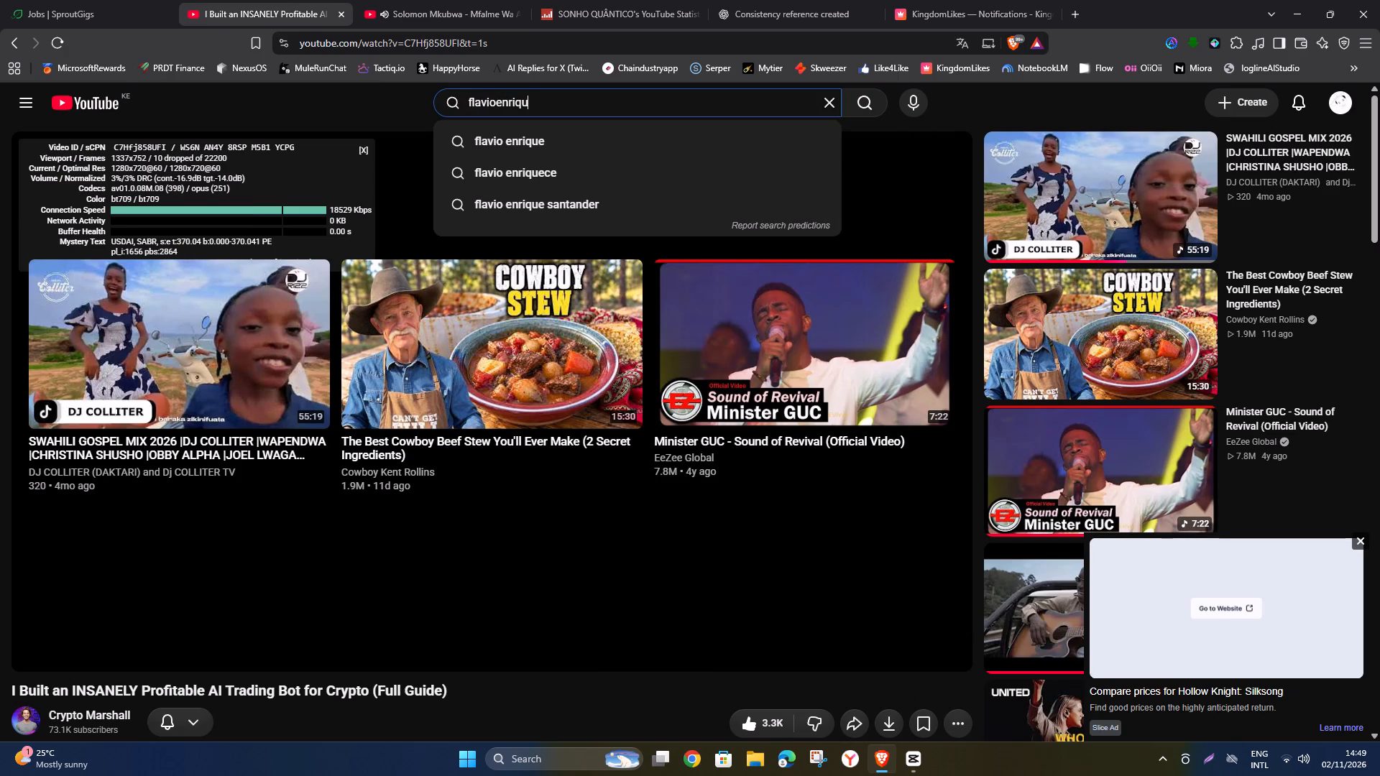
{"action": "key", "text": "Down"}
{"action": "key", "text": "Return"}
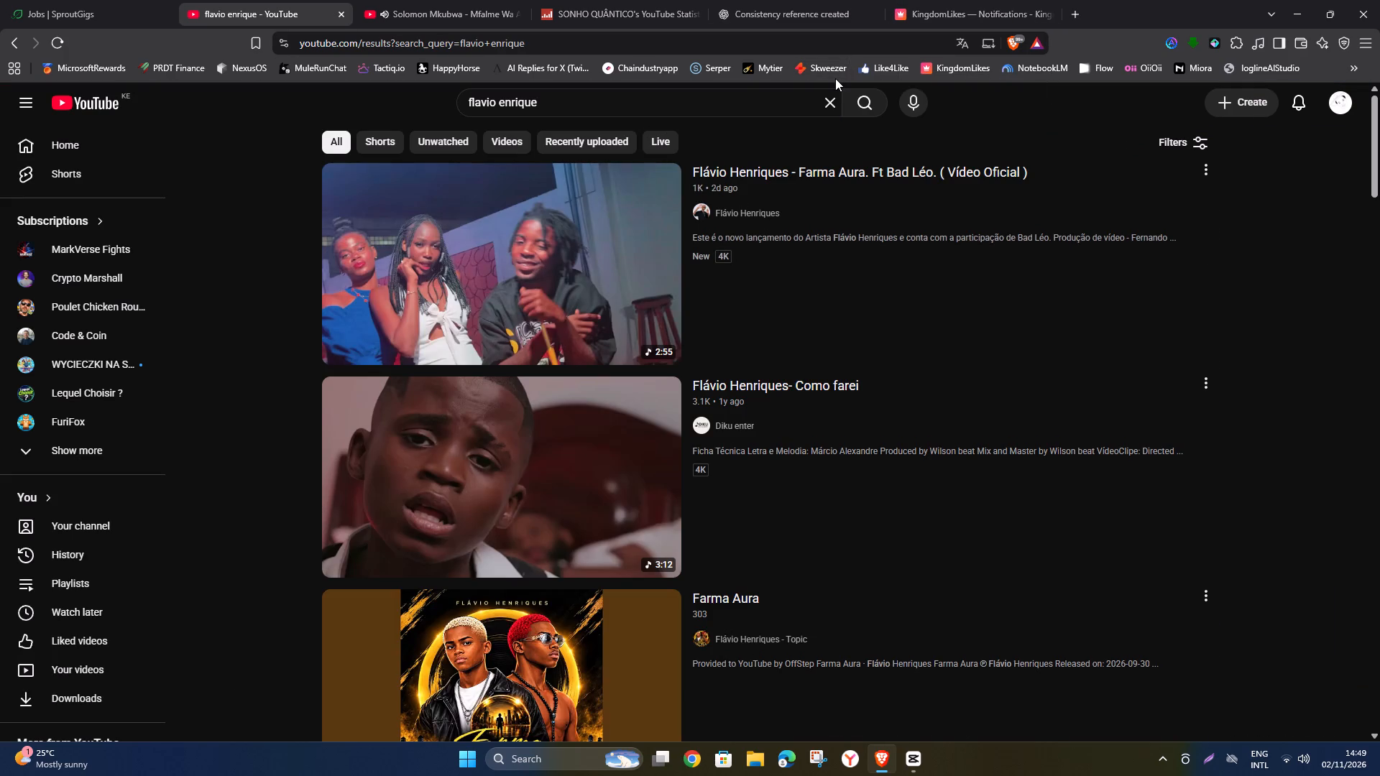
{"action": "left_click", "coordinate": [721, 213]}
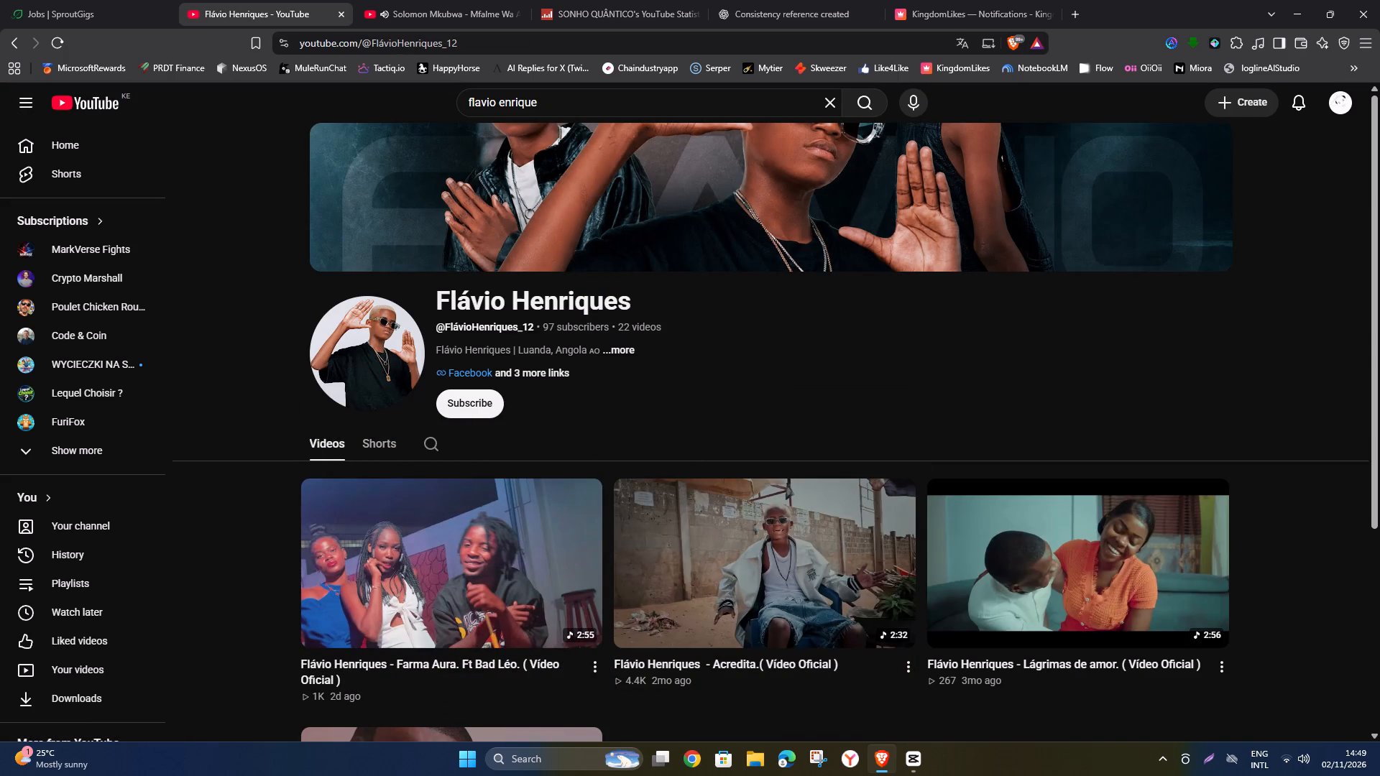
Examine the artist channel's video list and check it against the subscriber entry in the KingdomLikes notifications.
{"action": "left_click", "coordinate": [662, 0]}
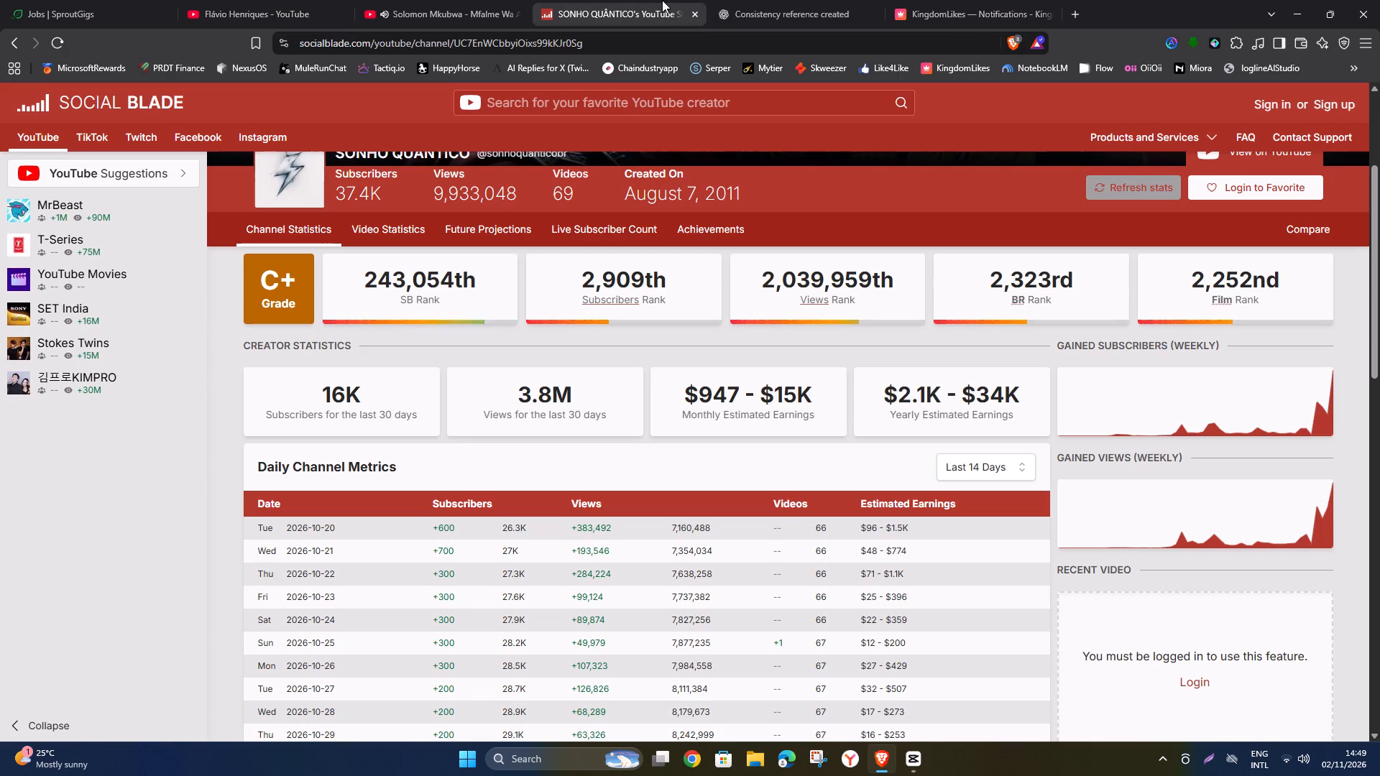
{"action": "left_click", "coordinate": [966, 0]}
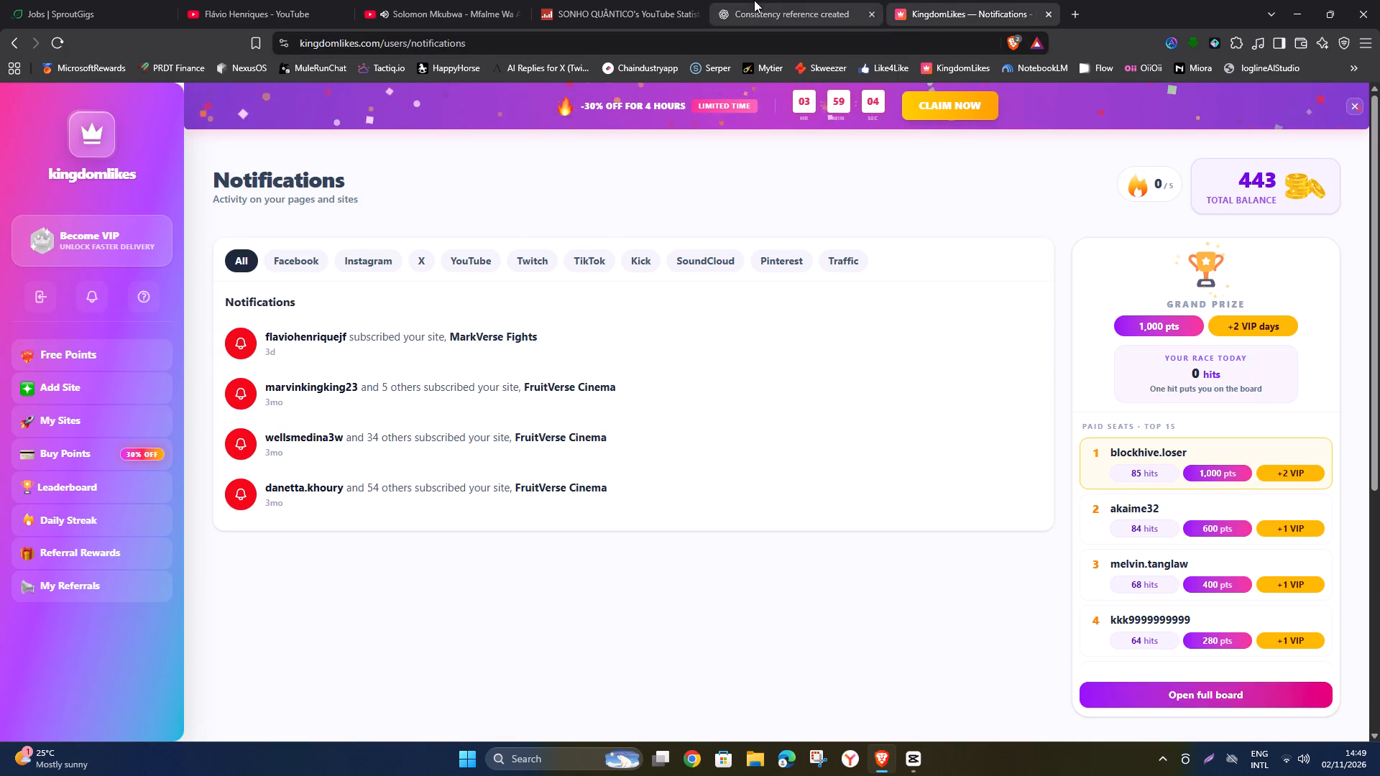
{"action": "left_click", "coordinate": [270, 0]}
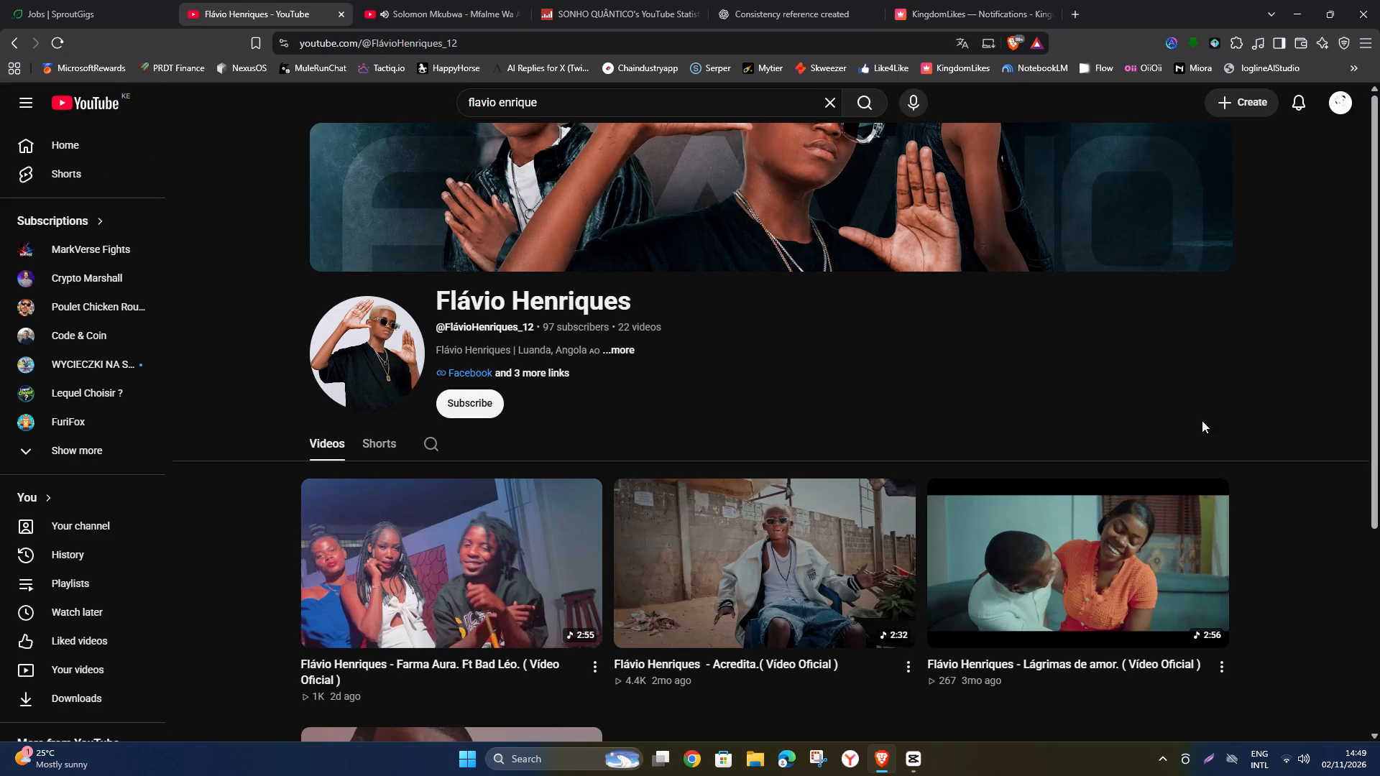
{"action": "scroll", "coordinate": [1379, 497], "scroll_direction": "down", "scroll_amount": 4}
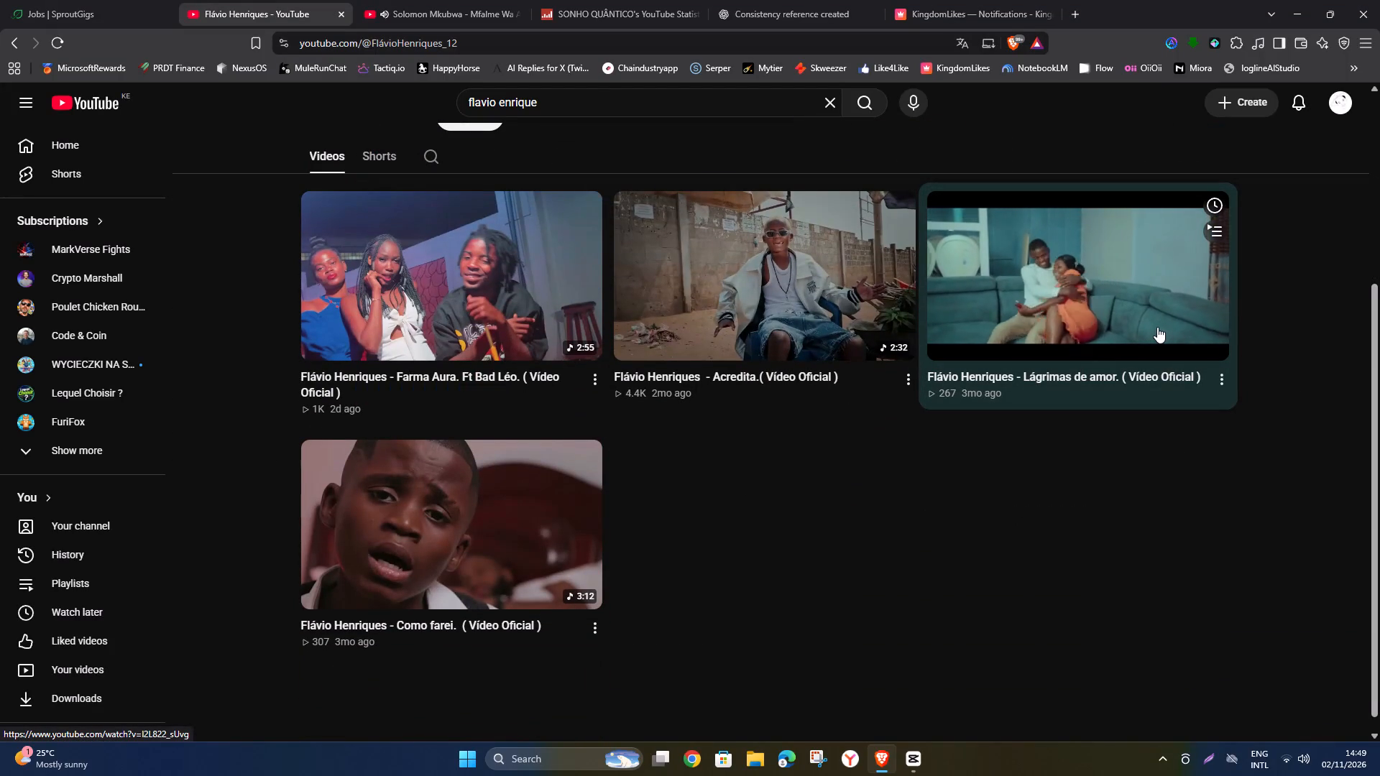
{"action": "scroll", "coordinate": [1162, 354], "scroll_direction": "up", "scroll_amount": 3}
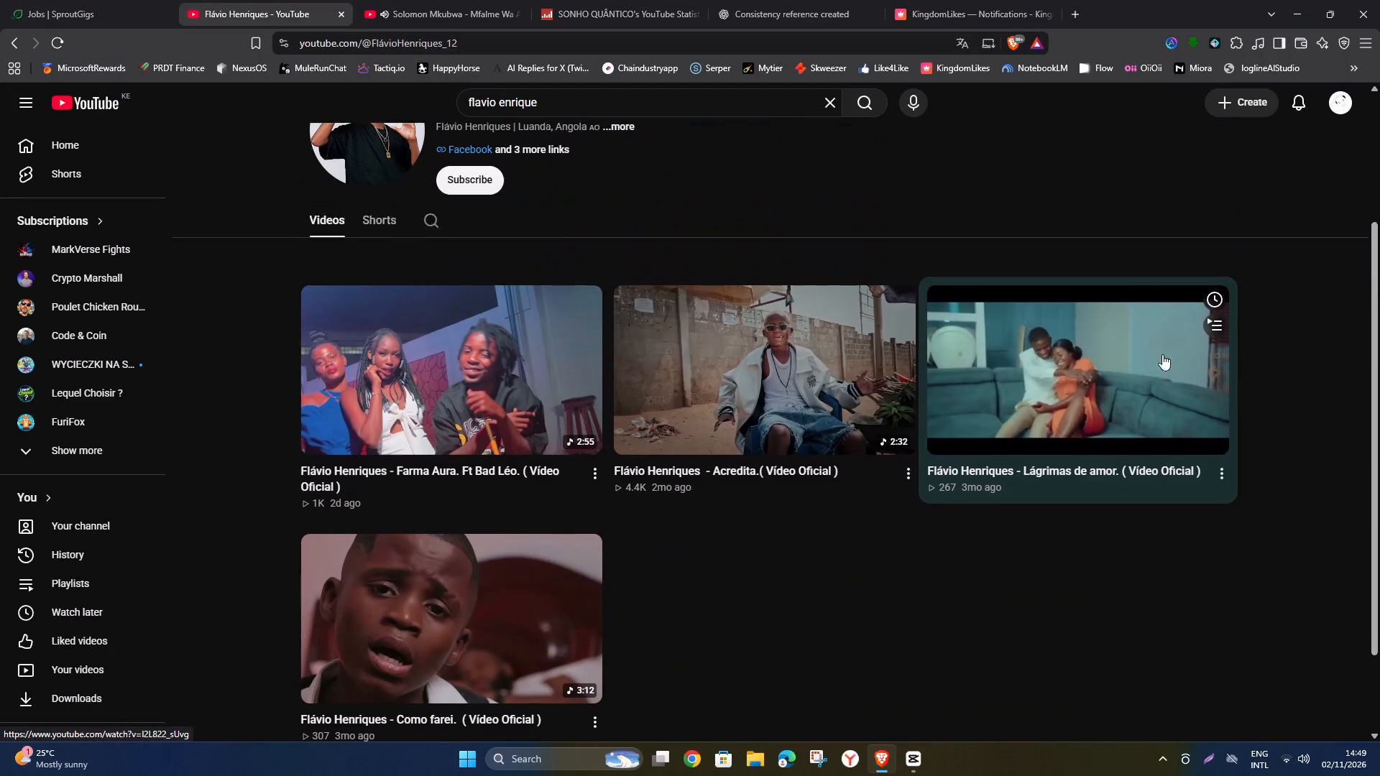
{"action": "scroll", "coordinate": [1162, 354], "scroll_direction": "up", "scroll_amount": 5}
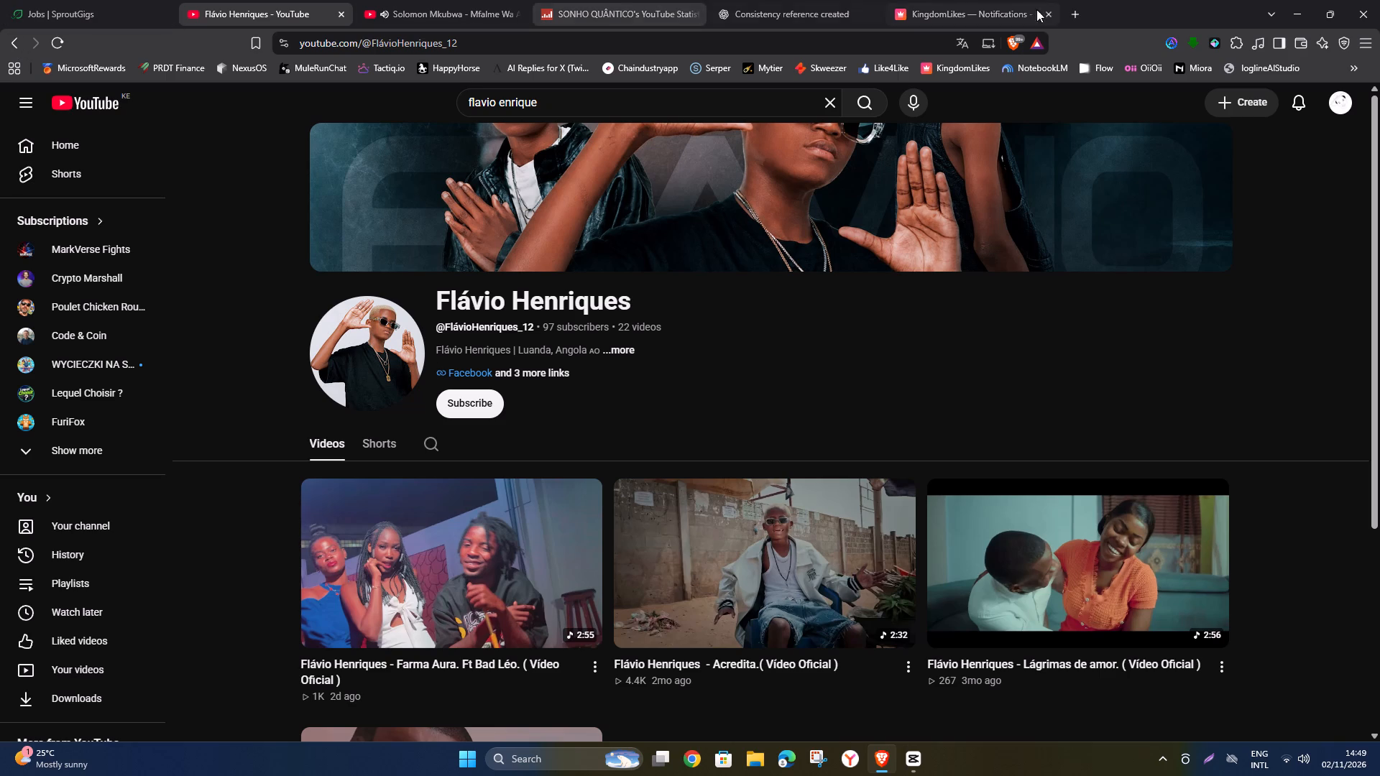
{"action": "left_click", "coordinate": [995, 3]}
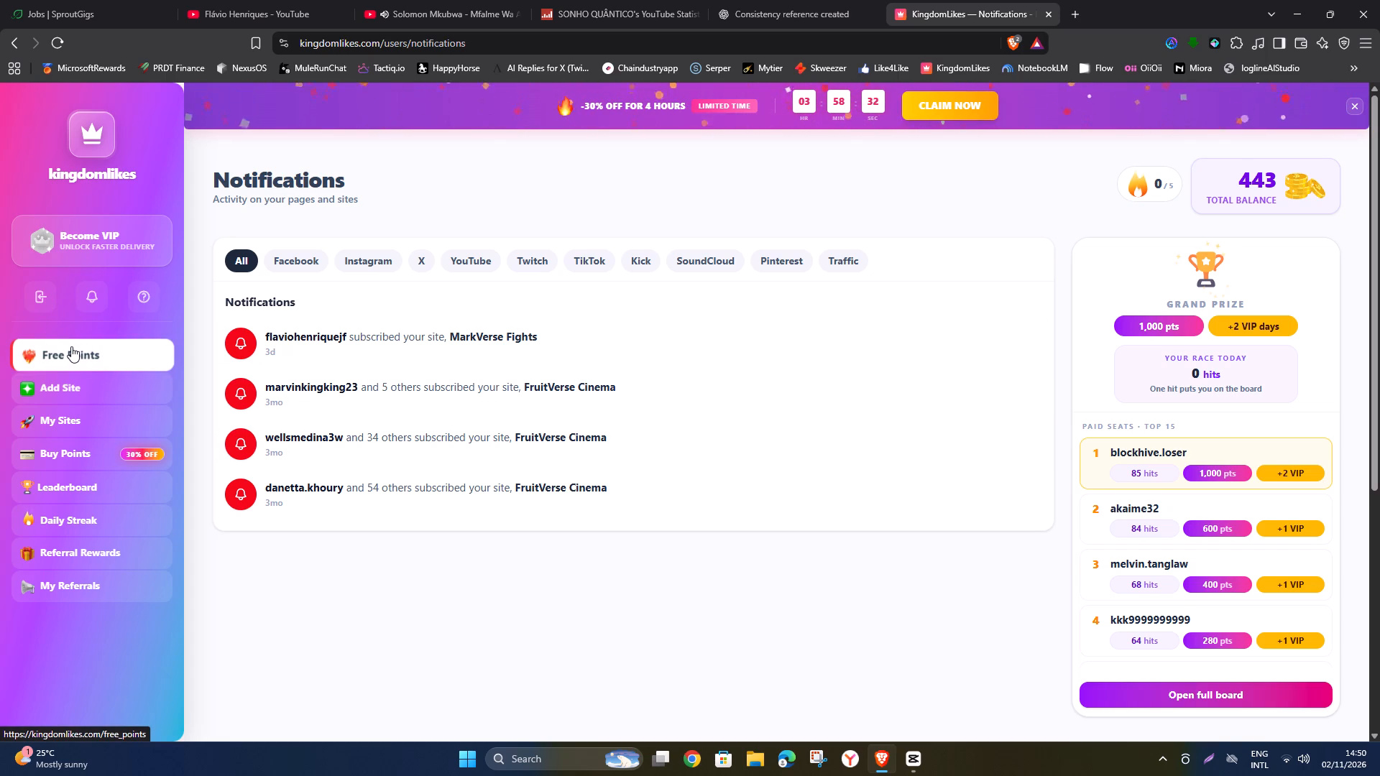
Examine SONHO QUÂNTICO's Social Blade daily metrics, average and 30- and 14-day summary rows, and the monthly gained subscribers chart.
{"action": "left_click", "coordinate": [579, 0]}
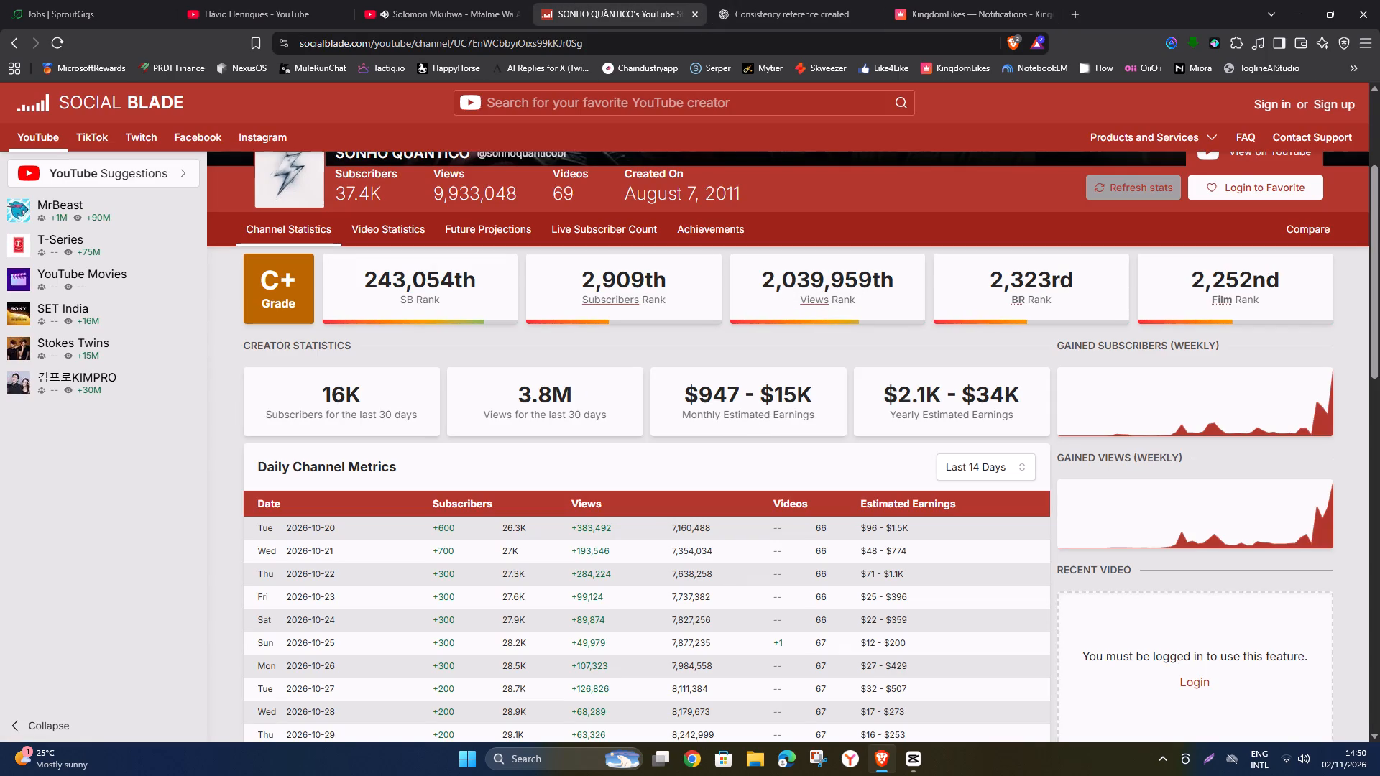
{"action": "scroll", "coordinate": [551, 398], "scroll_direction": "down", "scroll_amount": 8}
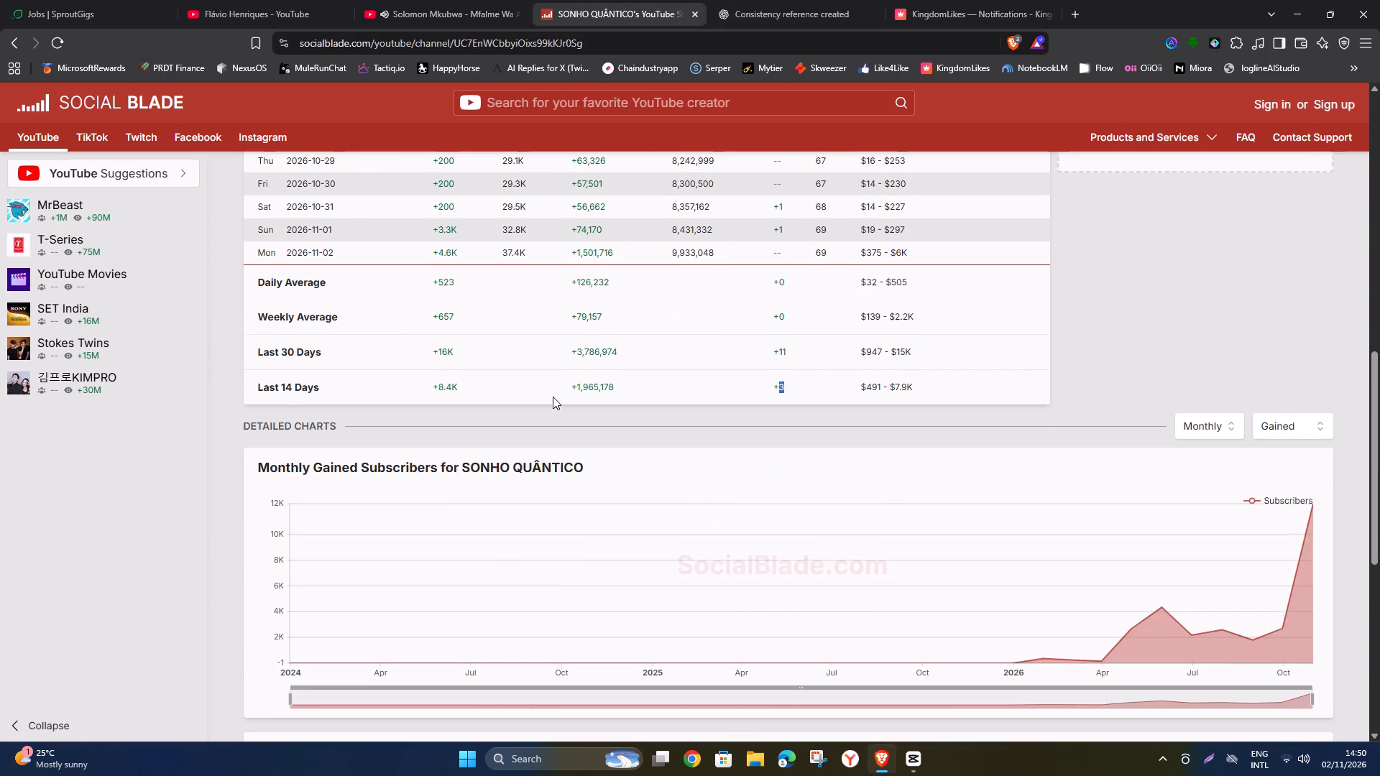
{"action": "scroll", "coordinate": [553, 397], "scroll_direction": "up", "scroll_amount": 11}
{"action": "scroll", "coordinate": [553, 389], "scroll_direction": "down", "scroll_amount": 1}
{"action": "scroll", "coordinate": [553, 389], "scroll_direction": "up", "scroll_amount": 4}
{"action": "scroll", "coordinate": [553, 389], "scroll_direction": "down", "scroll_amount": 3}
{"action": "scroll", "coordinate": [553, 389], "scroll_direction": "up", "scroll_amount": 1}
{"action": "scroll", "coordinate": [553, 389], "scroll_direction": "down", "scroll_amount": 2}
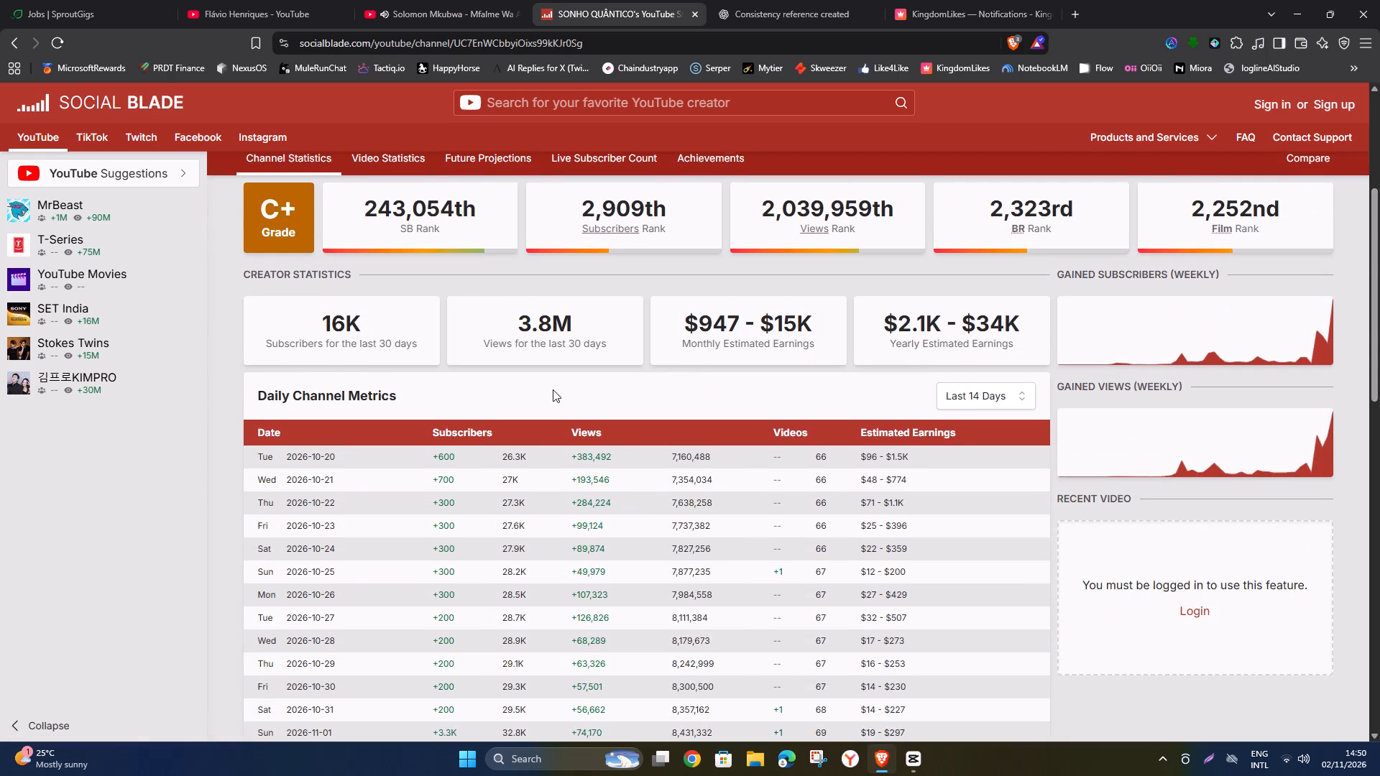
{"action": "scroll", "coordinate": [553, 388], "scroll_direction": "down", "scroll_amount": 6}
{"action": "scroll", "coordinate": [983, 465], "scroll_direction": "down", "scroll_amount": 2}
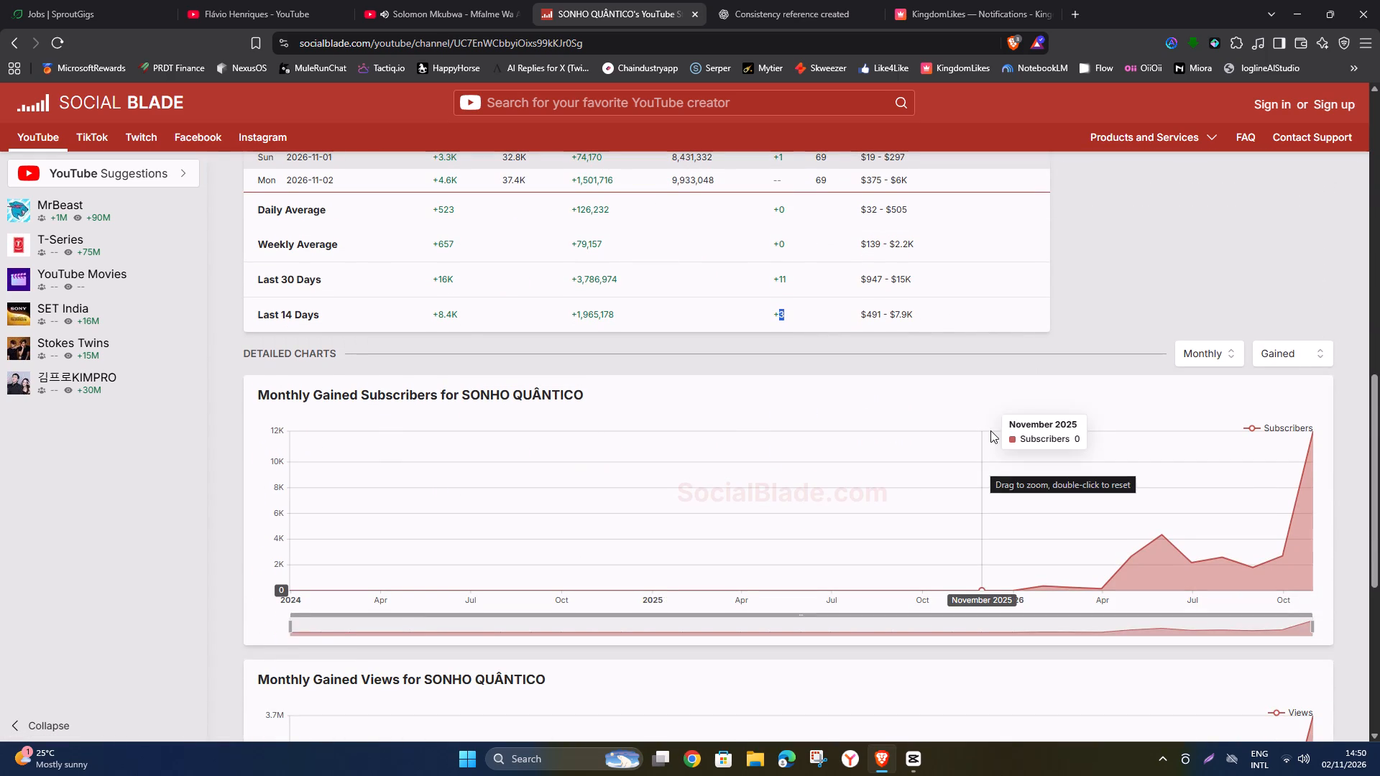
{"action": "scroll", "coordinate": [1022, 399], "scroll_direction": "up", "scroll_amount": 3}
{"action": "left_click", "coordinate": [1057, 466]}
{"action": "left_click_drag", "start_coordinate": [1011, 542], "coordinate": [891, 530]}
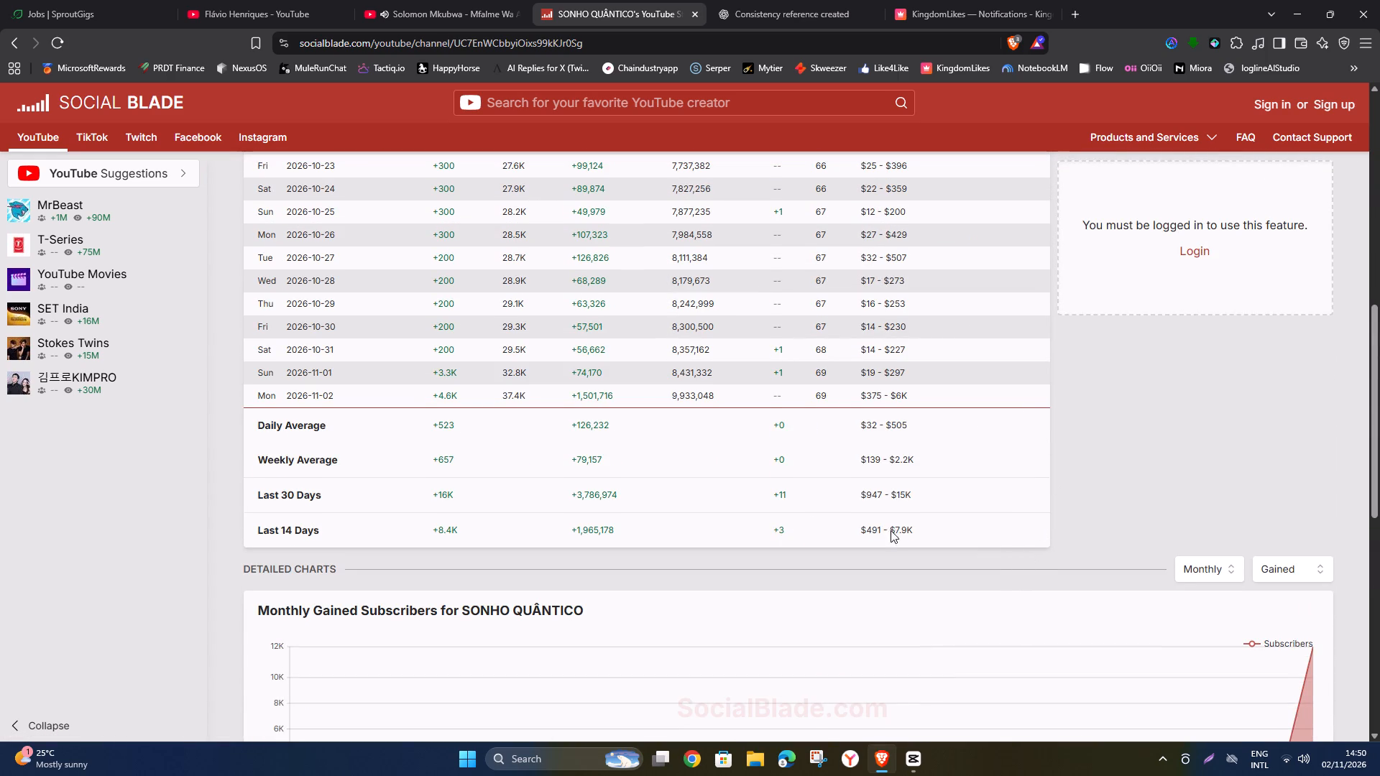
{"action": "left_click_drag", "start_coordinate": [891, 530], "coordinate": [248, 434]}
{"action": "left_click_drag", "start_coordinate": [256, 437], "coordinate": [227, 446]}
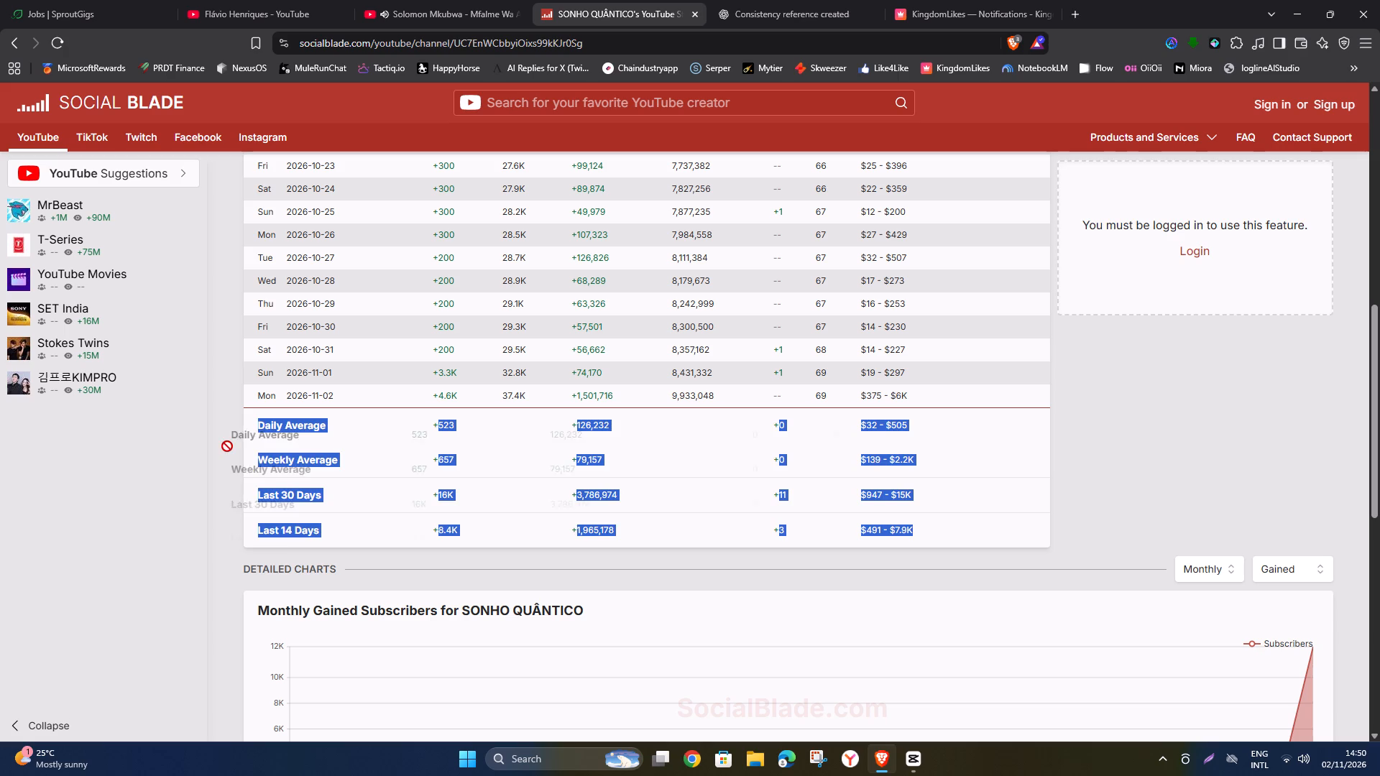
{"action": "left_click_drag", "start_coordinate": [227, 446], "coordinate": [190, 454]}
{"action": "left_click", "coordinate": [190, 454]}
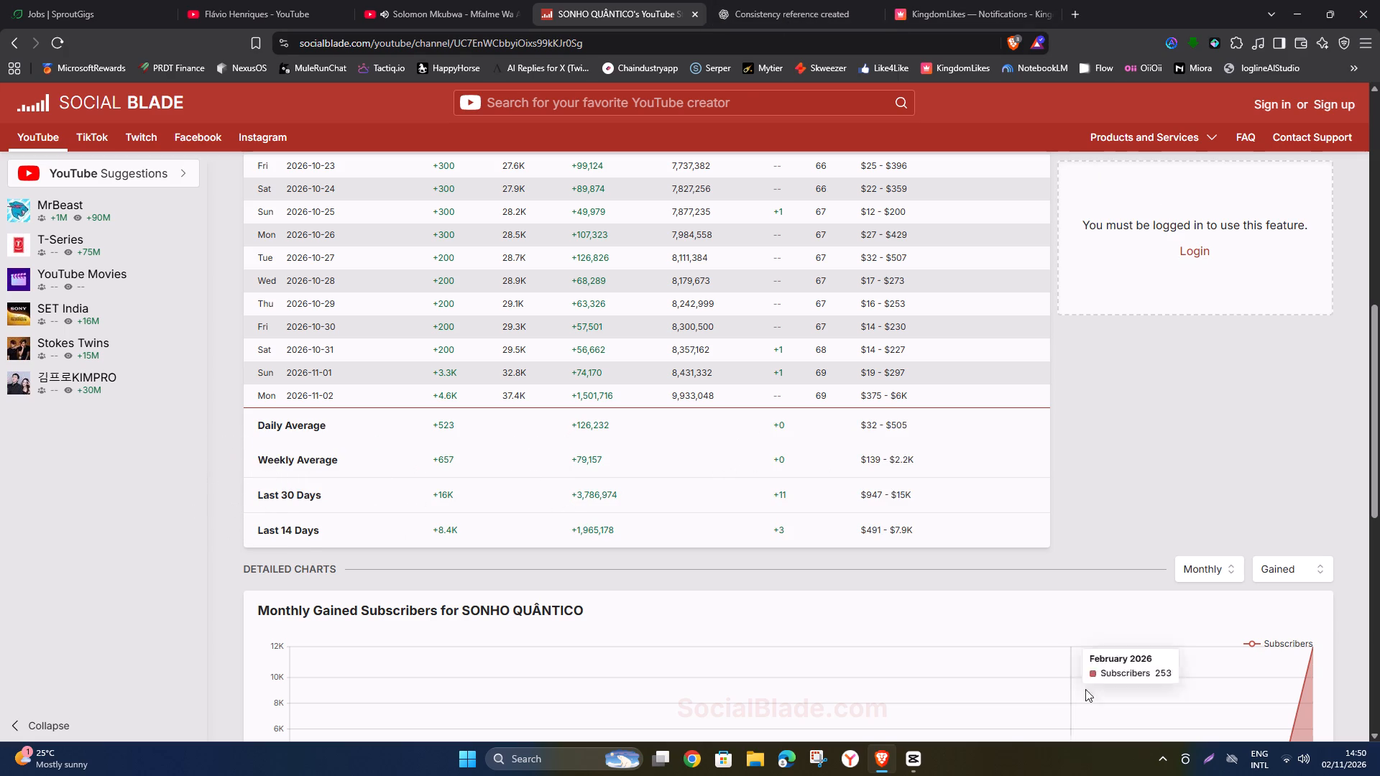
Switch to CapCut and preview the timeline's opening clips, 1.mp4, 1b.mp4 and the start of 2.mp4.
{"action": "left_click", "coordinate": [914, 756]}
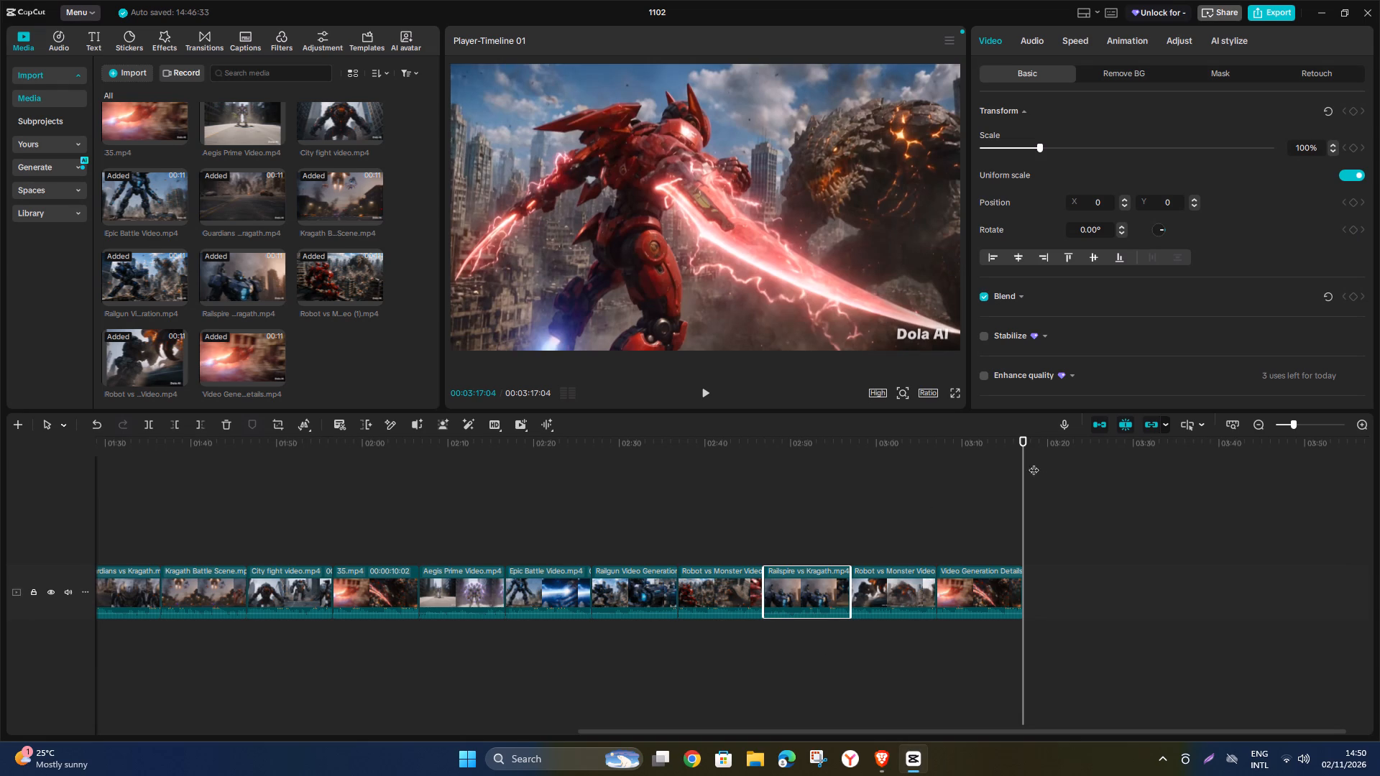
{"action": "left_click", "coordinate": [705, 385]}
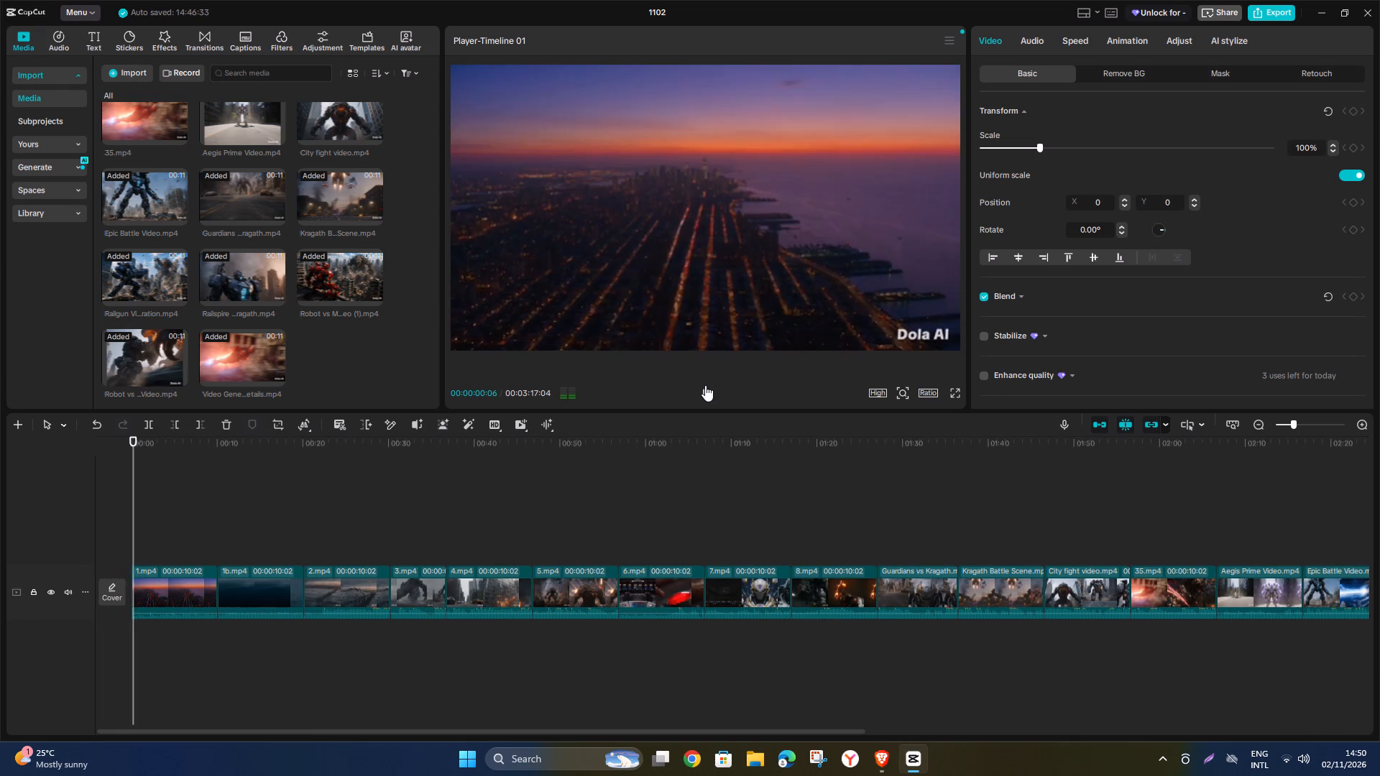
{"action": "left_click", "coordinate": [705, 385]}
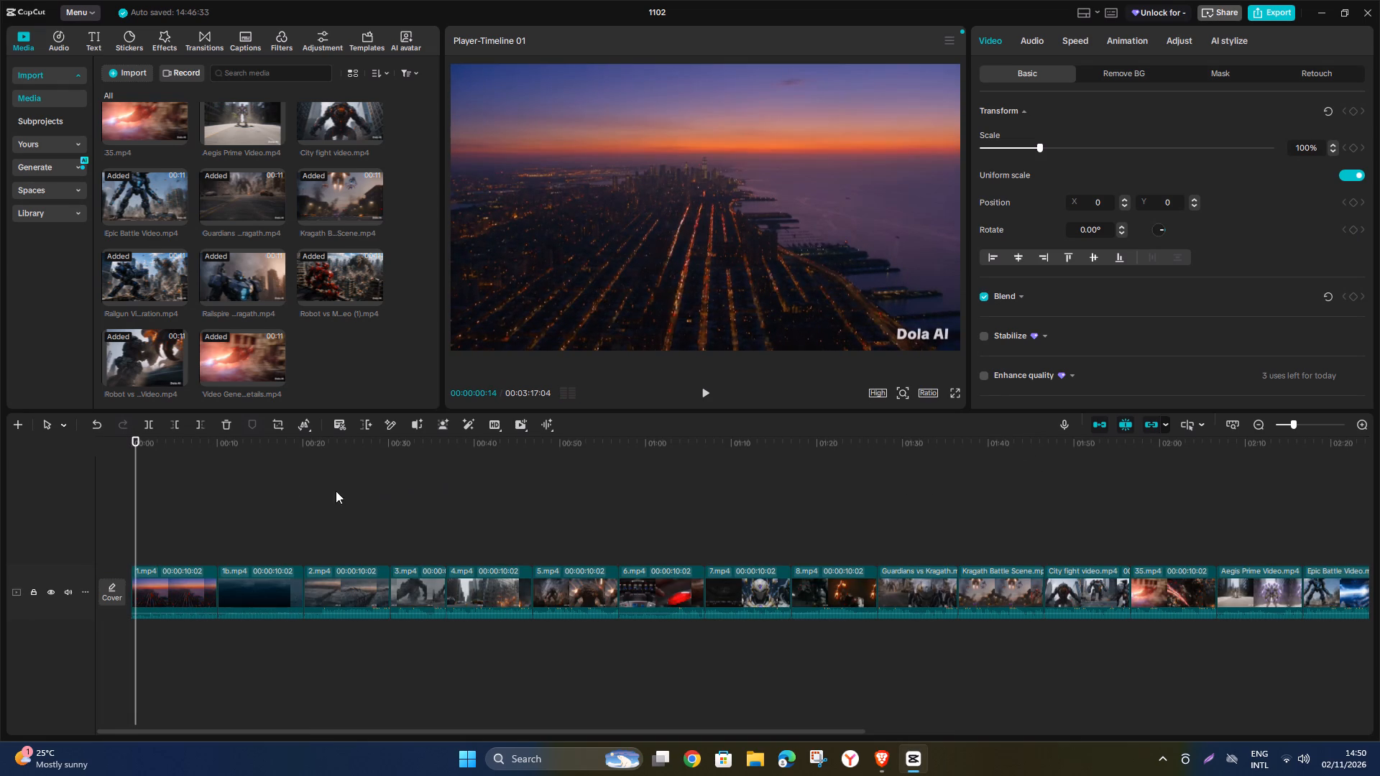
{"action": "left_click", "coordinate": [244, 488]}
{"action": "left_click", "coordinate": [703, 402]}
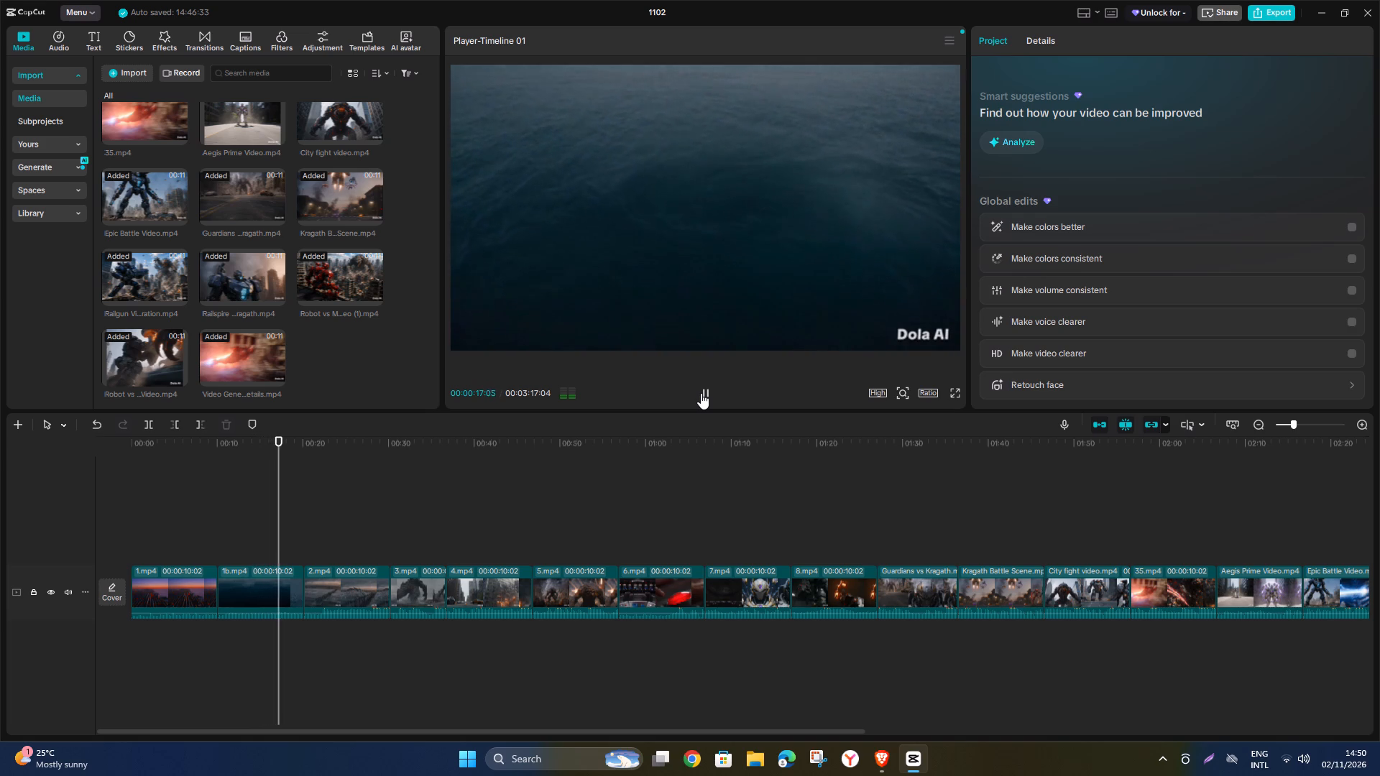
{"action": "left_click", "coordinate": [701, 393]}
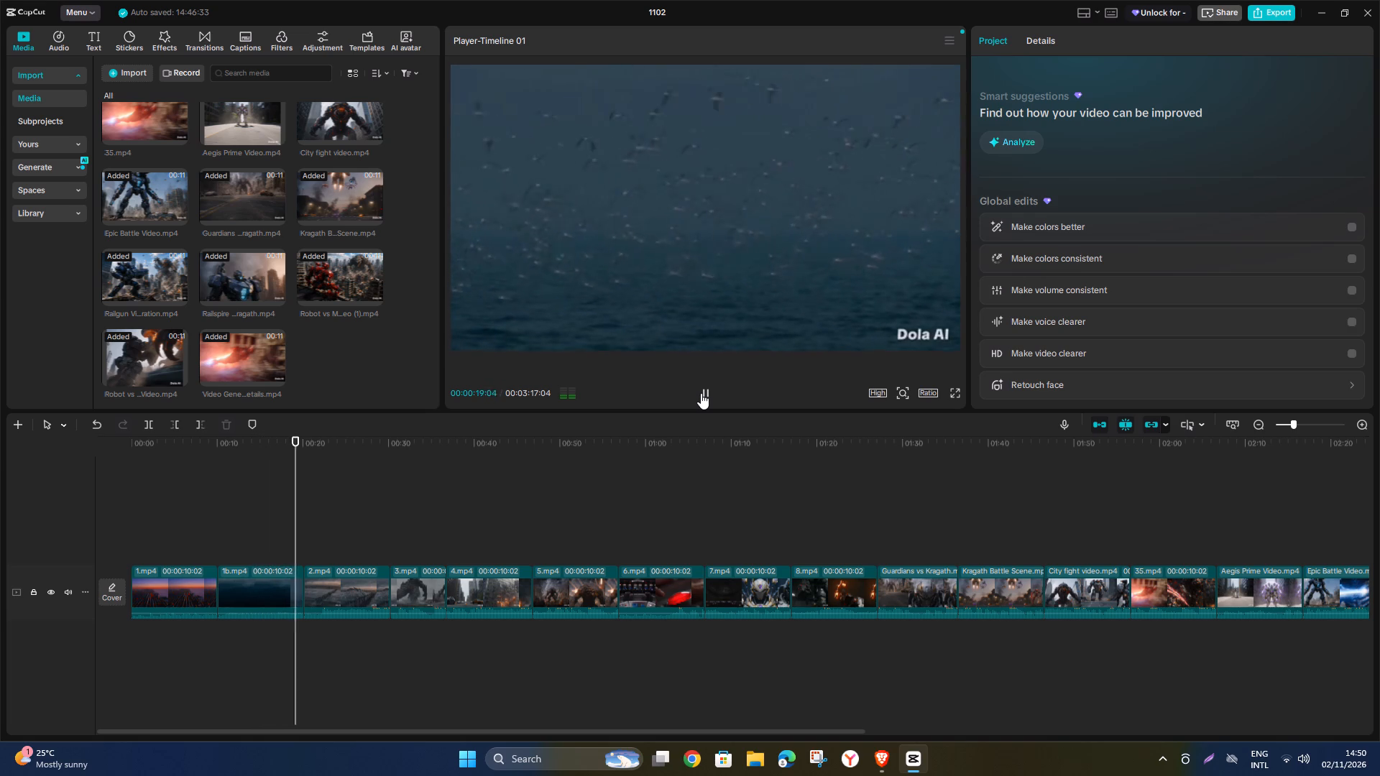
{"action": "left_click", "coordinate": [701, 389]}
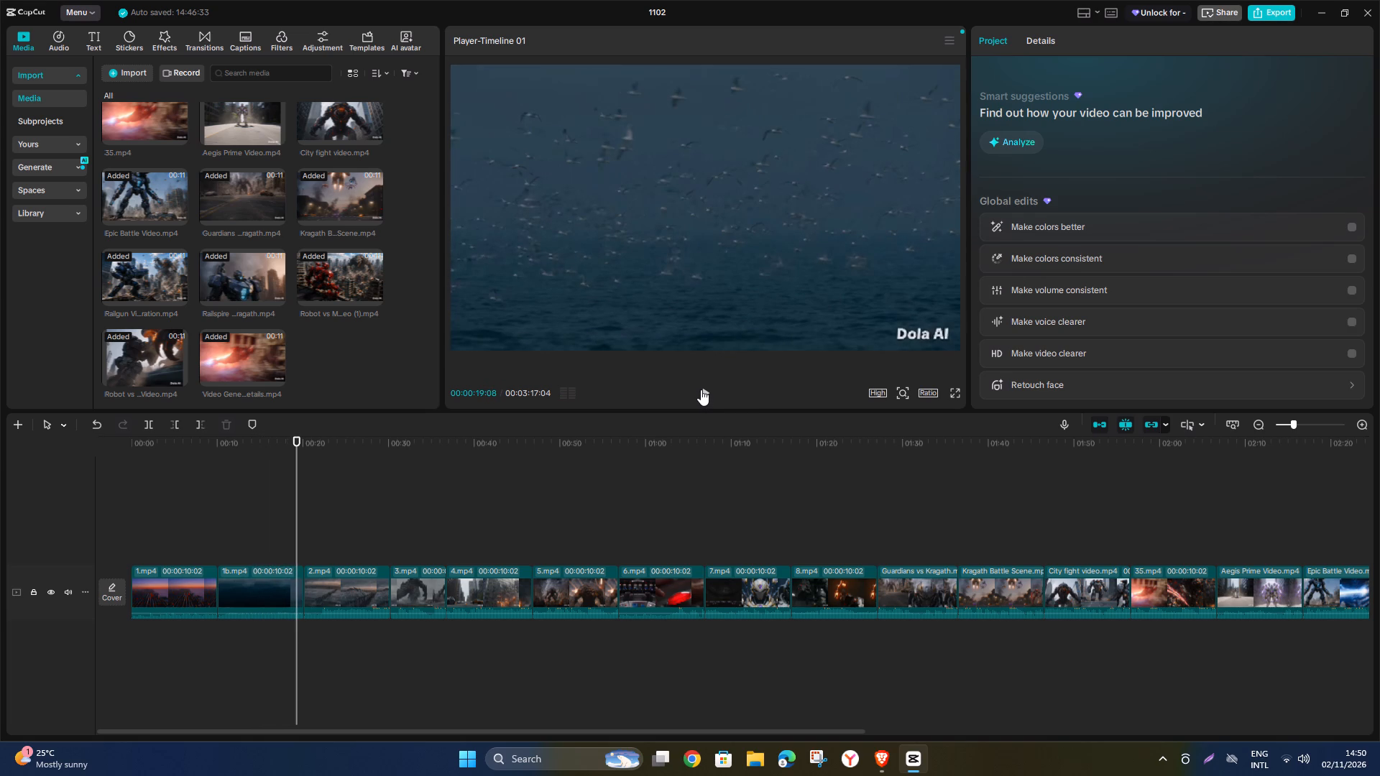
{"action": "left_click", "coordinate": [701, 389]}
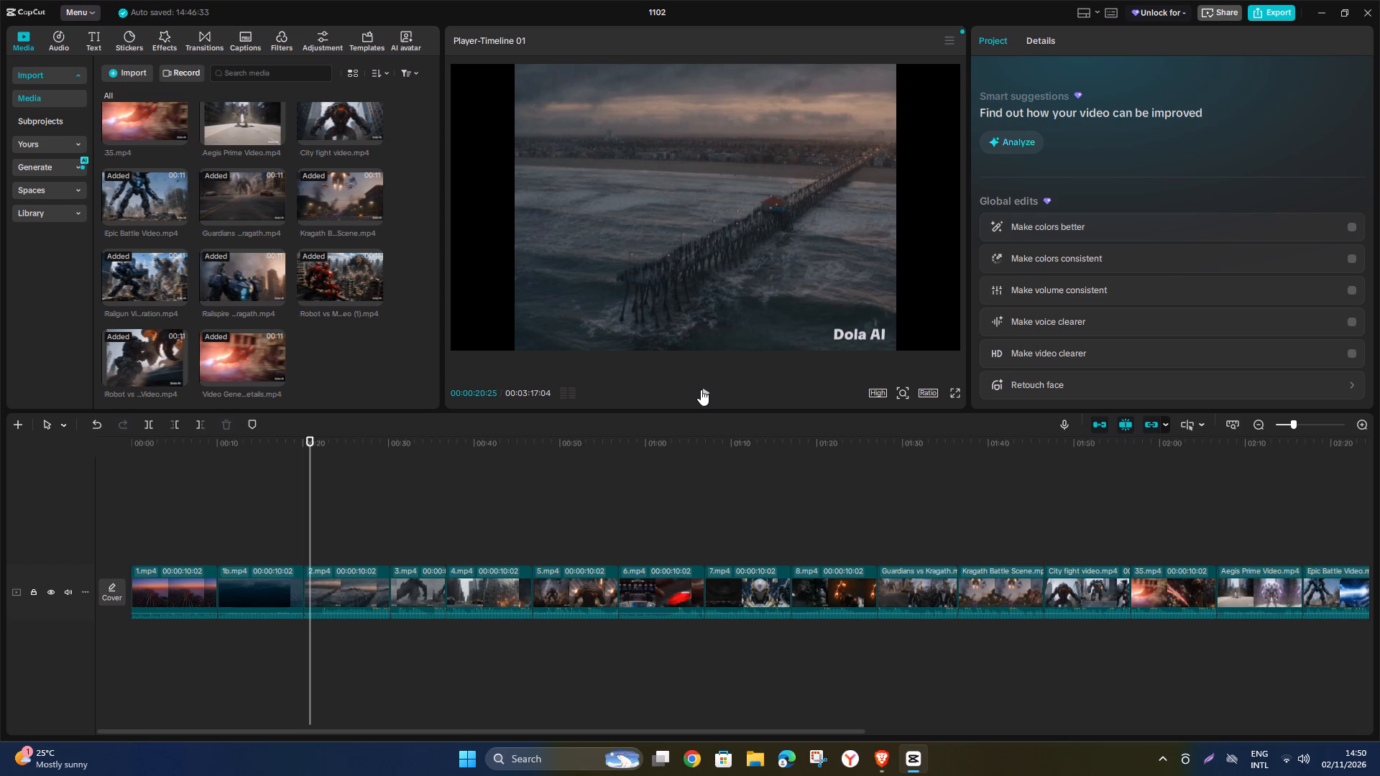
Crop the bottom strip with the Dola AI watermark off the first clip, 1.mp4, and enlarge the clip to fill the frame.
{"action": "left_click", "coordinate": [123, 514]}
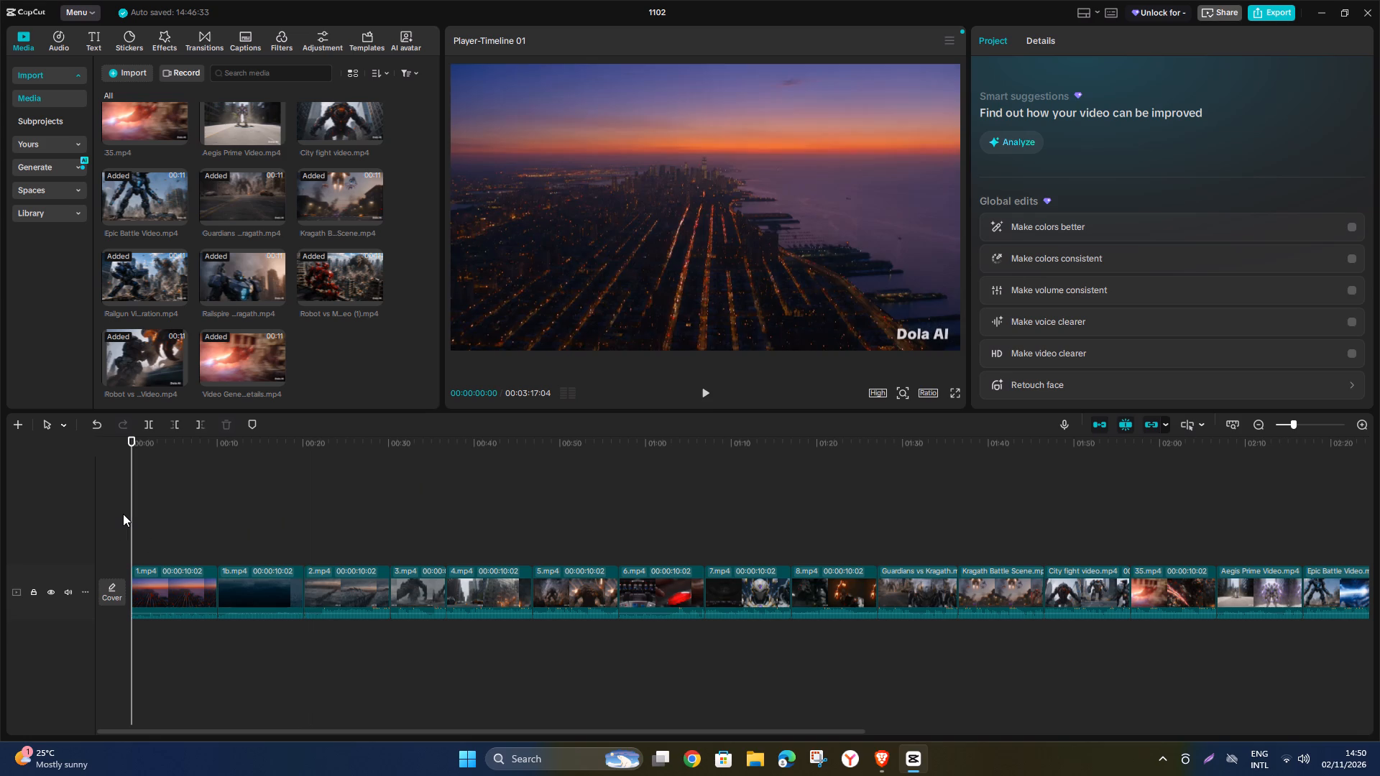
{"action": "left_click_drag", "start_coordinate": [123, 514], "coordinate": [144, 513]}
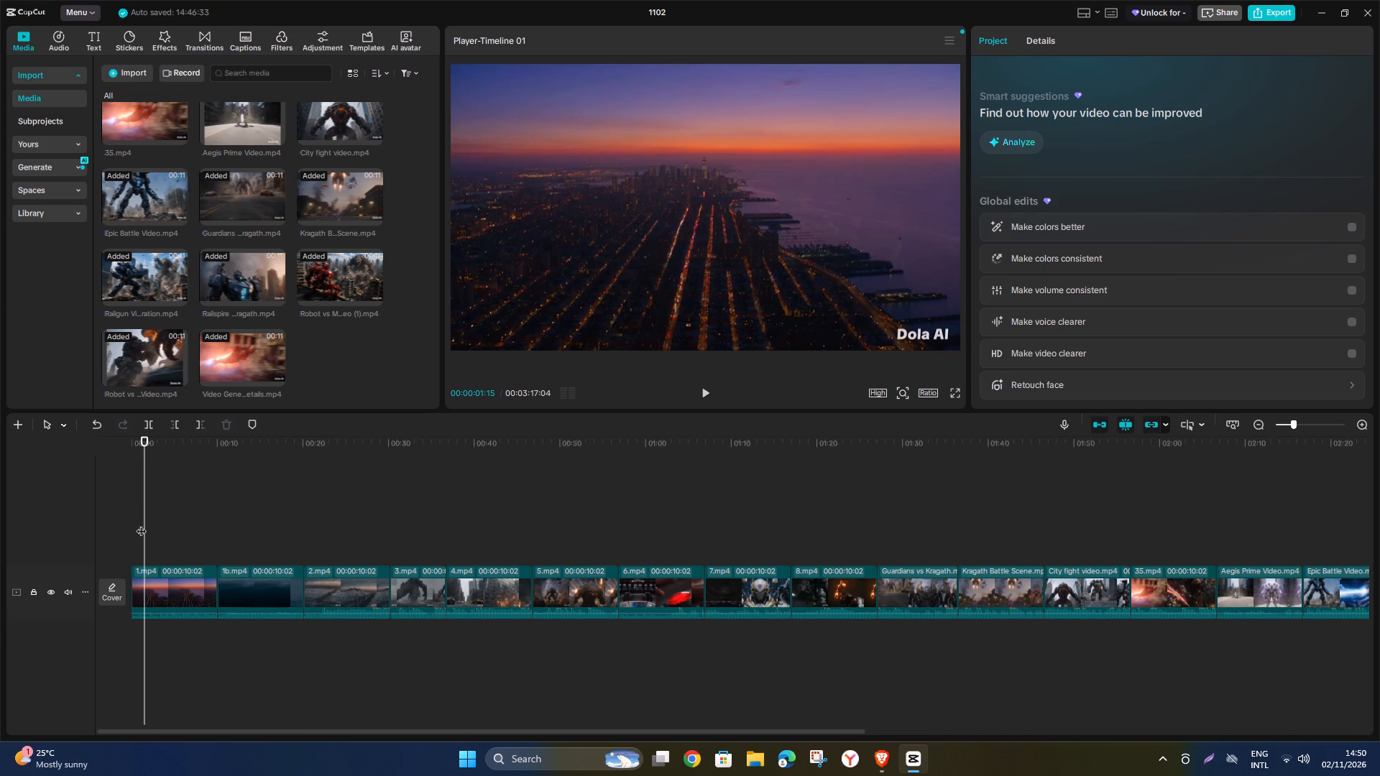
{"action": "left_click", "coordinate": [160, 588]}
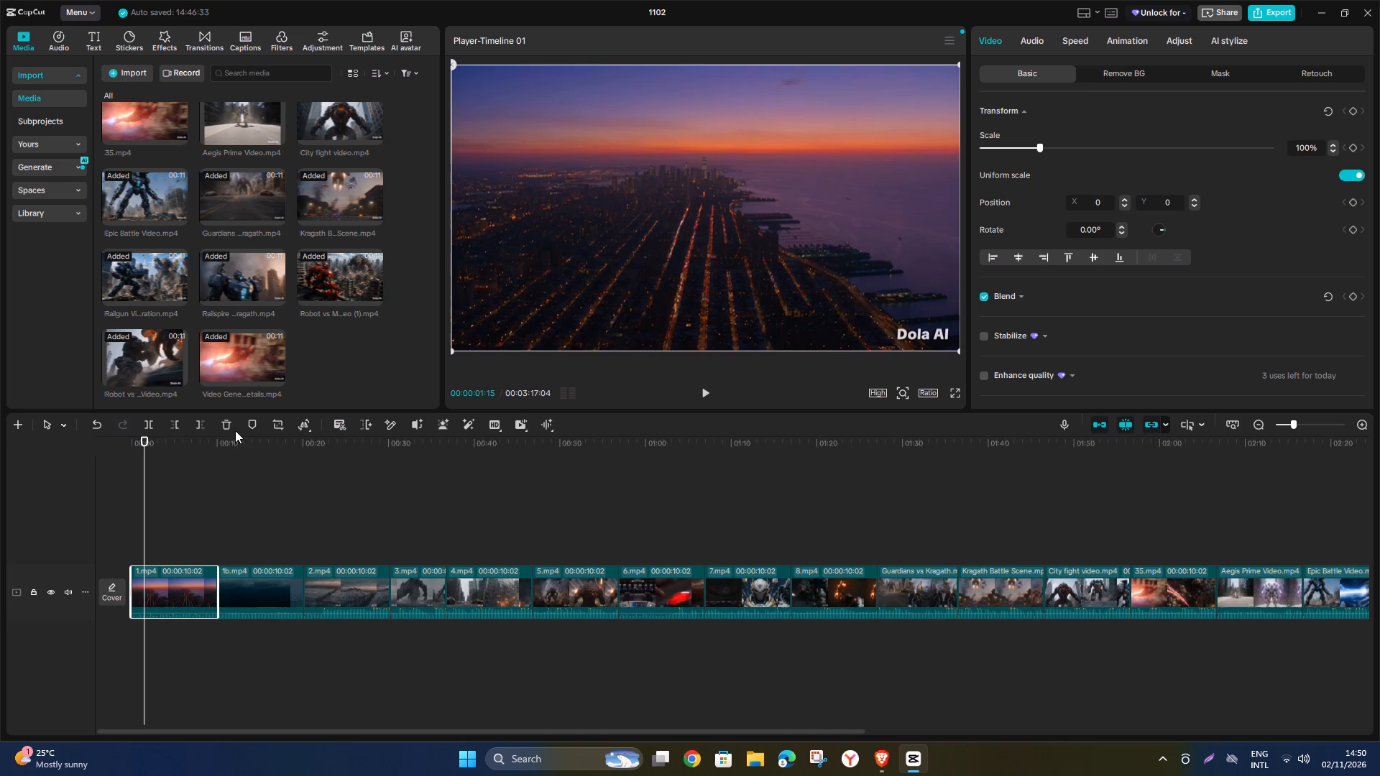
{"action": "left_click", "coordinate": [280, 428]}
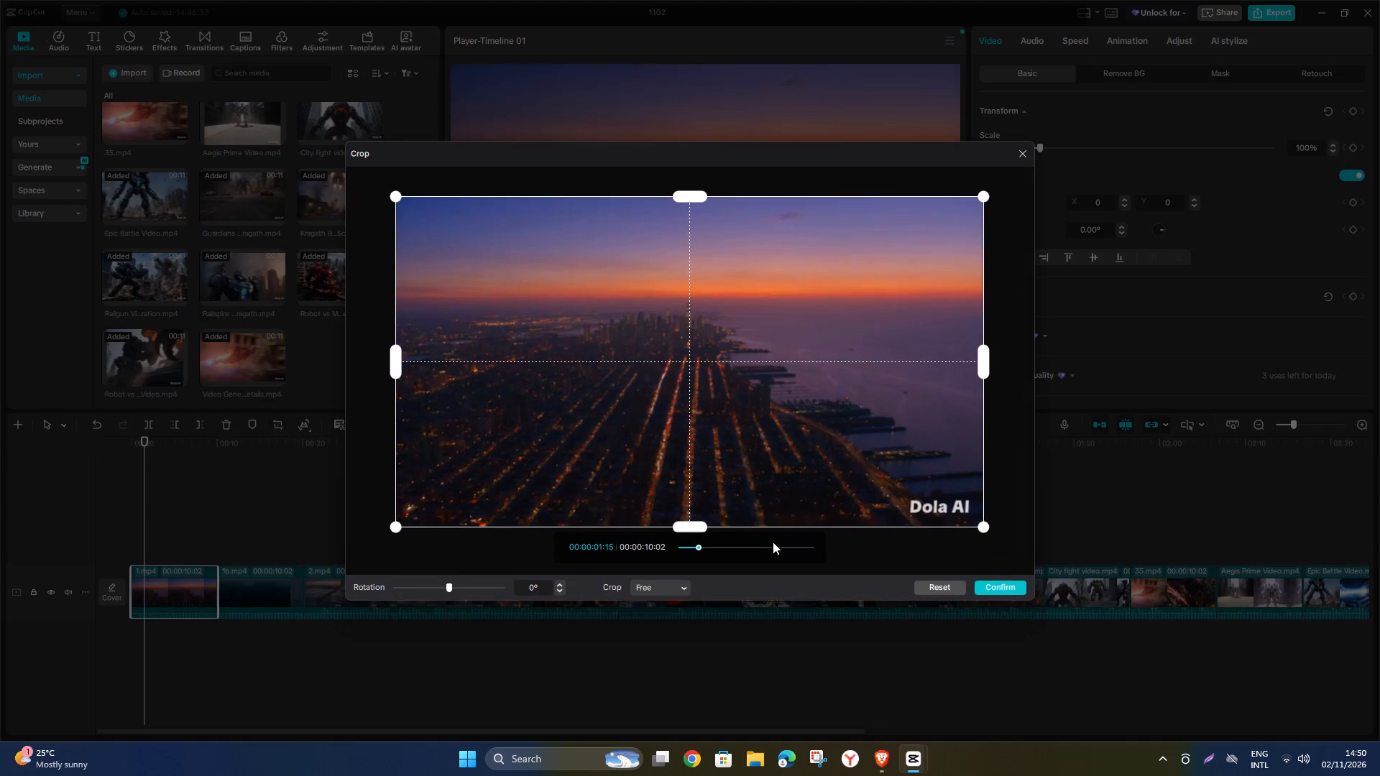
{"action": "left_click_drag", "start_coordinate": [686, 523], "coordinate": [678, 496]}
{"action": "left_click", "coordinate": [1002, 583]}
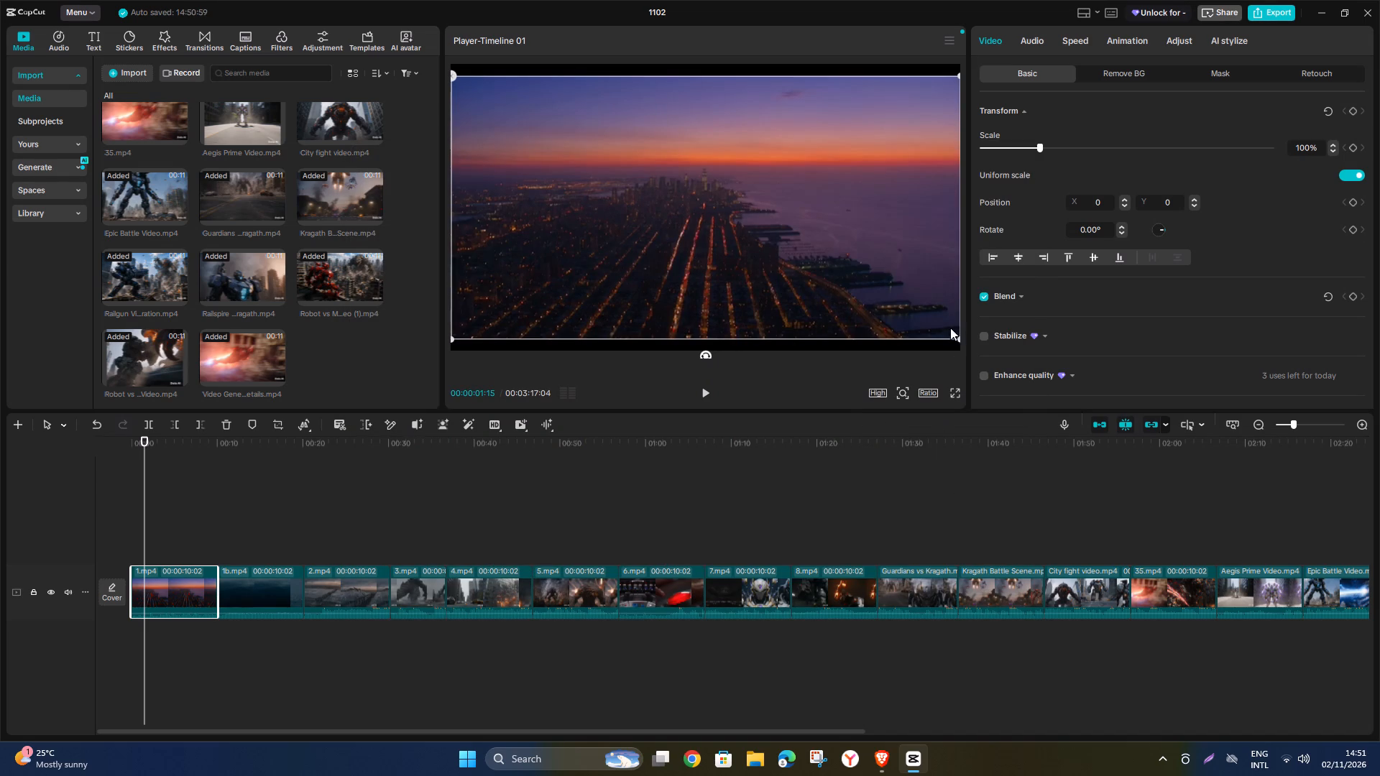
{"action": "left_click_drag", "start_coordinate": [955, 336], "coordinate": [952, 390]}
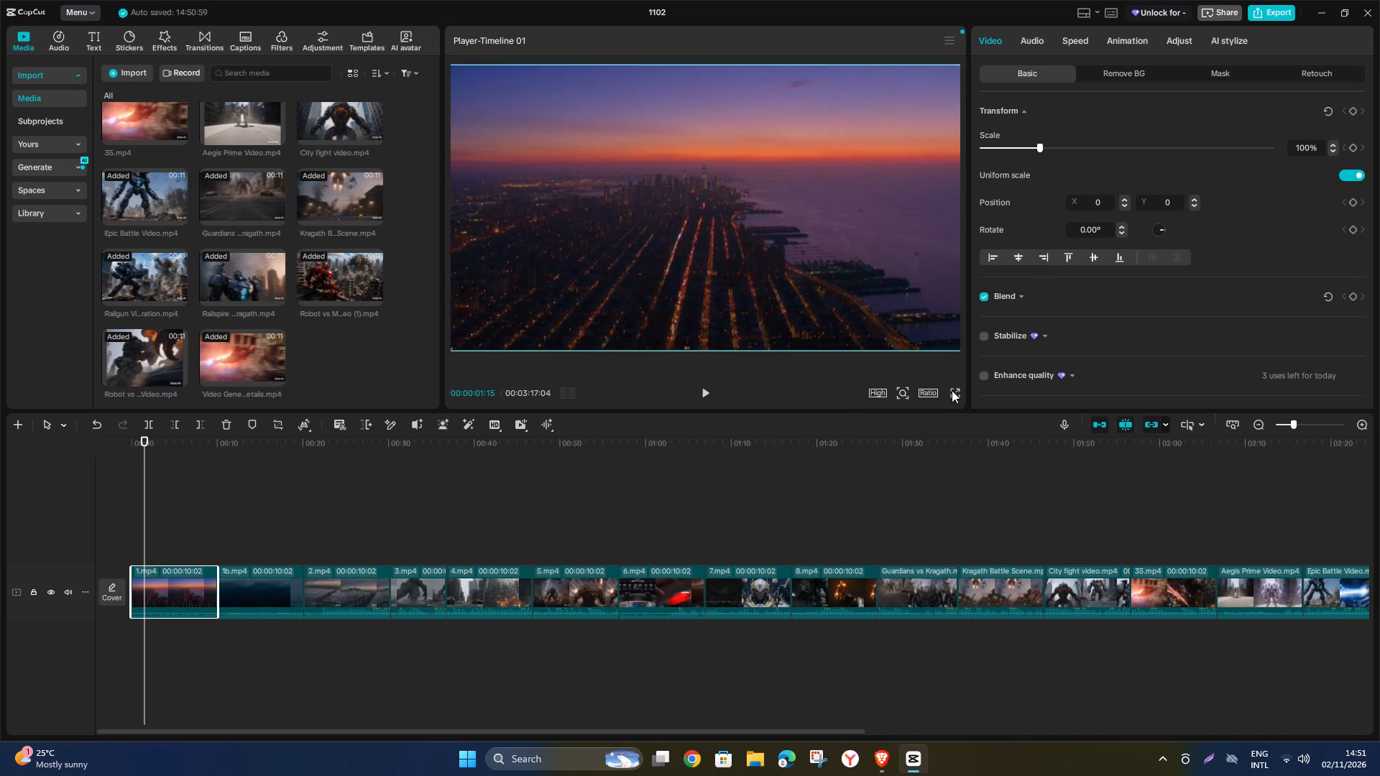
Crop the bottom strip with the Dola AI watermark off clip 1b.mp4 and enlarge the clip to fill the frame.
{"action": "left_click", "coordinate": [257, 523]}
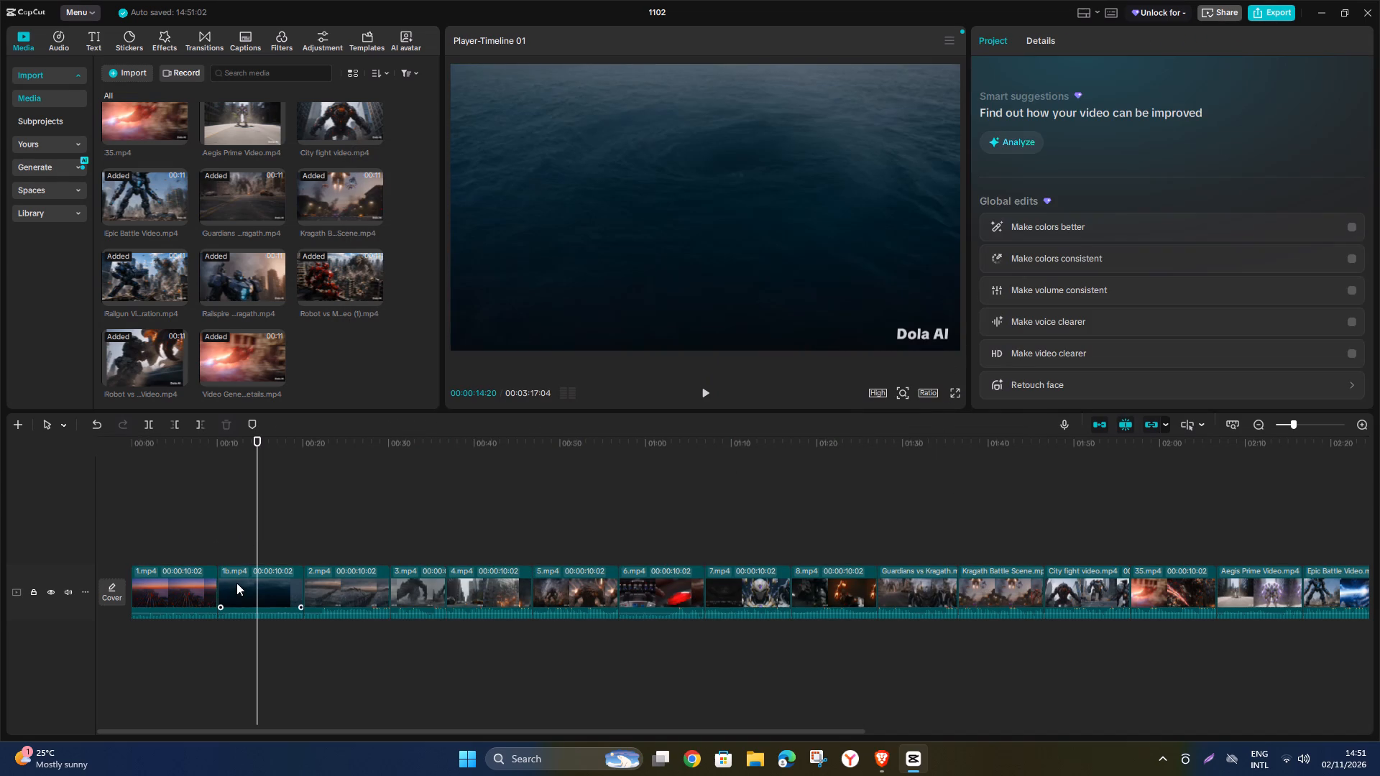
{"action": "left_click", "coordinate": [236, 583]}
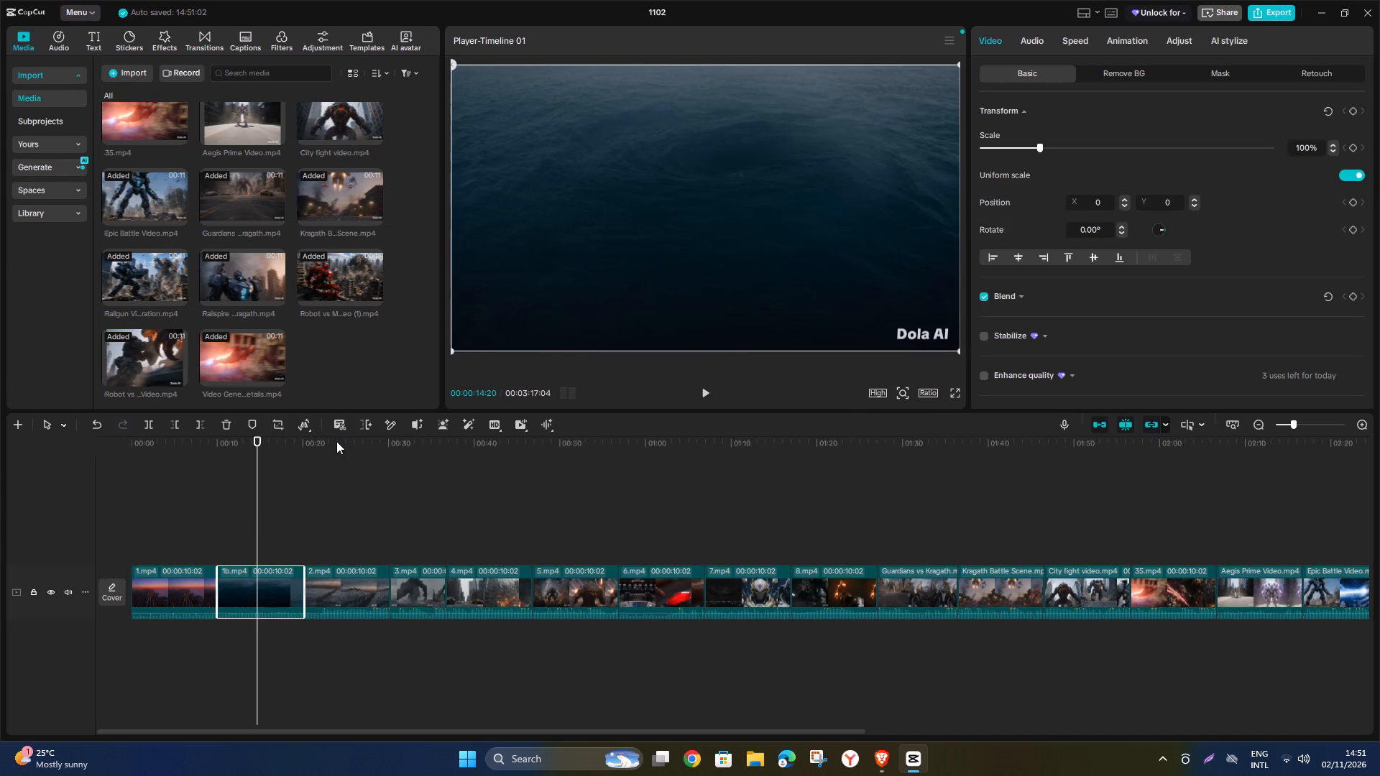
{"action": "left_click", "coordinate": [285, 428]}
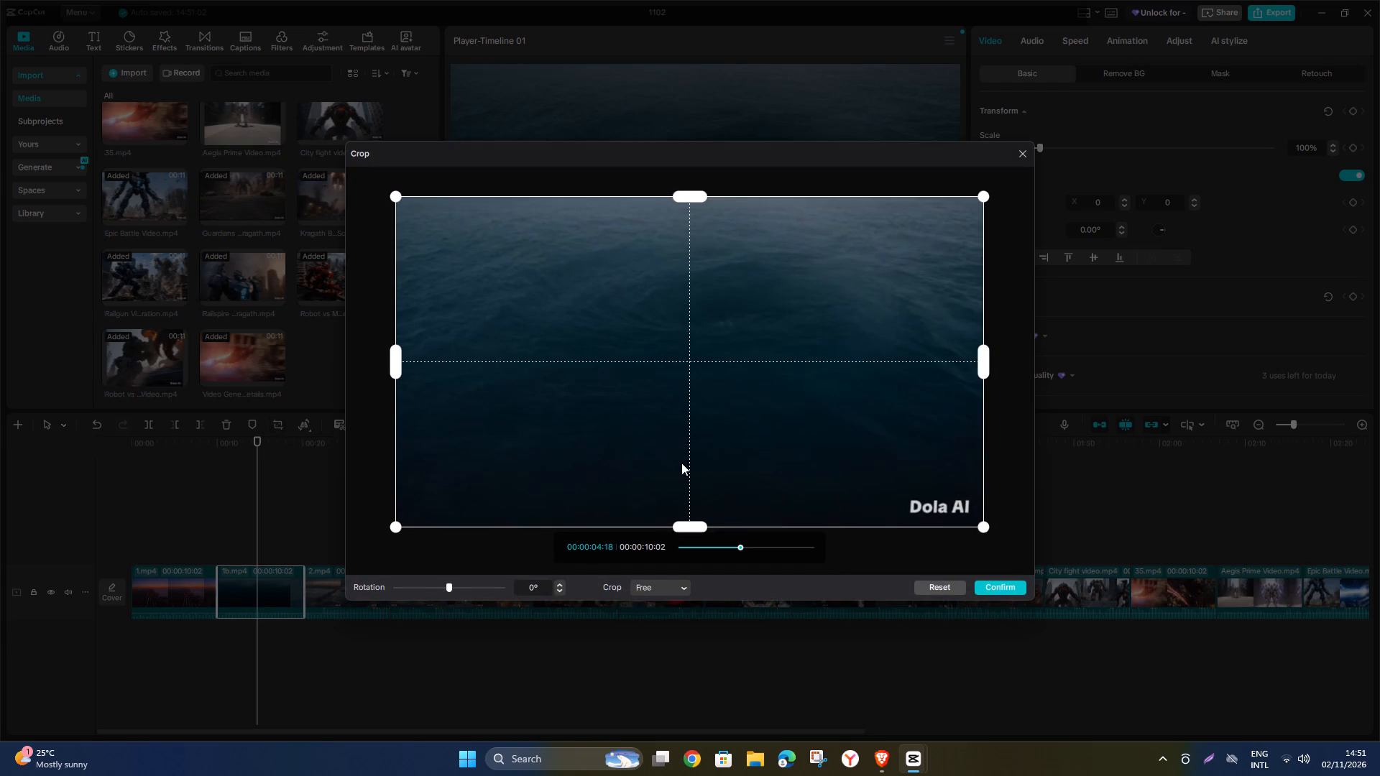
{"action": "left_click_drag", "start_coordinate": [699, 527], "coordinate": [698, 509]}
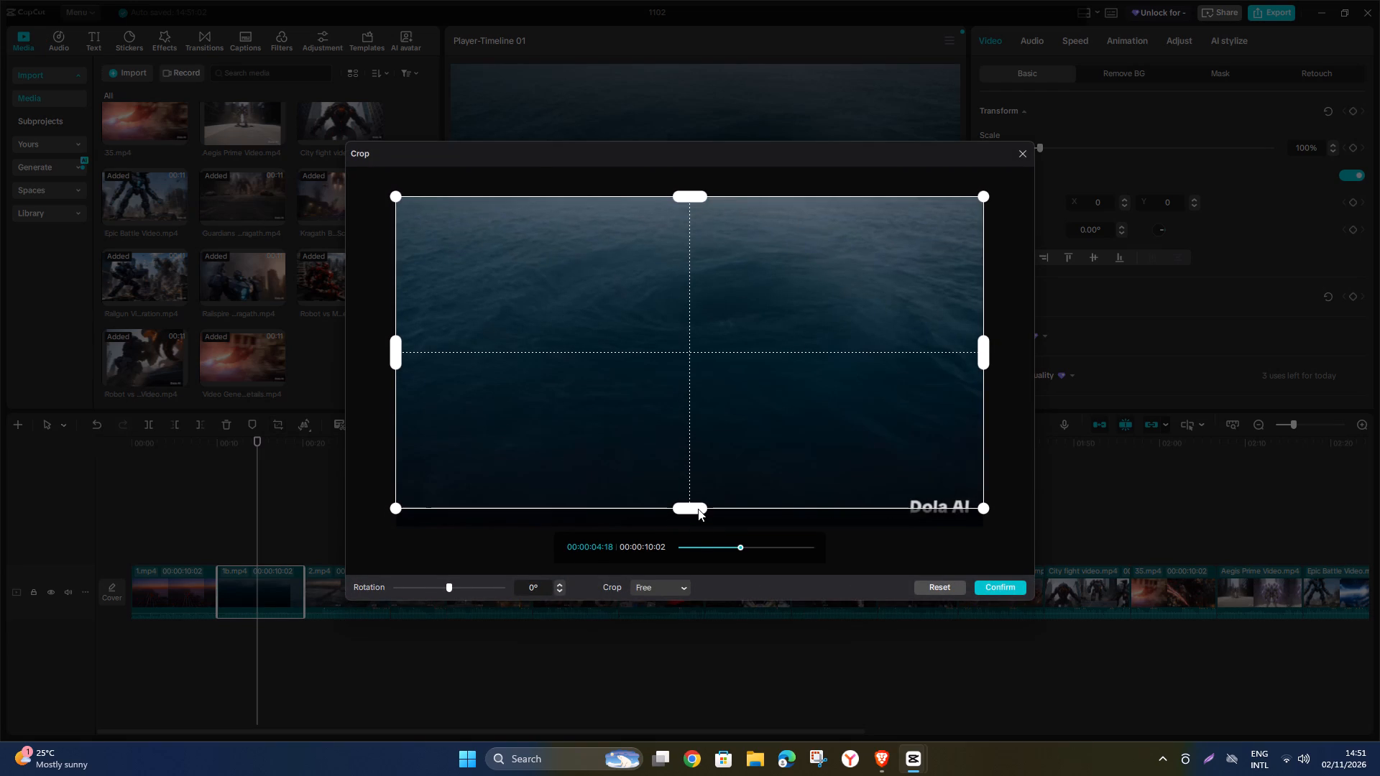
{"action": "left_click_drag", "start_coordinate": [698, 509], "coordinate": [698, 500]}
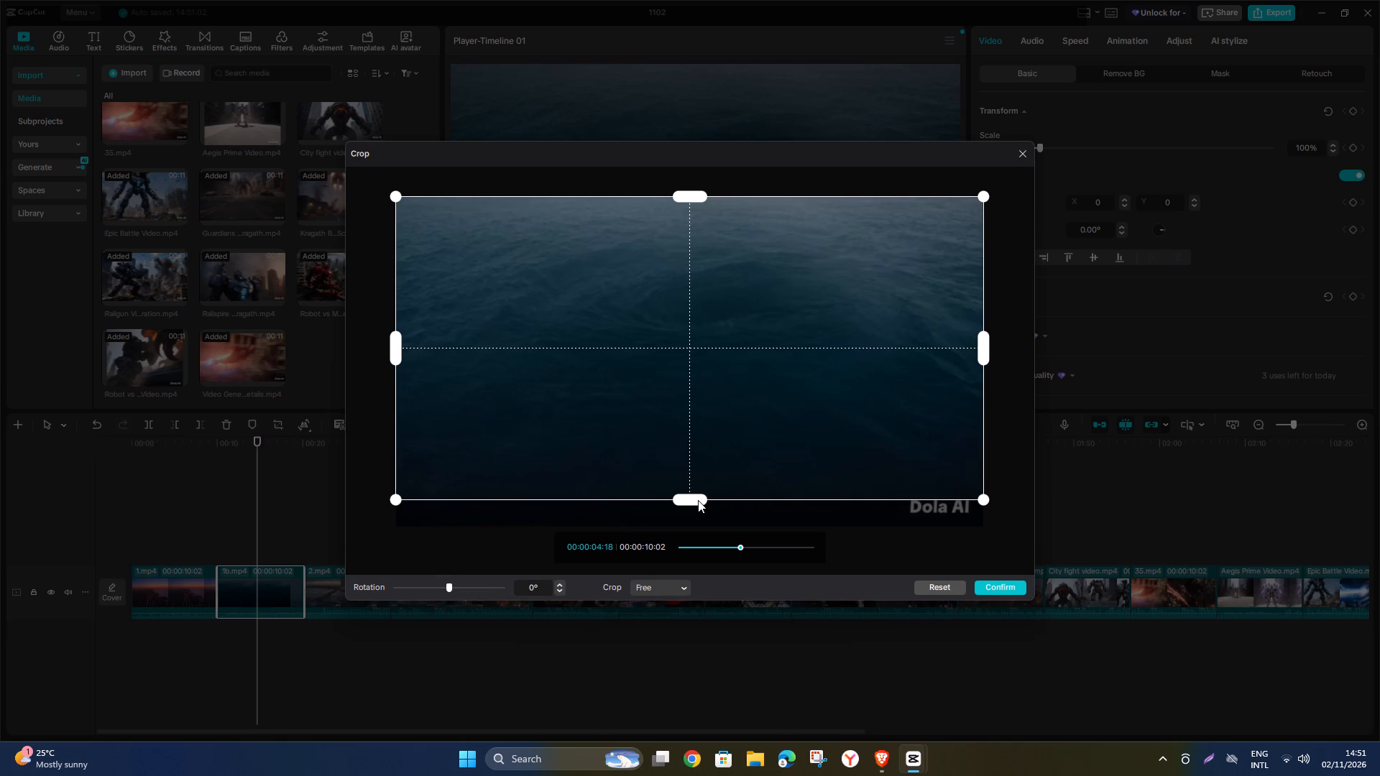
{"action": "left_click_drag", "start_coordinate": [698, 500], "coordinate": [699, 499]}
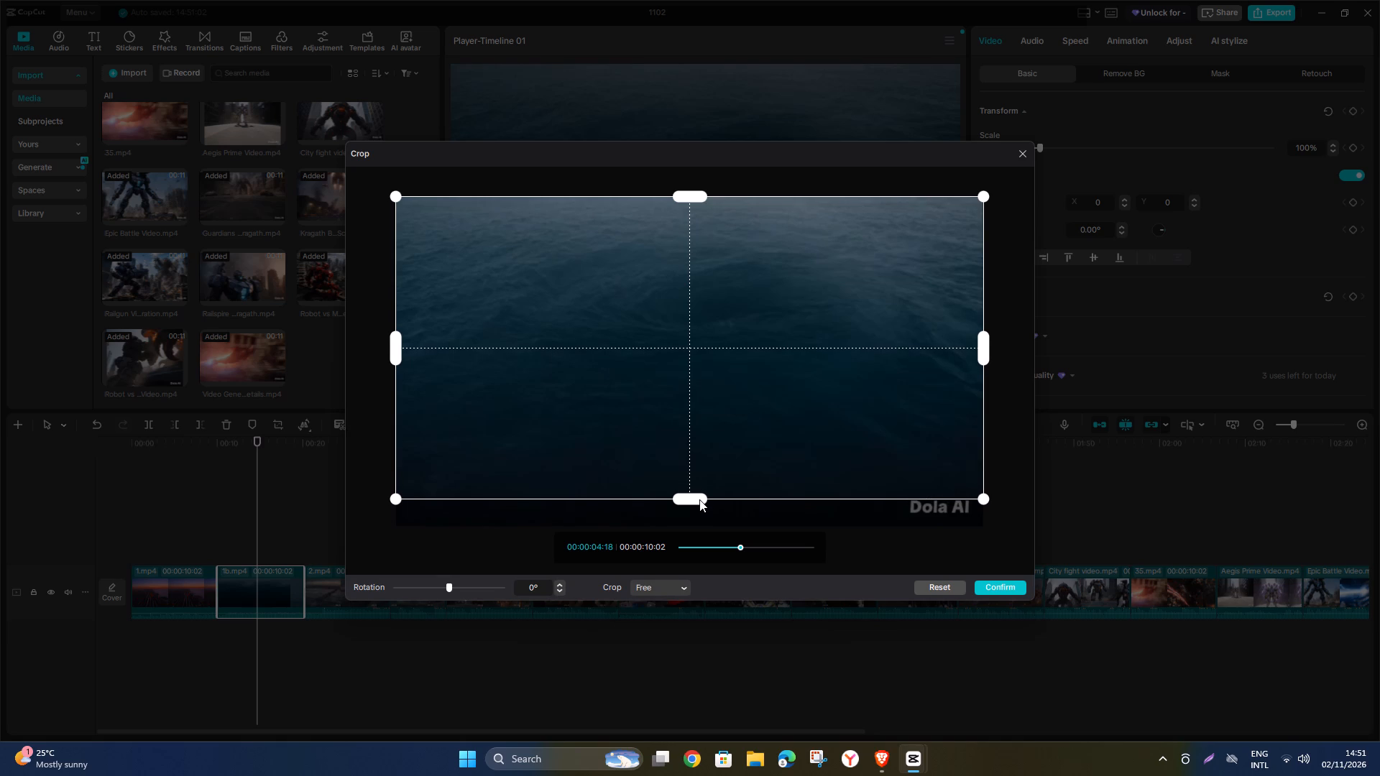
{"action": "left_click_drag", "start_coordinate": [699, 499], "coordinate": [699, 502]}
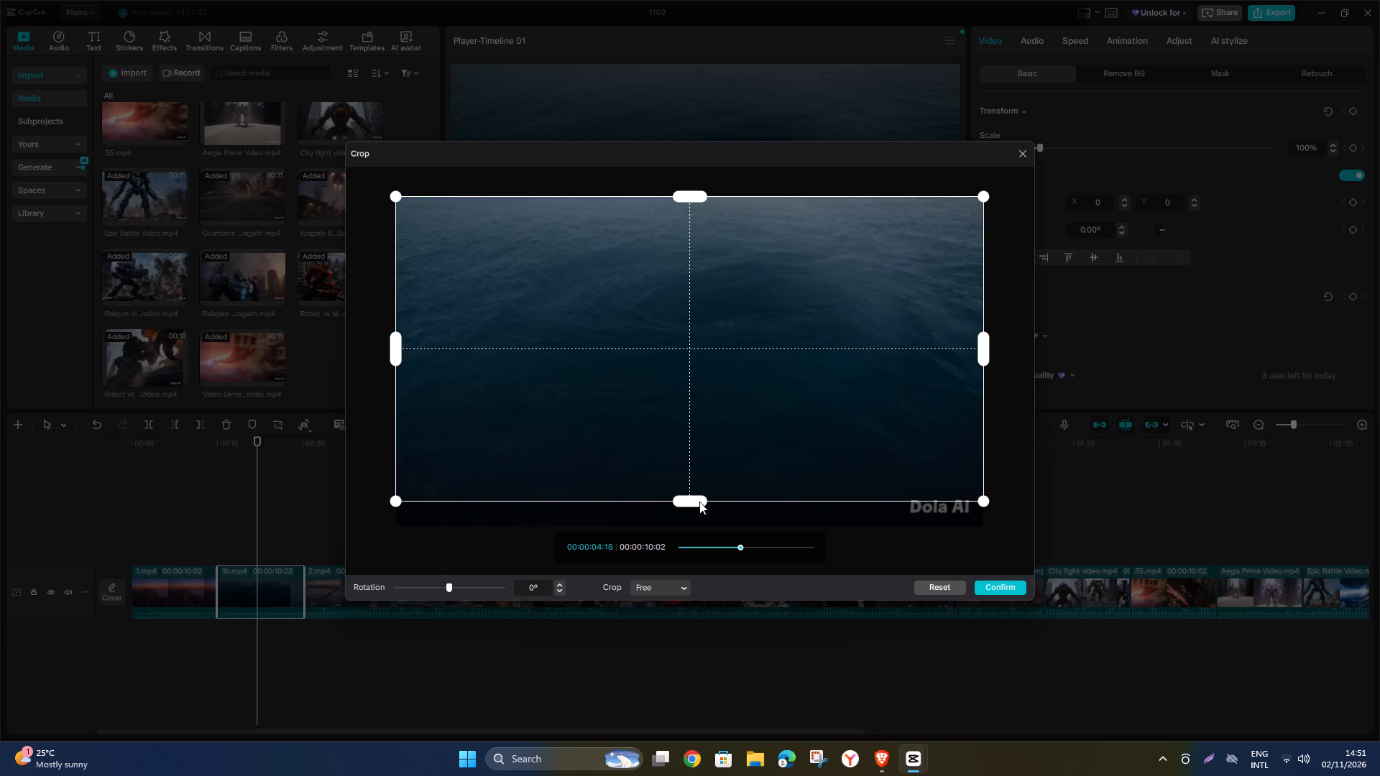
{"action": "left_click_drag", "start_coordinate": [699, 502], "coordinate": [699, 497]}
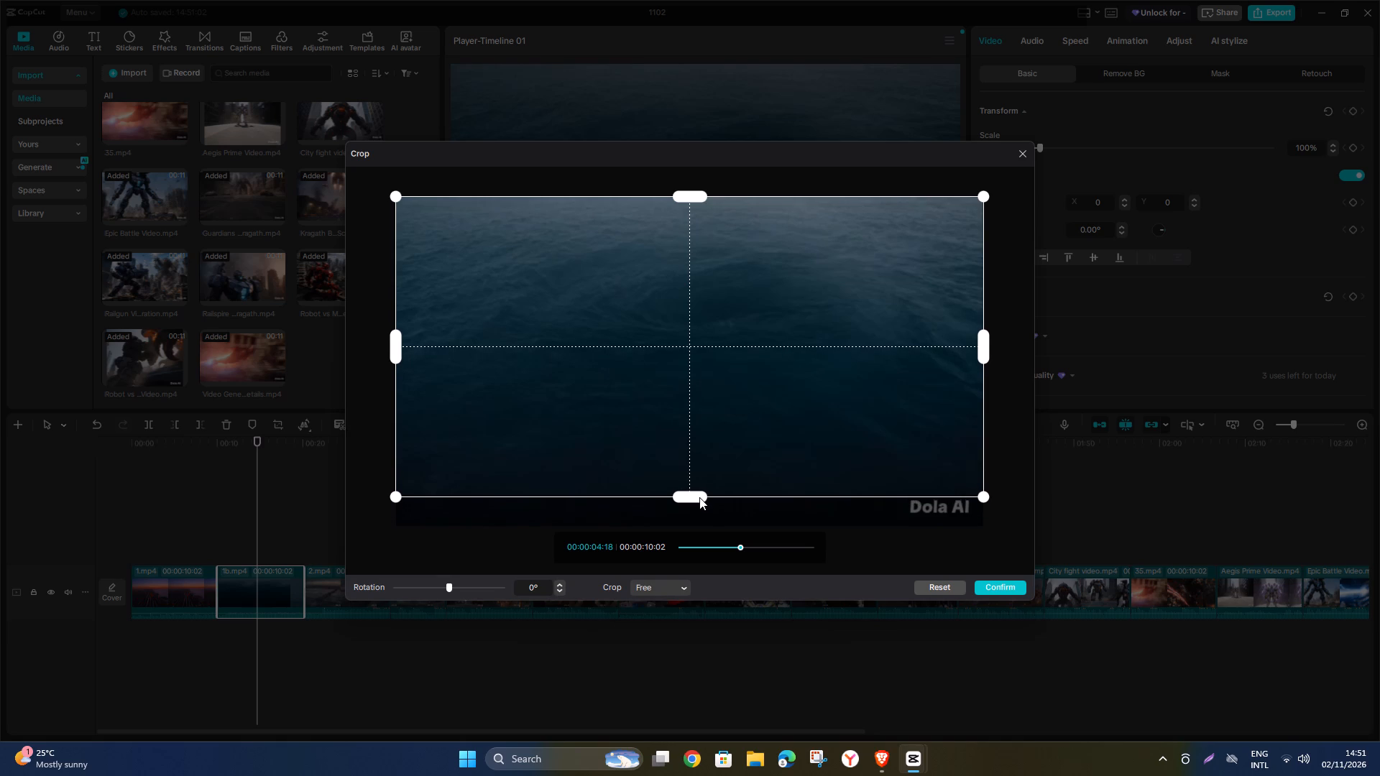
{"action": "left_click_drag", "start_coordinate": [699, 497], "coordinate": [699, 499]}
{"action": "left_click", "coordinate": [1000, 590]}
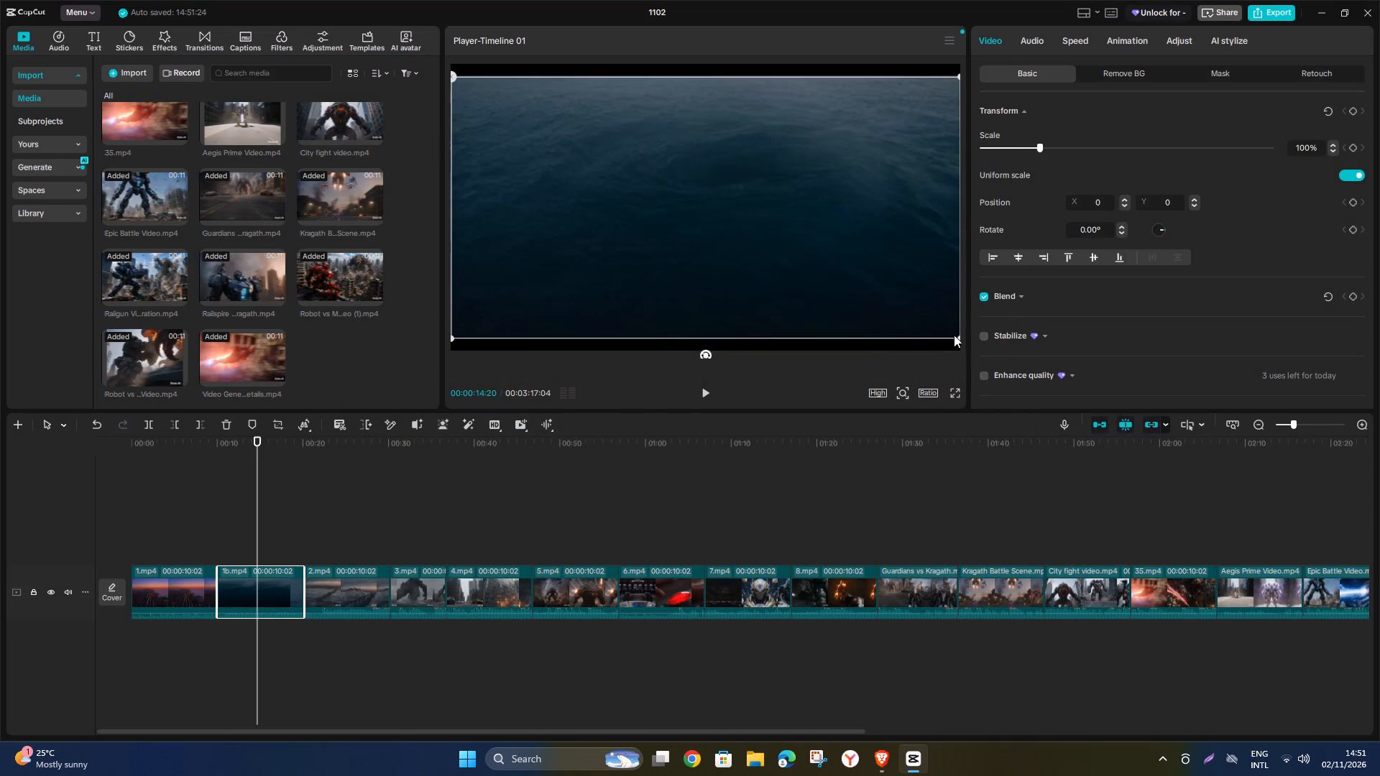
{"action": "left_click_drag", "start_coordinate": [960, 334], "coordinate": [960, 380]}
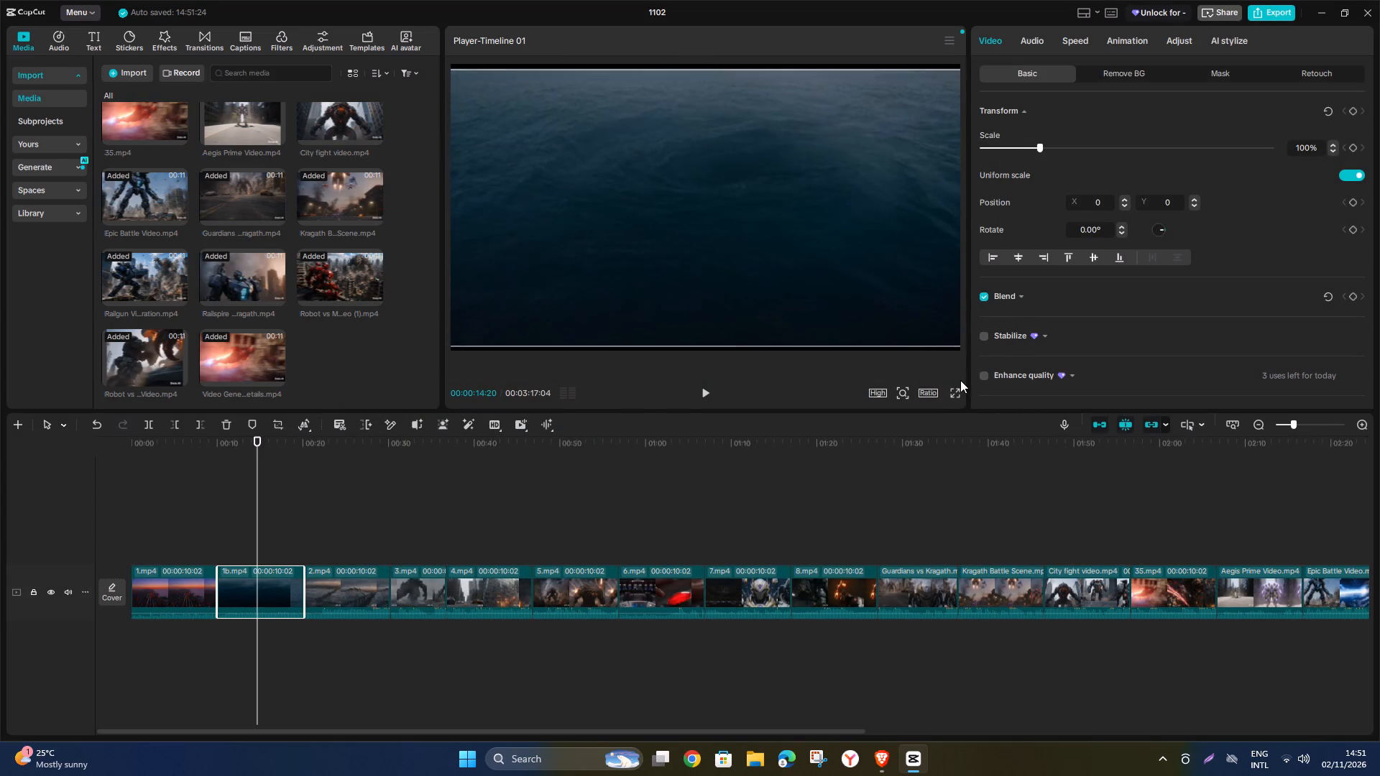
{"action": "left_click_drag", "start_coordinate": [960, 380], "coordinate": [964, 387]}
Crop the bottom watermark strip off clip 2.mp4 and scale the clip to about 123% to fill the frame width.
{"action": "left_click", "coordinate": [343, 524]}
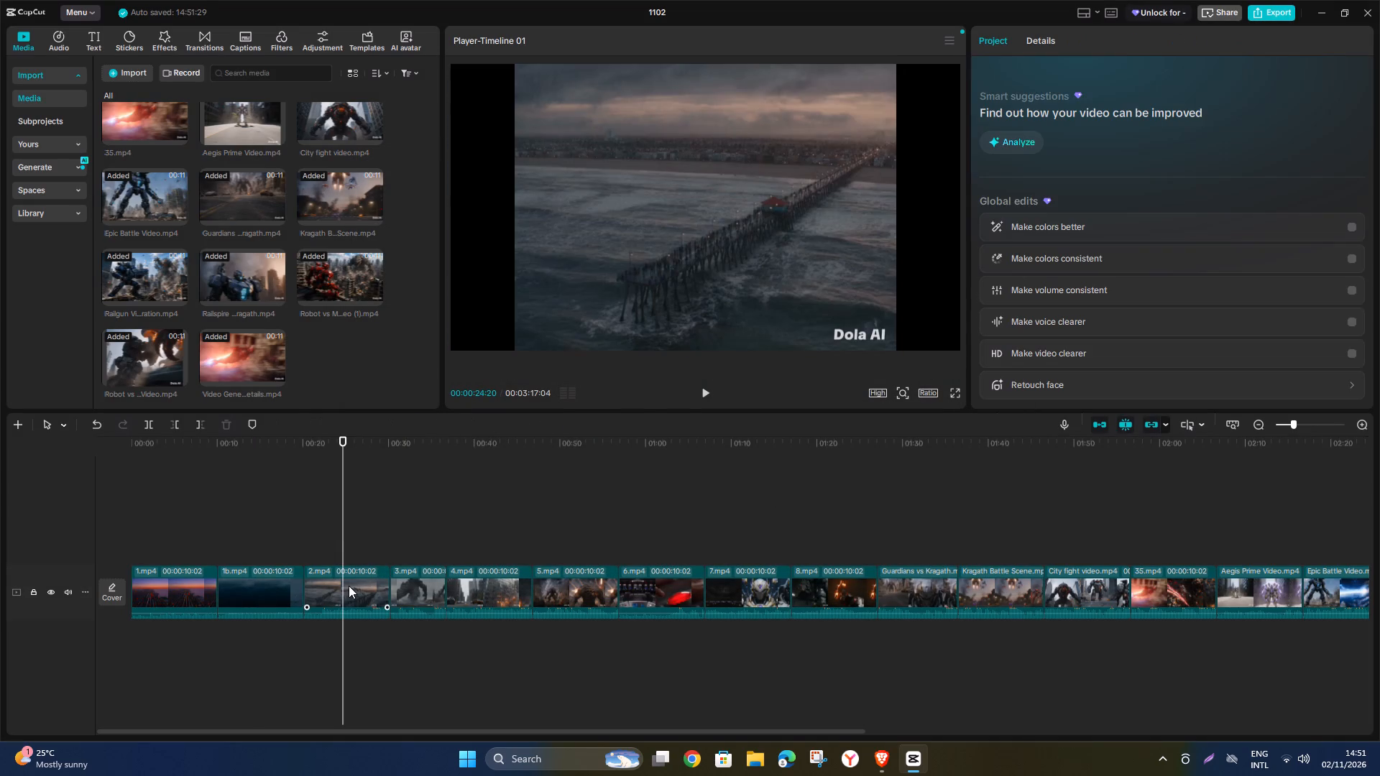
{"action": "left_click", "coordinate": [349, 586]}
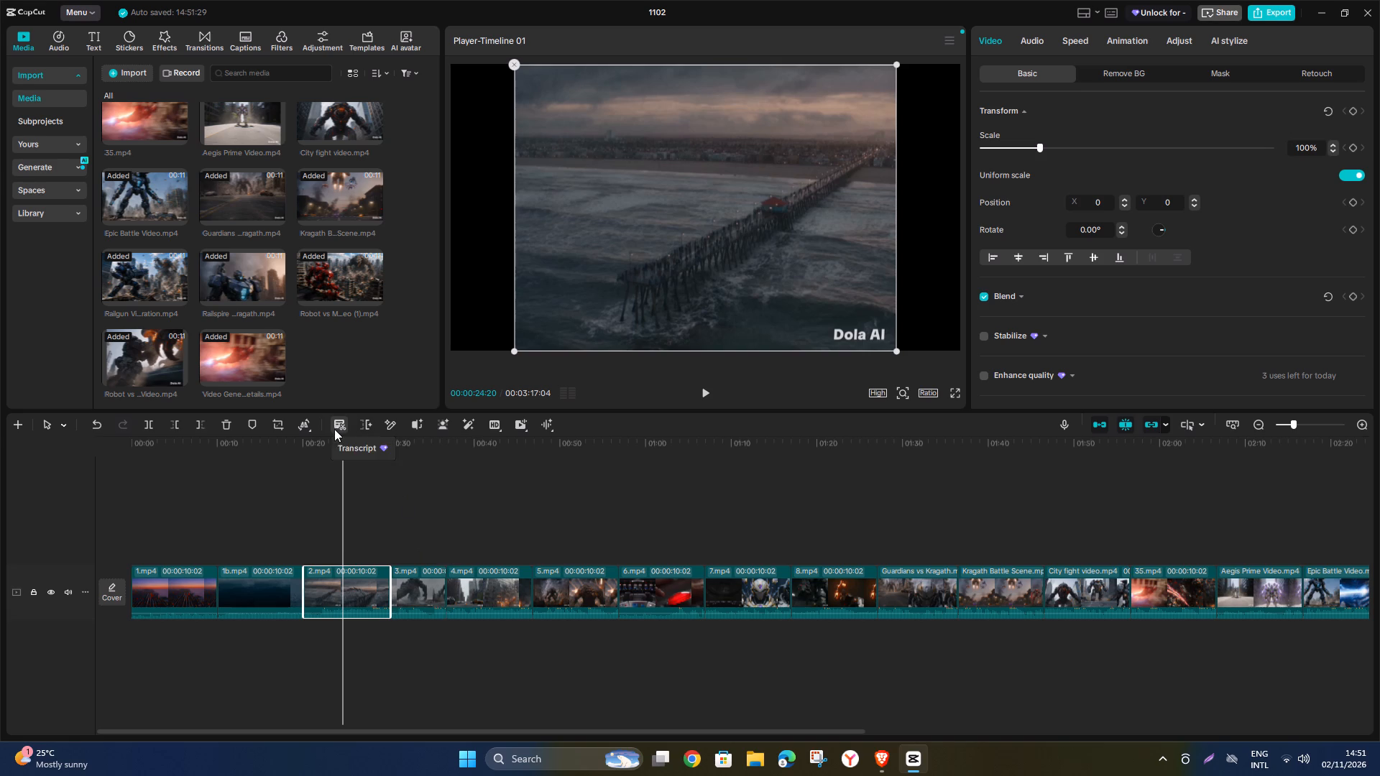
{"action": "left_click", "coordinate": [280, 430]}
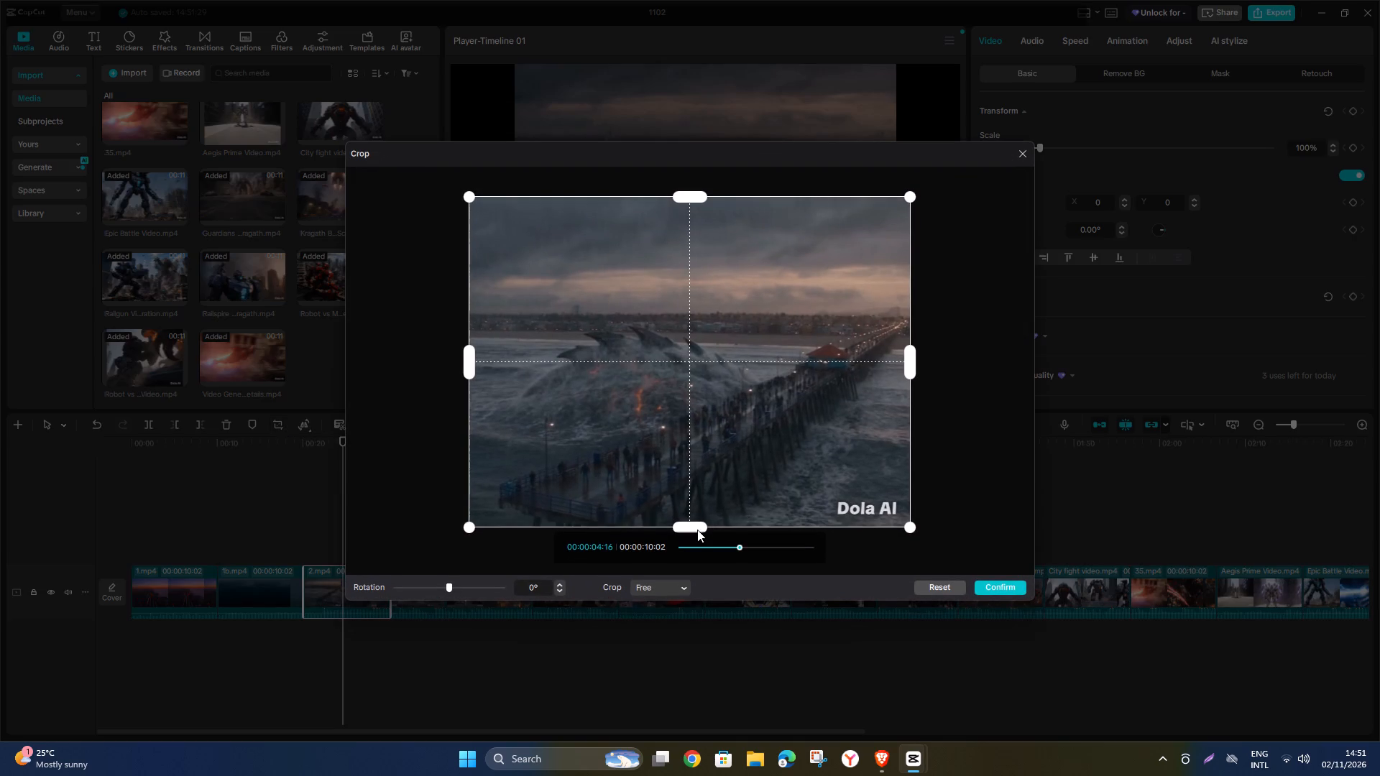
{"action": "left_click_drag", "start_coordinate": [697, 530], "coordinate": [707, 505]}
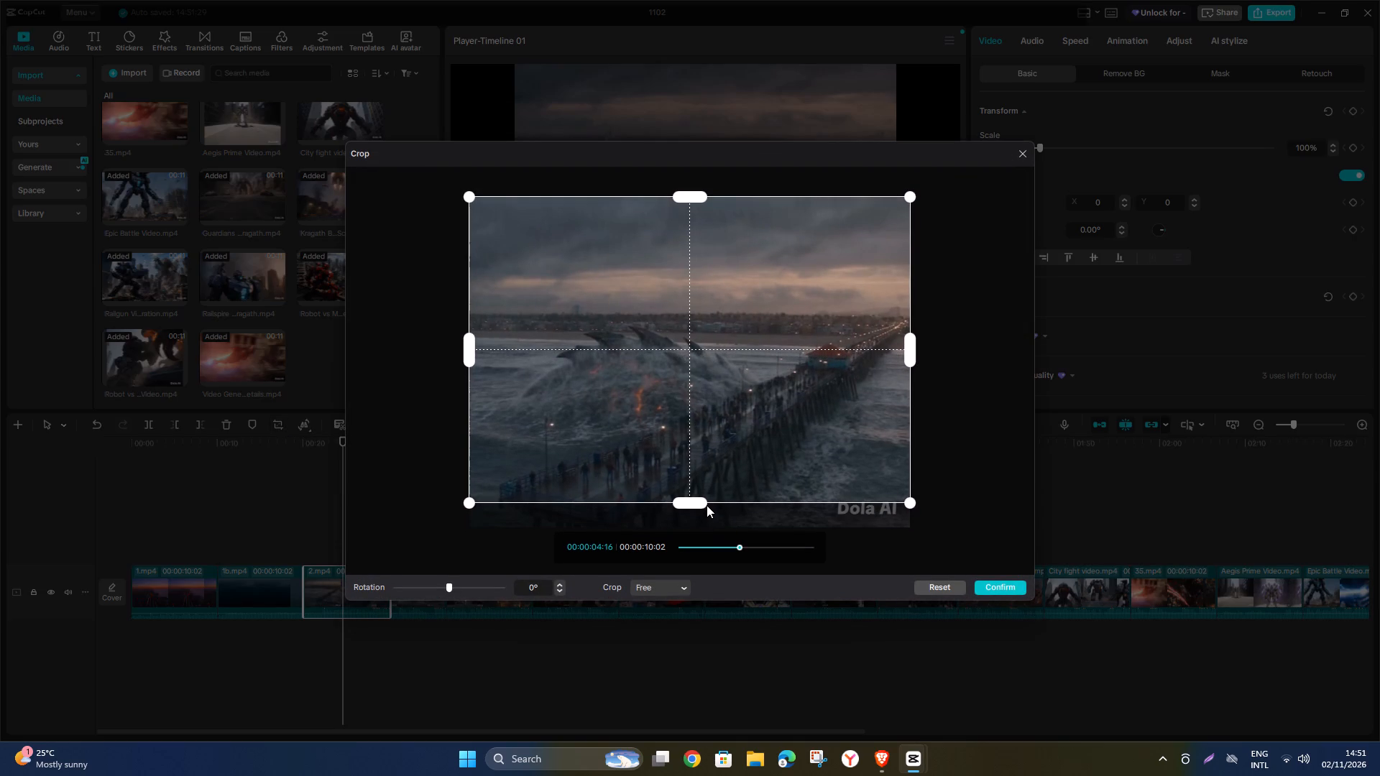
{"action": "left_click_drag", "start_coordinate": [707, 505], "coordinate": [707, 504]}
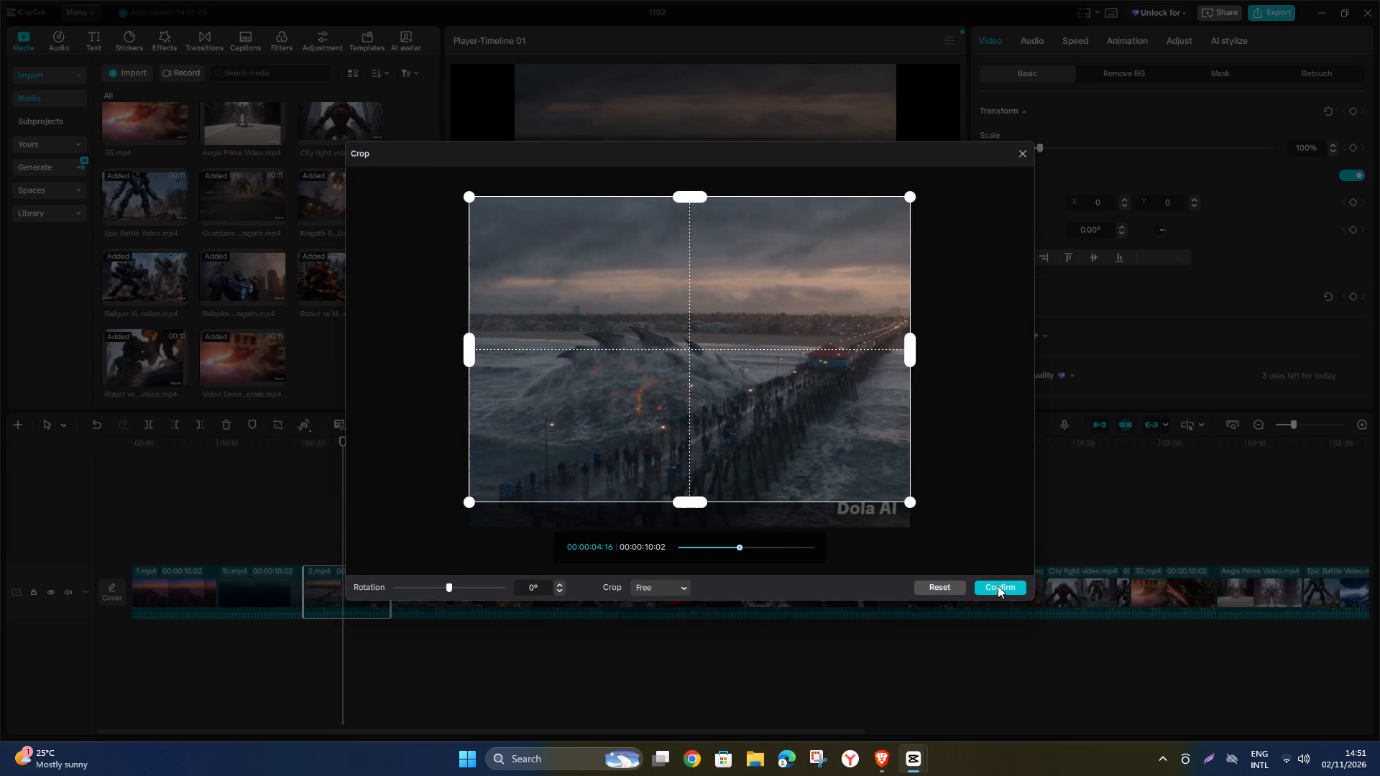
{"action": "left_click", "coordinate": [998, 586]}
{"action": "left_click", "coordinate": [903, 349]}
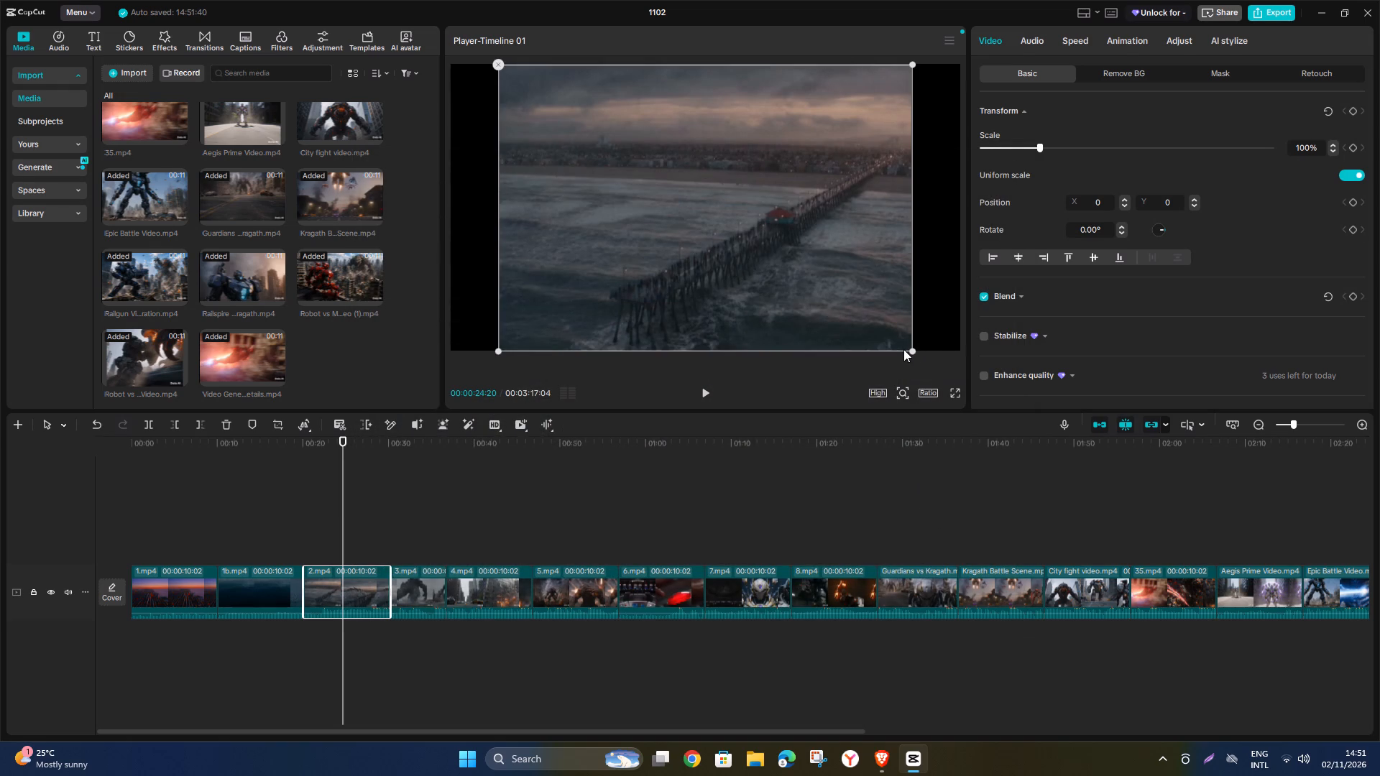
{"action": "left_click_drag", "start_coordinate": [908, 351], "coordinate": [957, 426]}
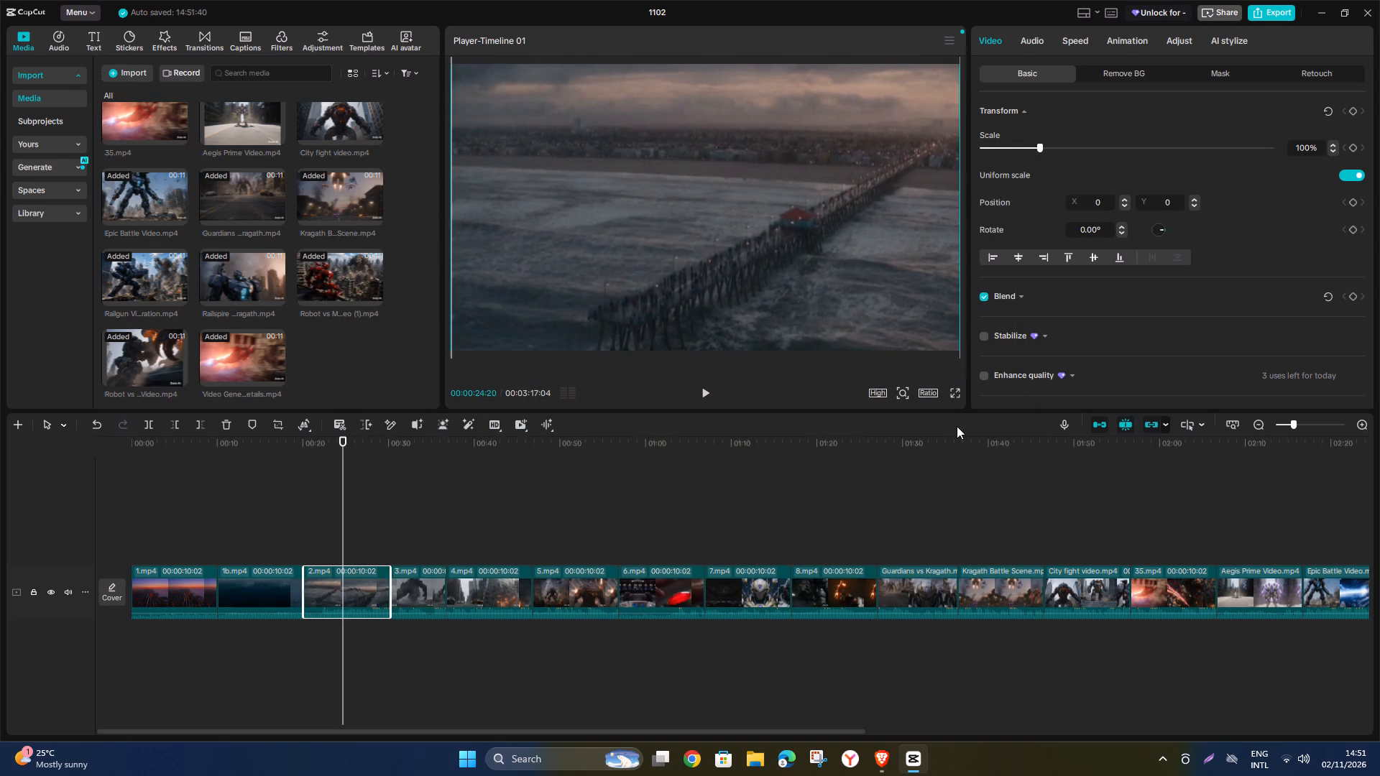
{"action": "left_click_drag", "start_coordinate": [957, 426], "coordinate": [959, 433]}
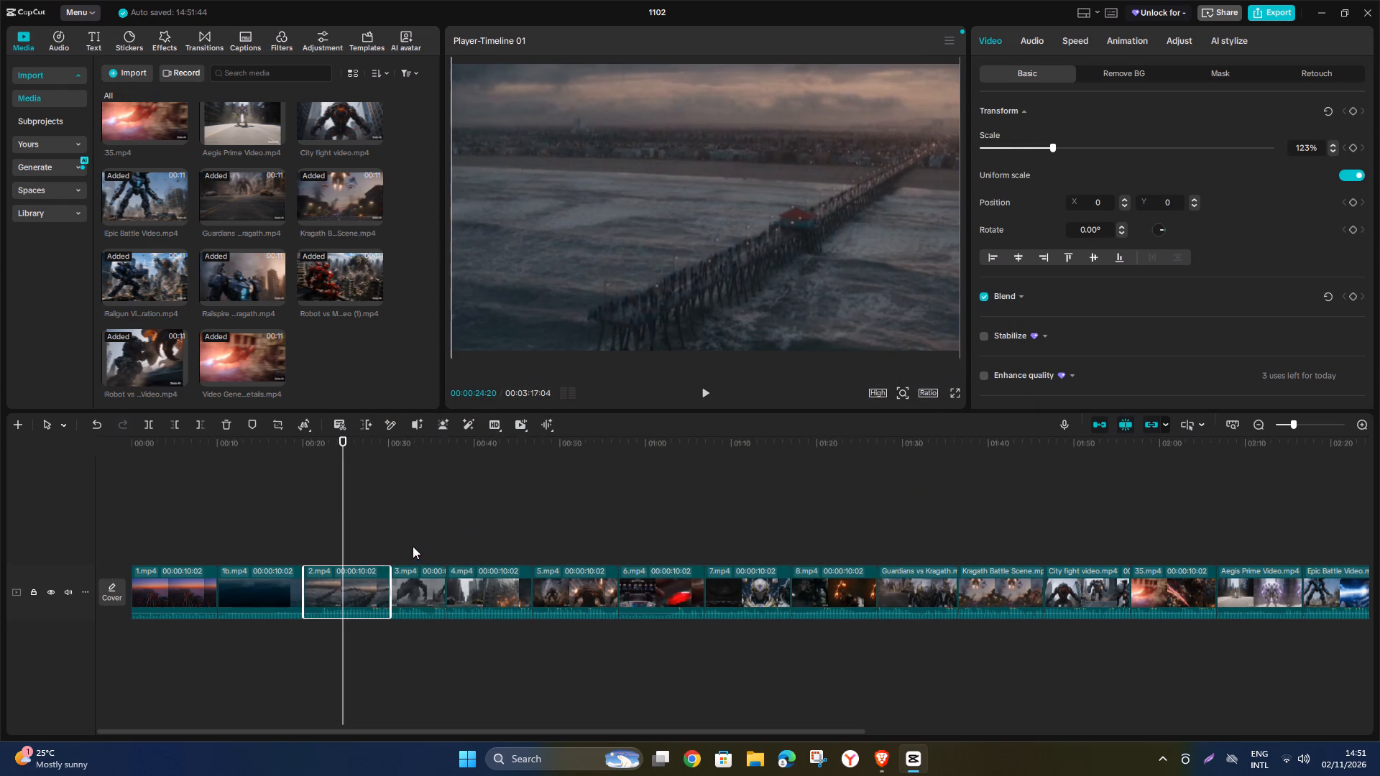
Crop the bottom watermark strip off clip 3.mp4 and scale the clip to about 123% to fill the frame width.
{"action": "left_click", "coordinate": [426, 576]}
{"action": "left_click", "coordinate": [450, 511]}
{"action": "left_click", "coordinate": [410, 531]}
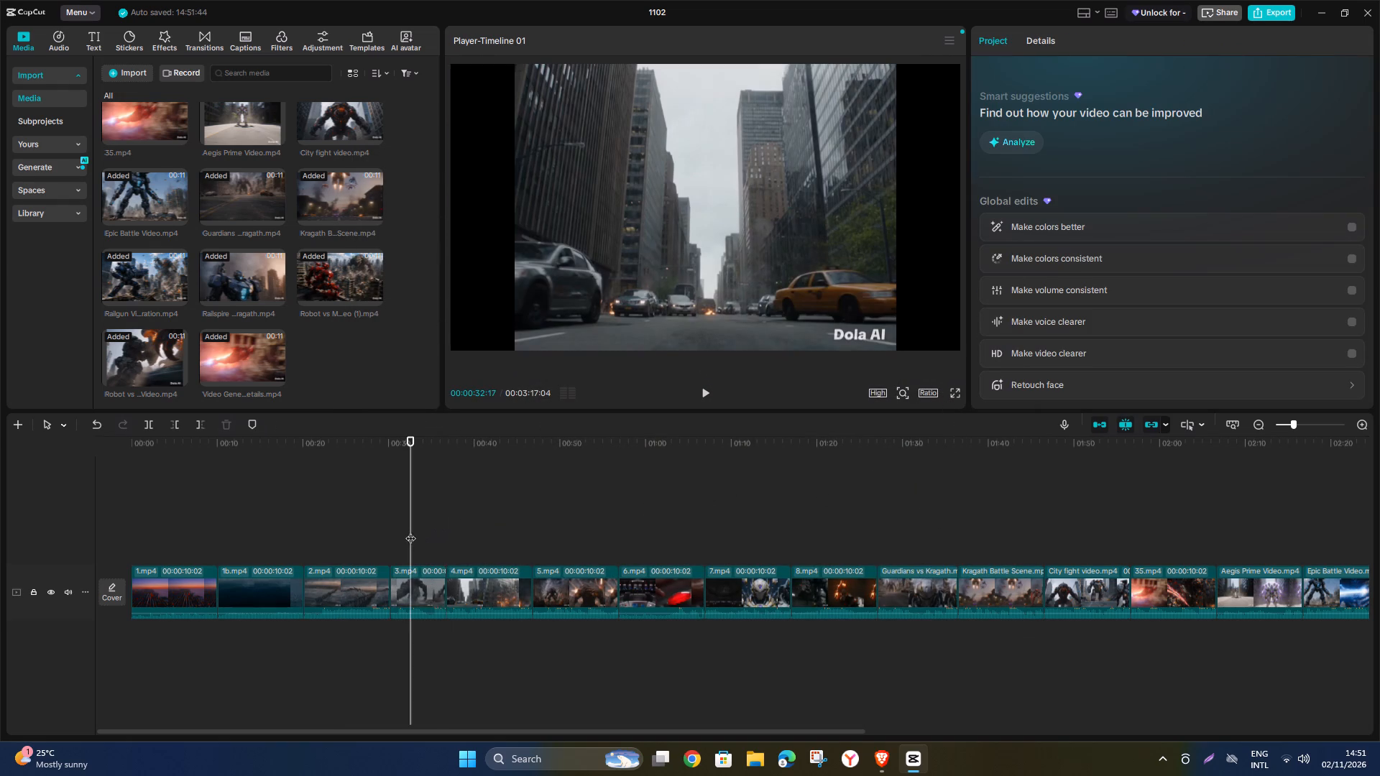
{"action": "left_click", "coordinate": [418, 593]}
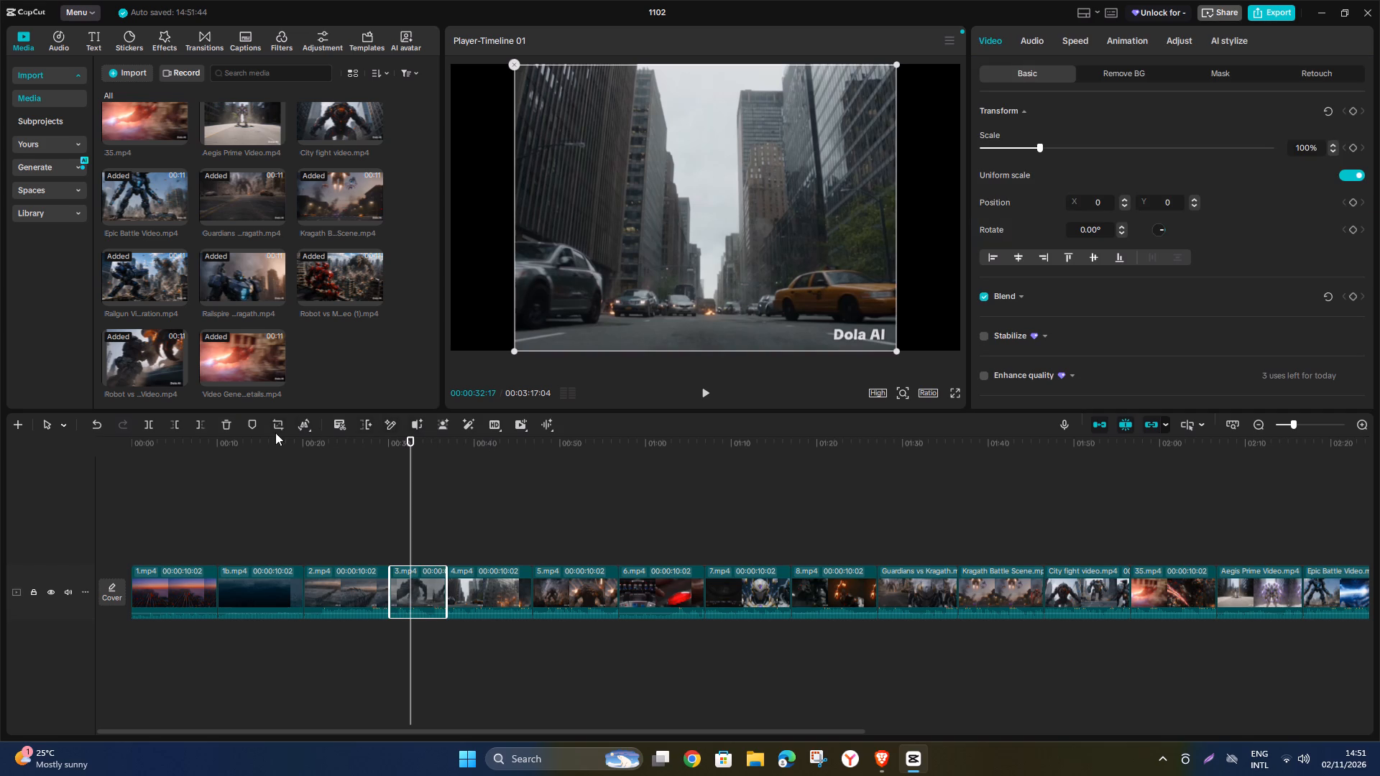
{"action": "left_click", "coordinate": [280, 420]}
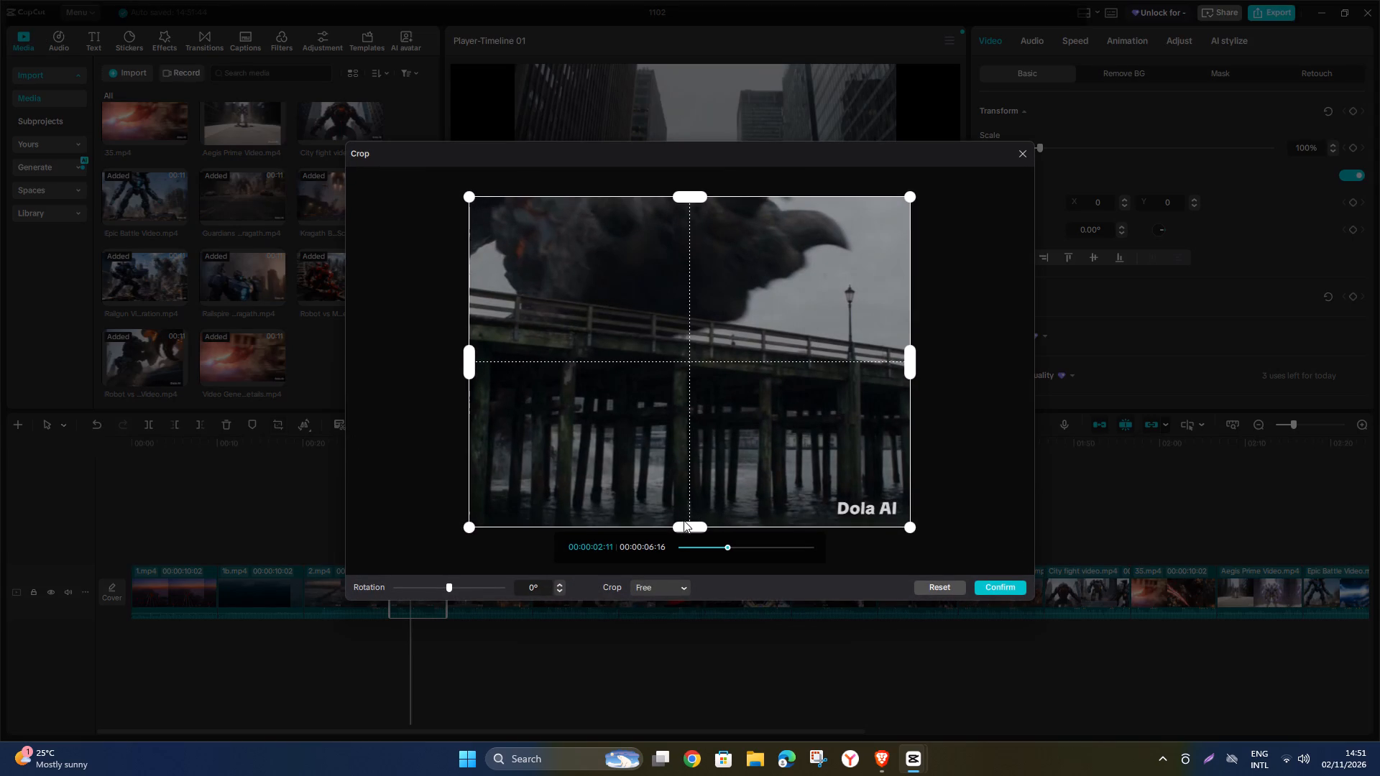
{"action": "left_click_drag", "start_coordinate": [684, 523], "coordinate": [697, 496]}
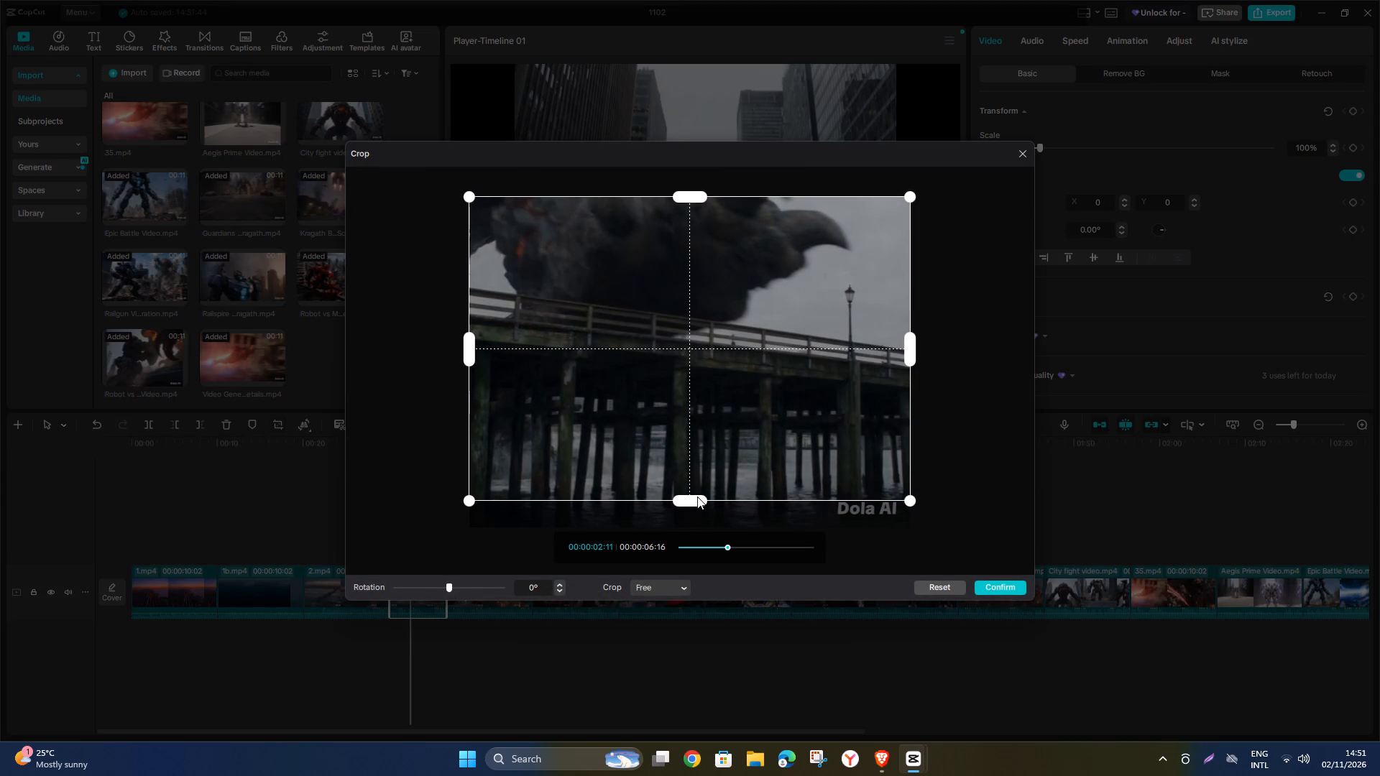
{"action": "left_click_drag", "start_coordinate": [697, 496], "coordinate": [700, 501]}
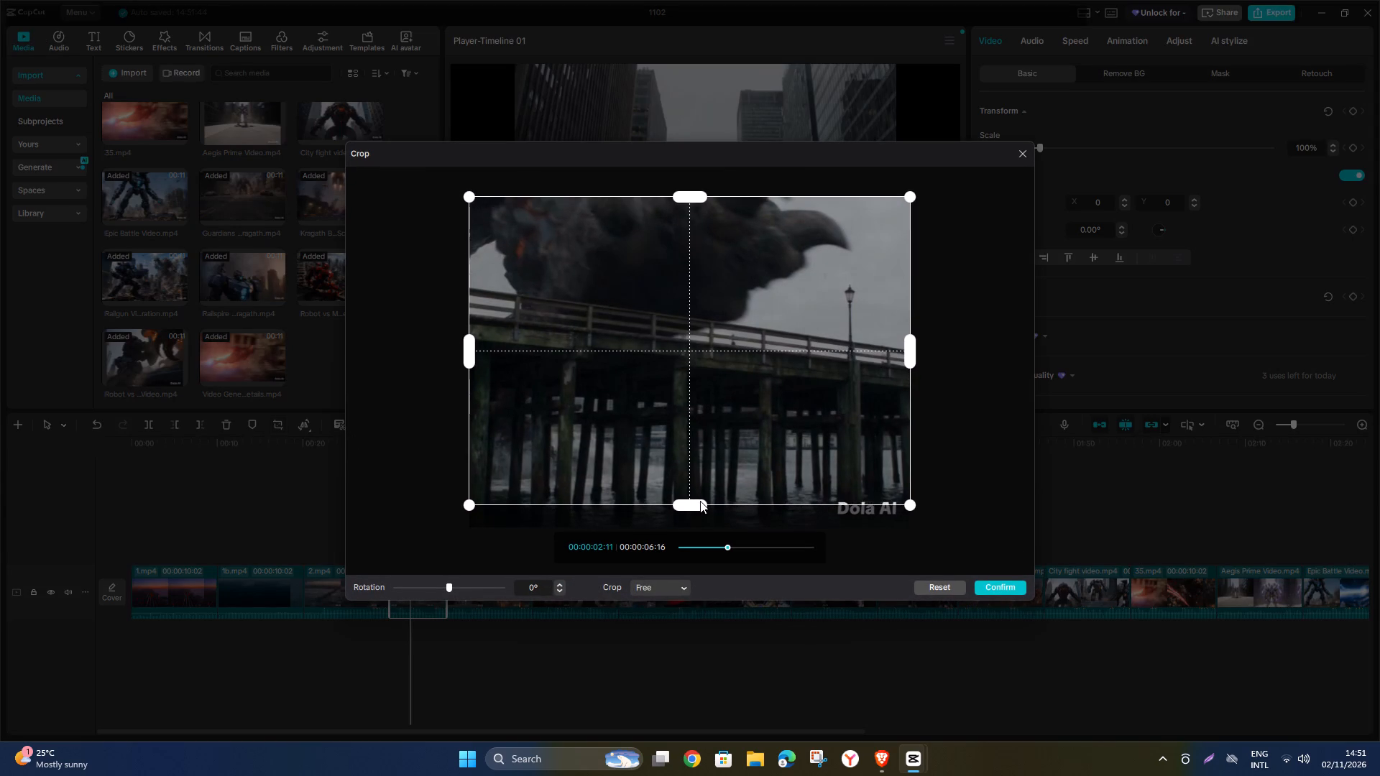
{"action": "left_click_drag", "start_coordinate": [700, 501], "coordinate": [701, 498]}
{"action": "left_click", "coordinate": [1003, 586]}
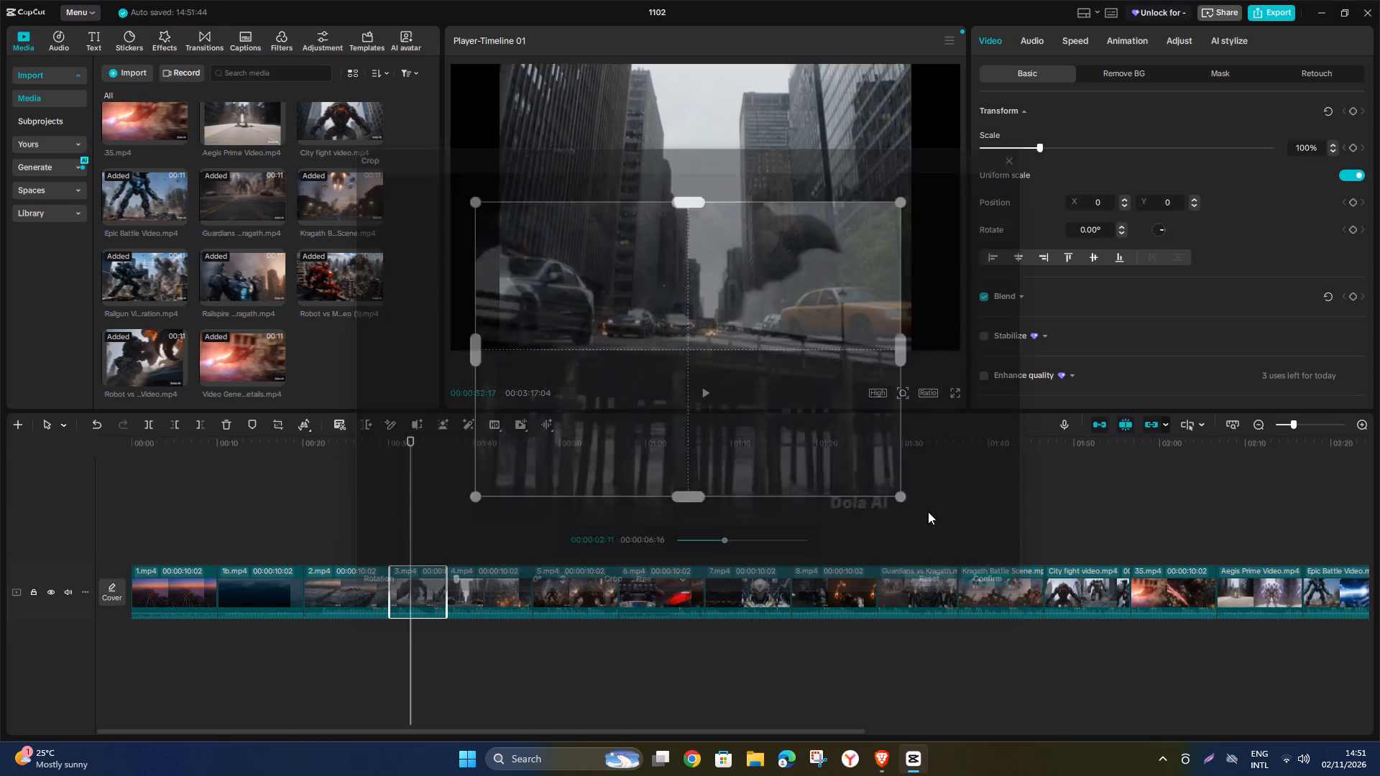
{"action": "left_click_drag", "start_coordinate": [908, 350], "coordinate": [948, 402]}
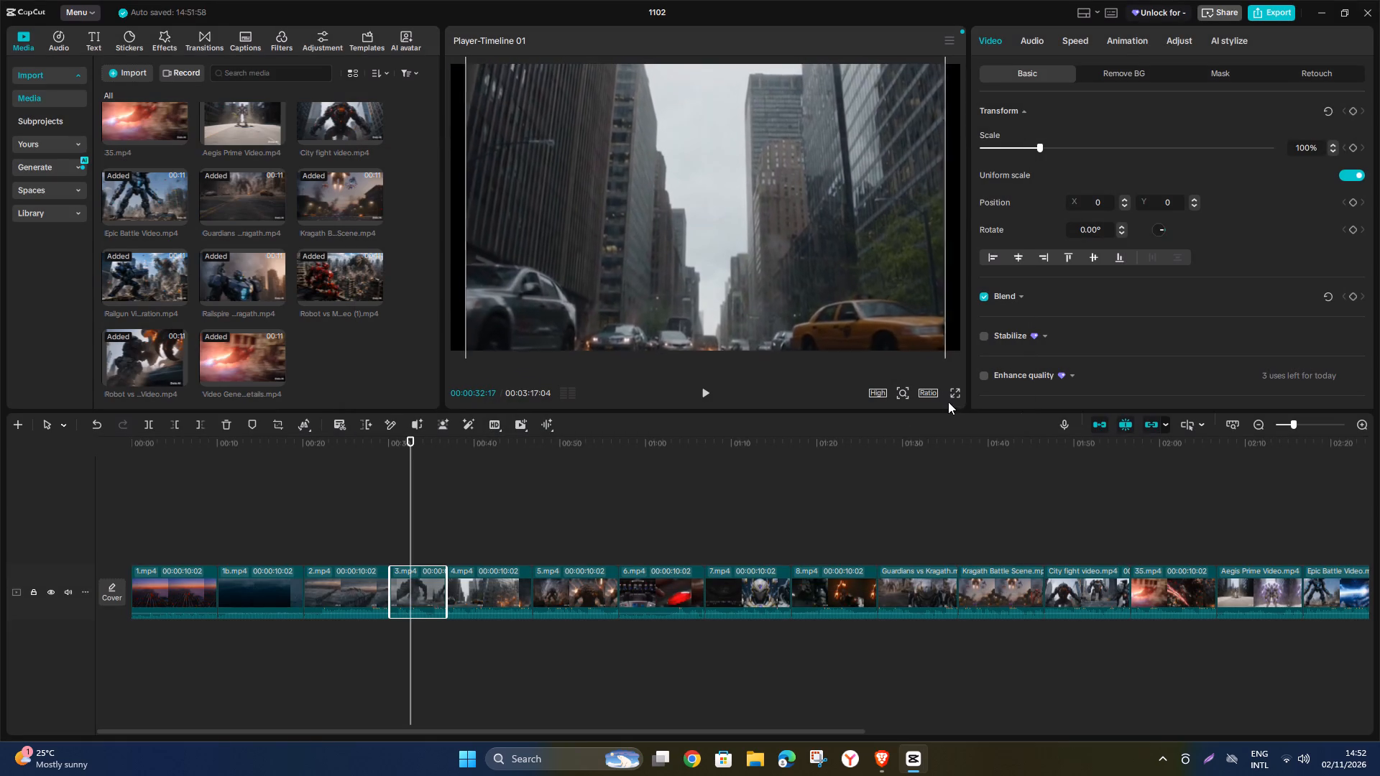
{"action": "left_click_drag", "start_coordinate": [948, 402], "coordinate": [952, 428]}
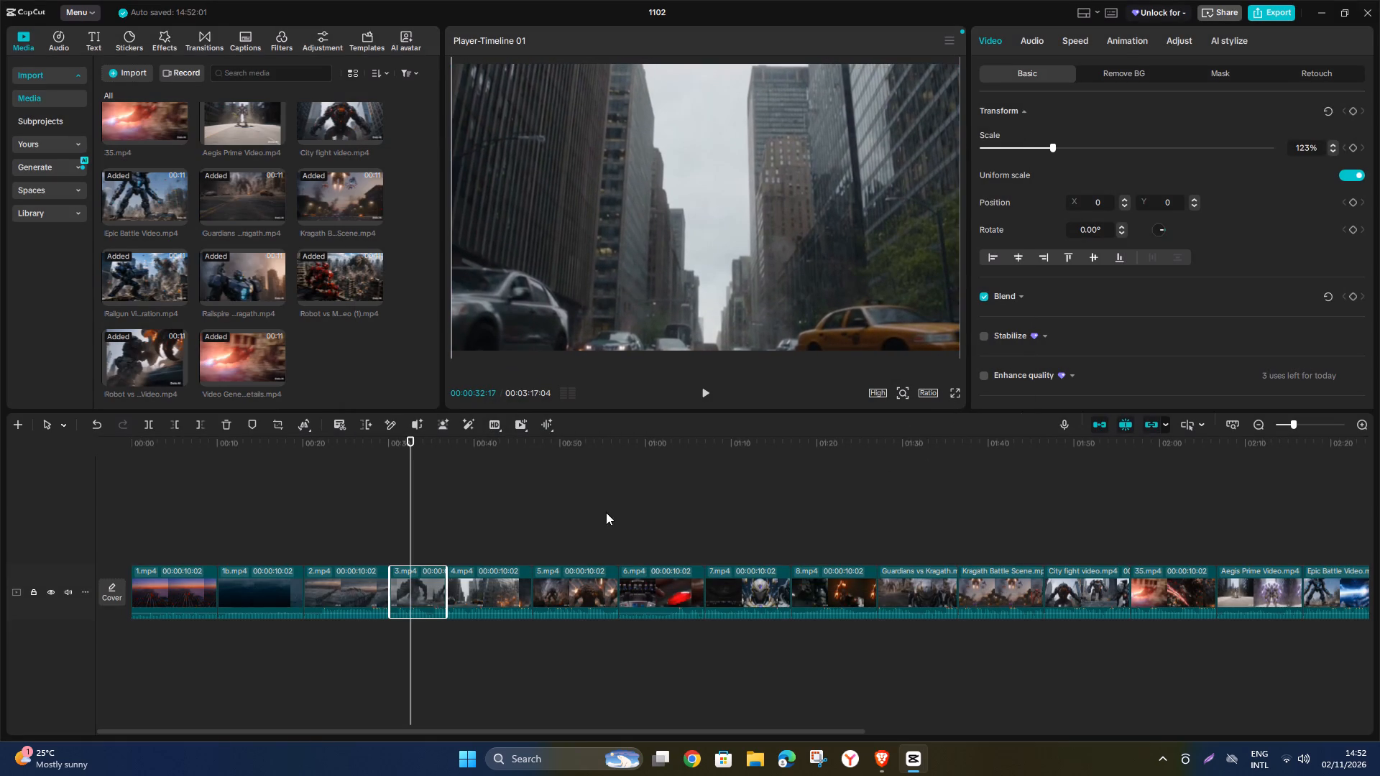
Crop the bottom watermark strip off clip 4.mp4 and scale the clip to about 123% to fill the frame width.
{"action": "left_click", "coordinate": [484, 573]}
{"action": "left_click", "coordinate": [495, 541]}
{"action": "left_click", "coordinate": [486, 571]}
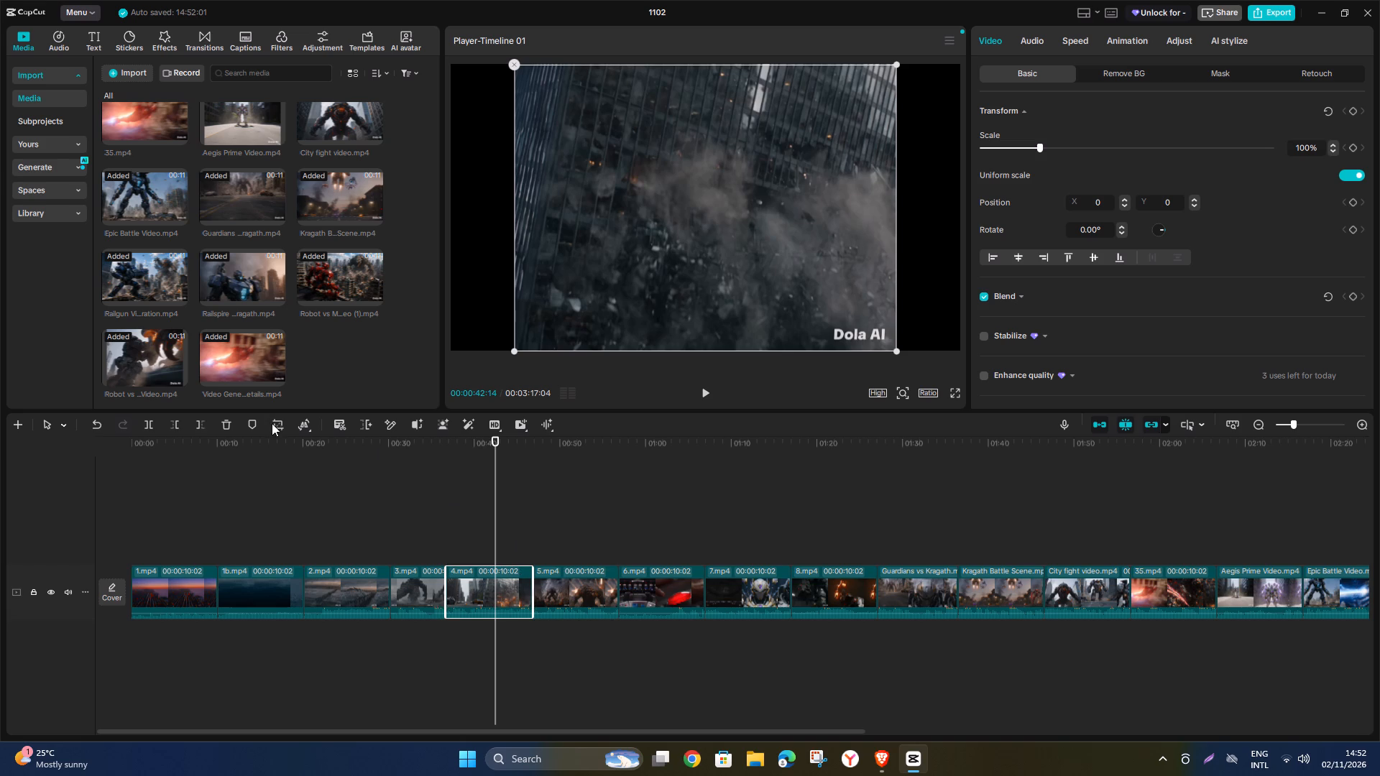
{"action": "left_click", "coordinate": [278, 433]}
{"action": "left_click_drag", "start_coordinate": [689, 527], "coordinate": [691, 522]}
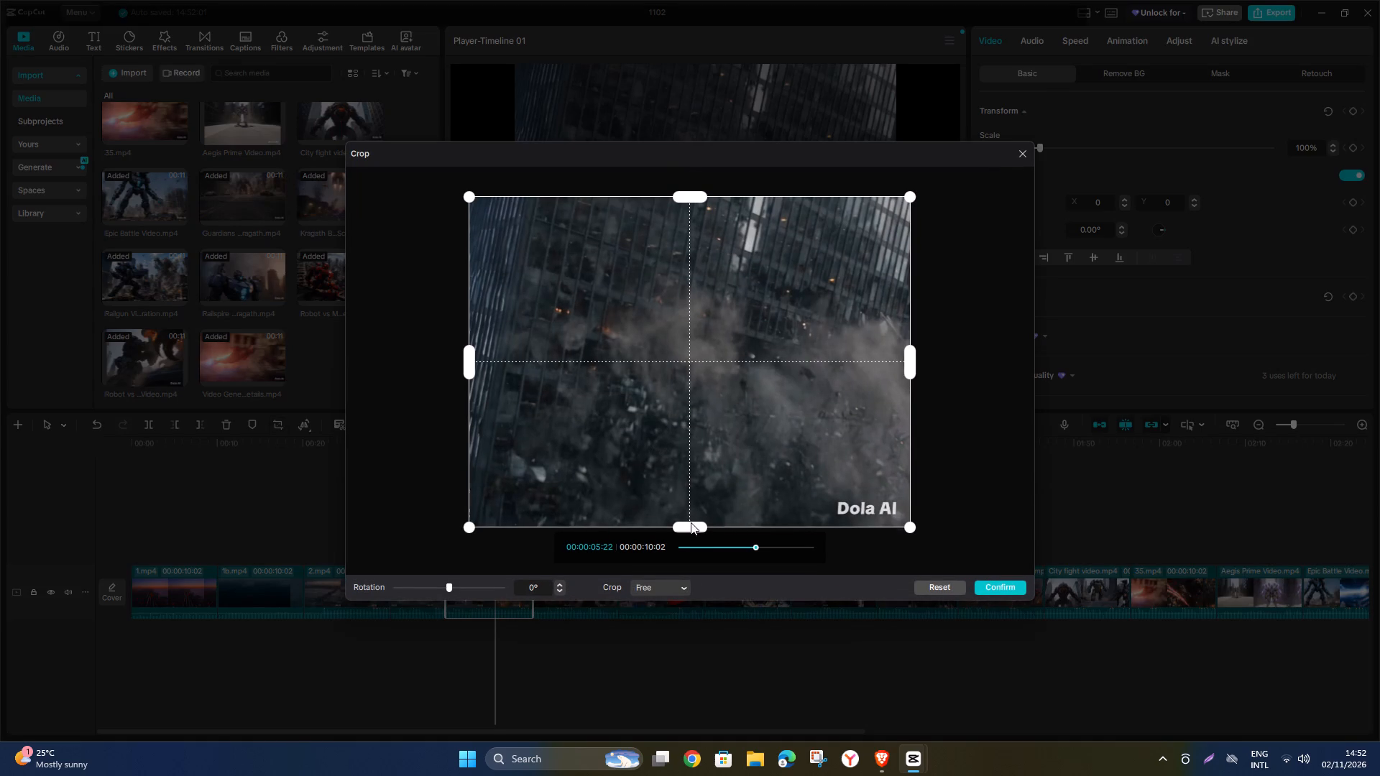
{"action": "left_click_drag", "start_coordinate": [691, 522], "coordinate": [687, 502]}
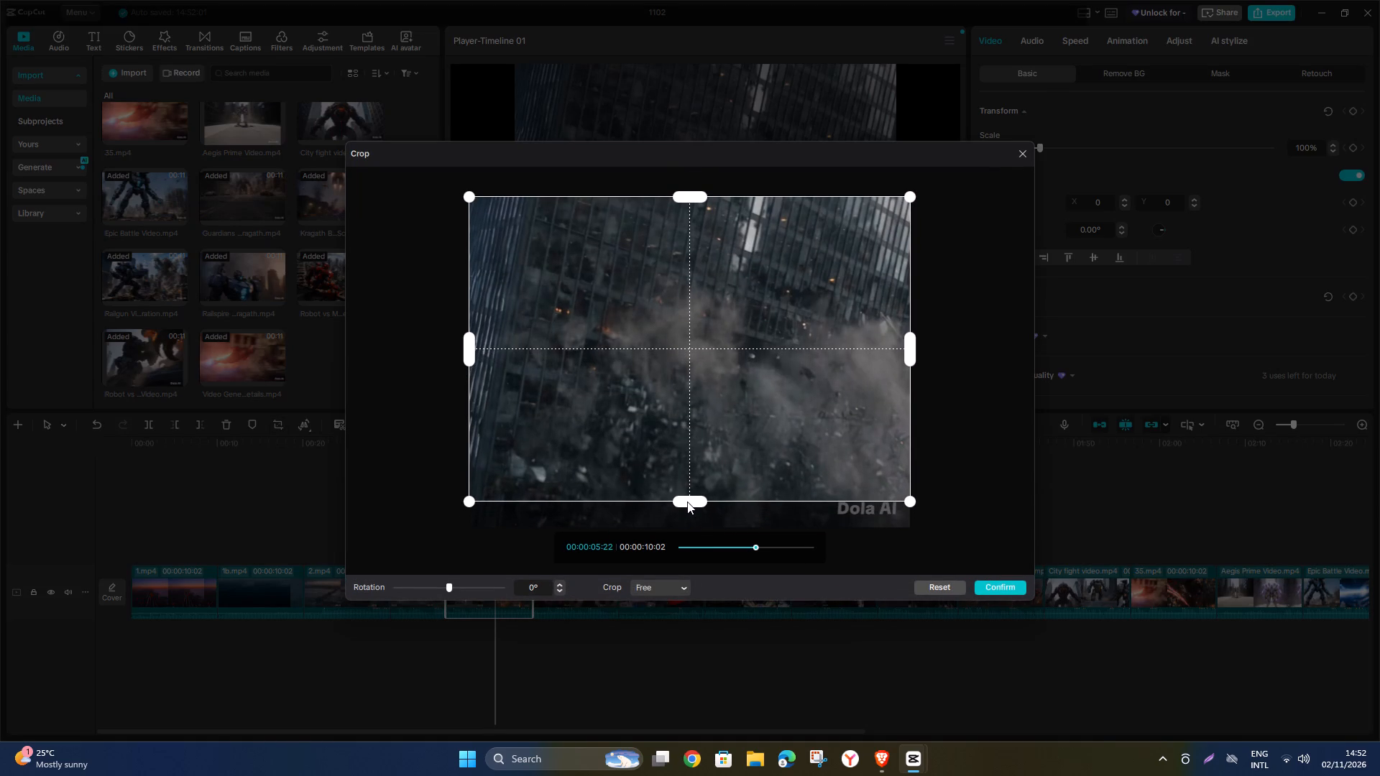
{"action": "left_click_drag", "start_coordinate": [687, 502], "coordinate": [686, 502]}
{"action": "left_click", "coordinate": [1018, 586]}
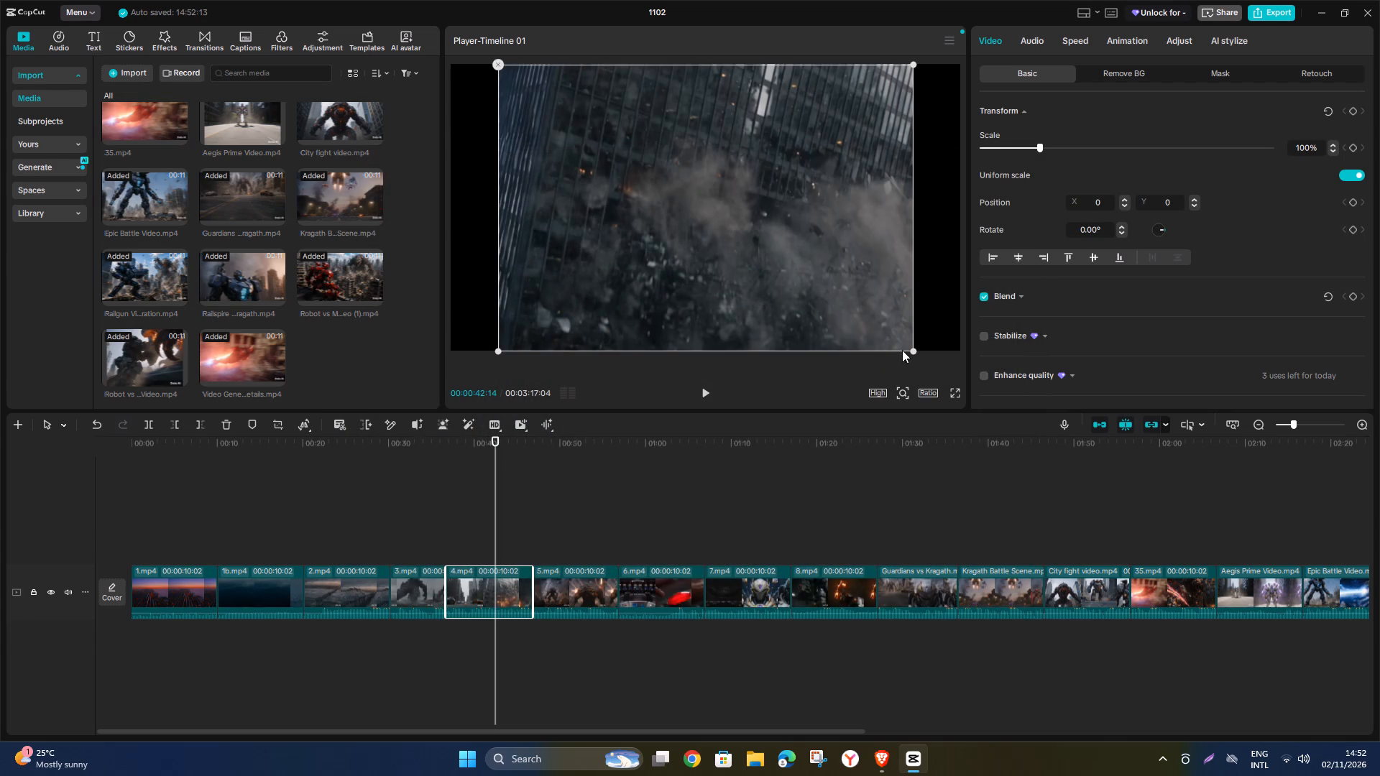
{"action": "left_click_drag", "start_coordinate": [914, 350], "coordinate": [939, 394]}
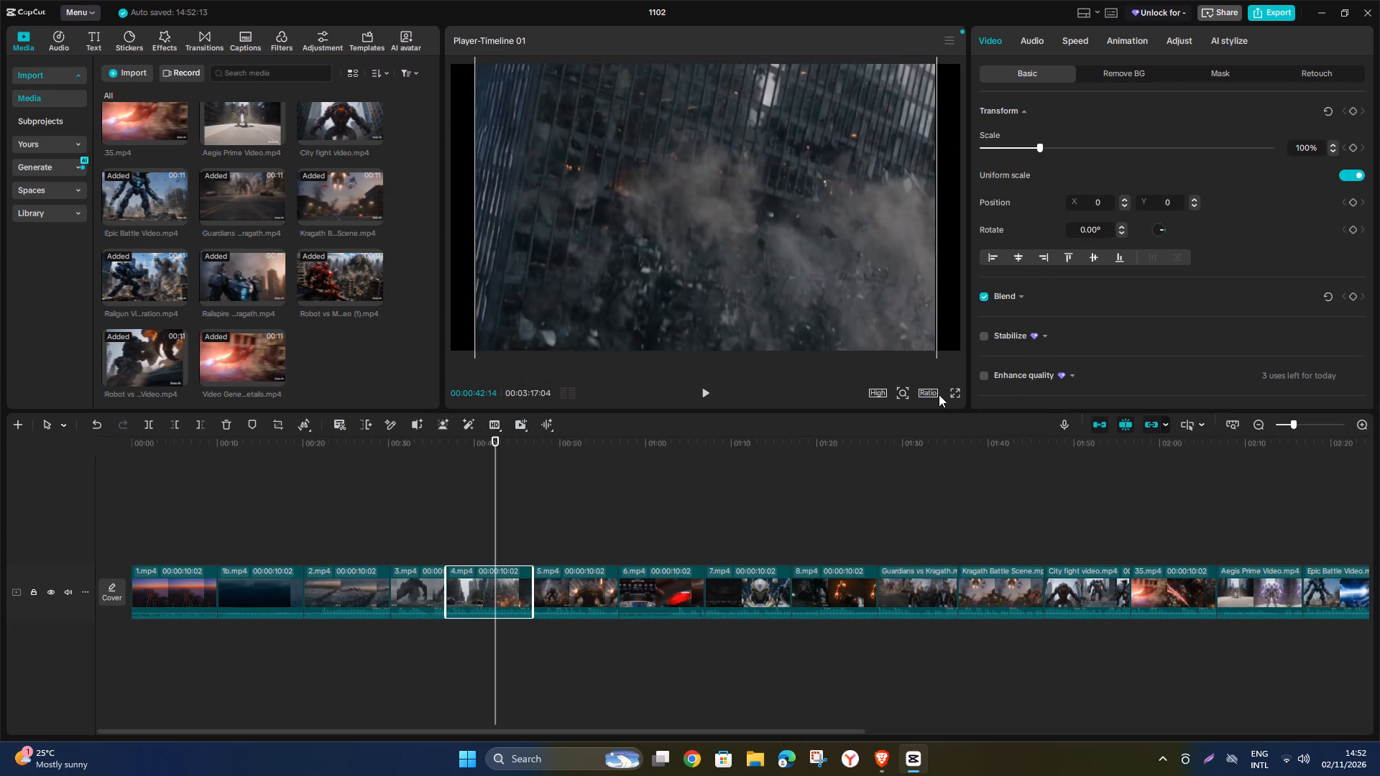
{"action": "left_click_drag", "start_coordinate": [939, 394], "coordinate": [956, 441]}
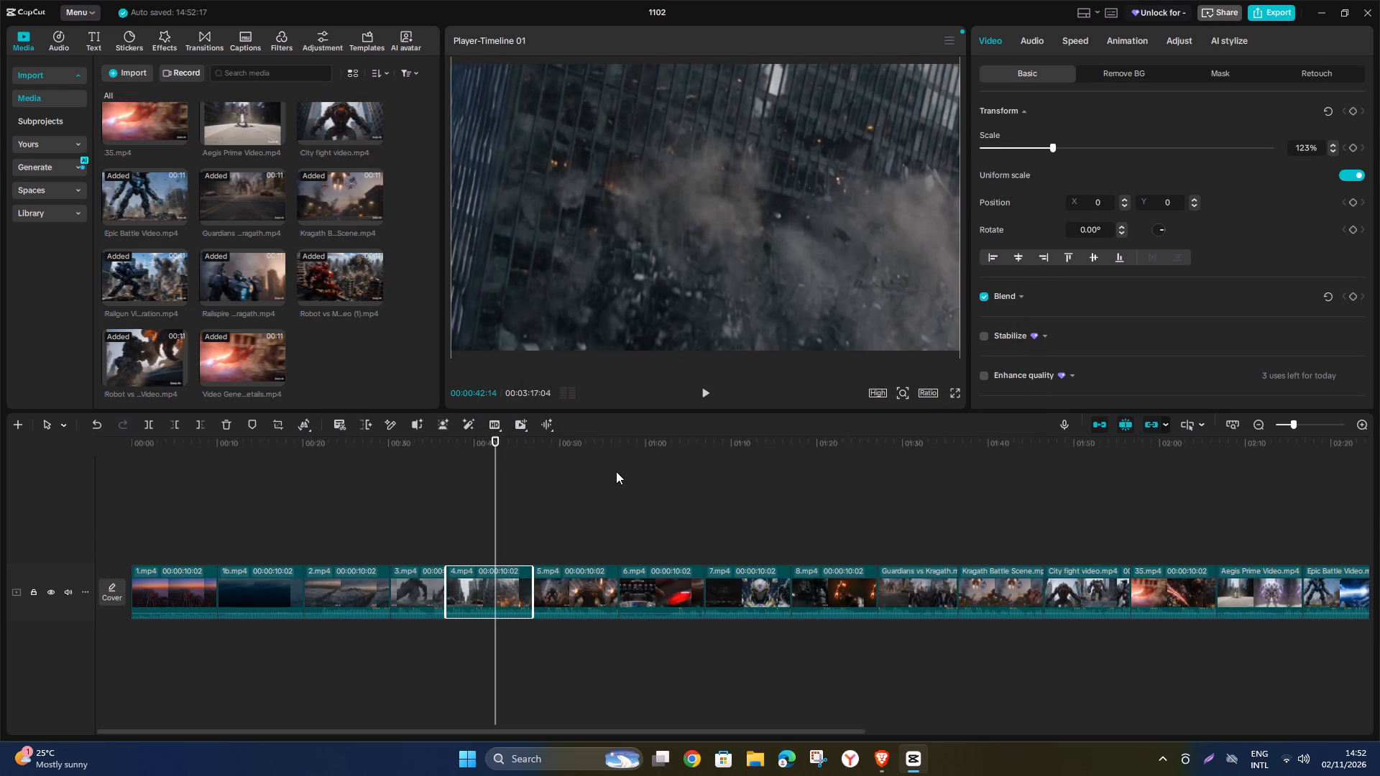
Crop the bottom strip with the Dola AI watermark off clip 5.mp4 and enlarge the clip to fill the frame width.
{"action": "left_click", "coordinate": [577, 536]}
{"action": "left_click", "coordinate": [579, 578]}
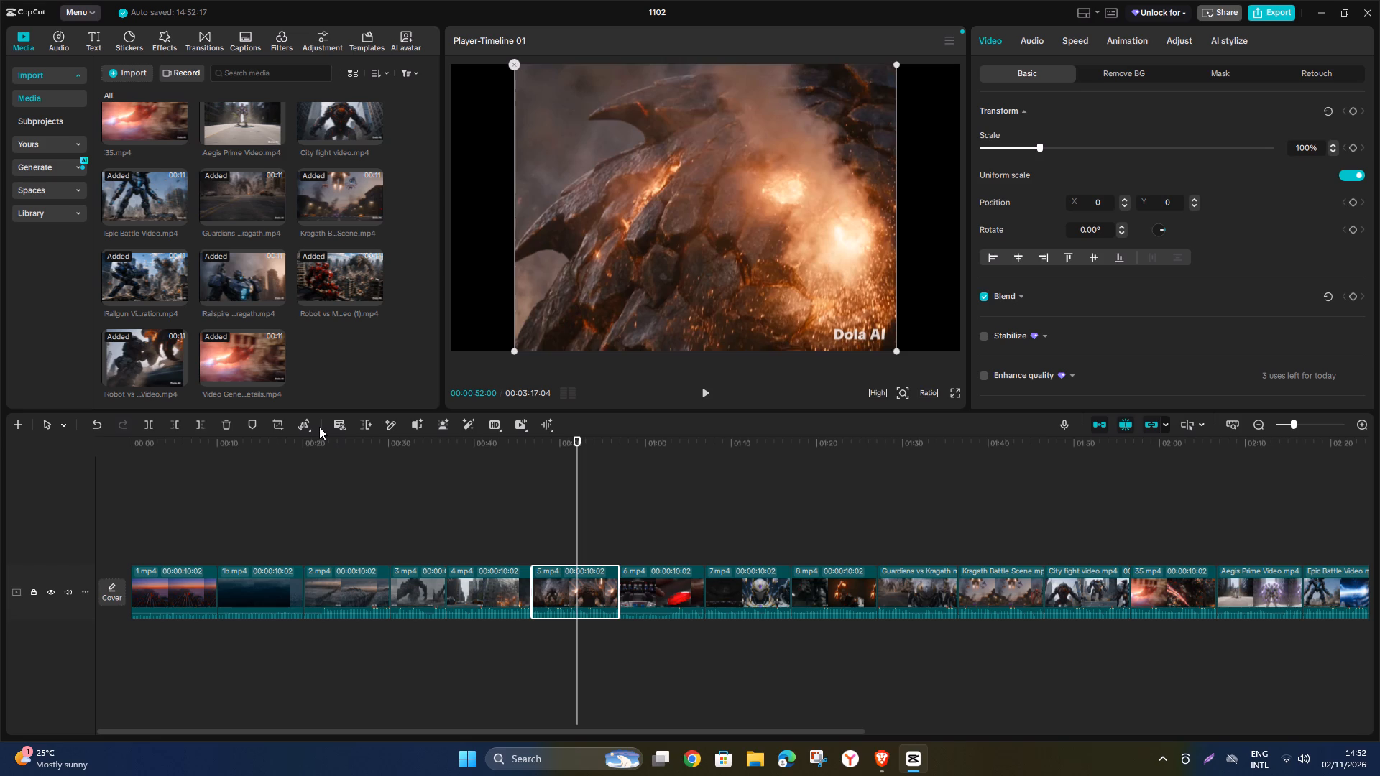
{"action": "left_click", "coordinate": [275, 428]}
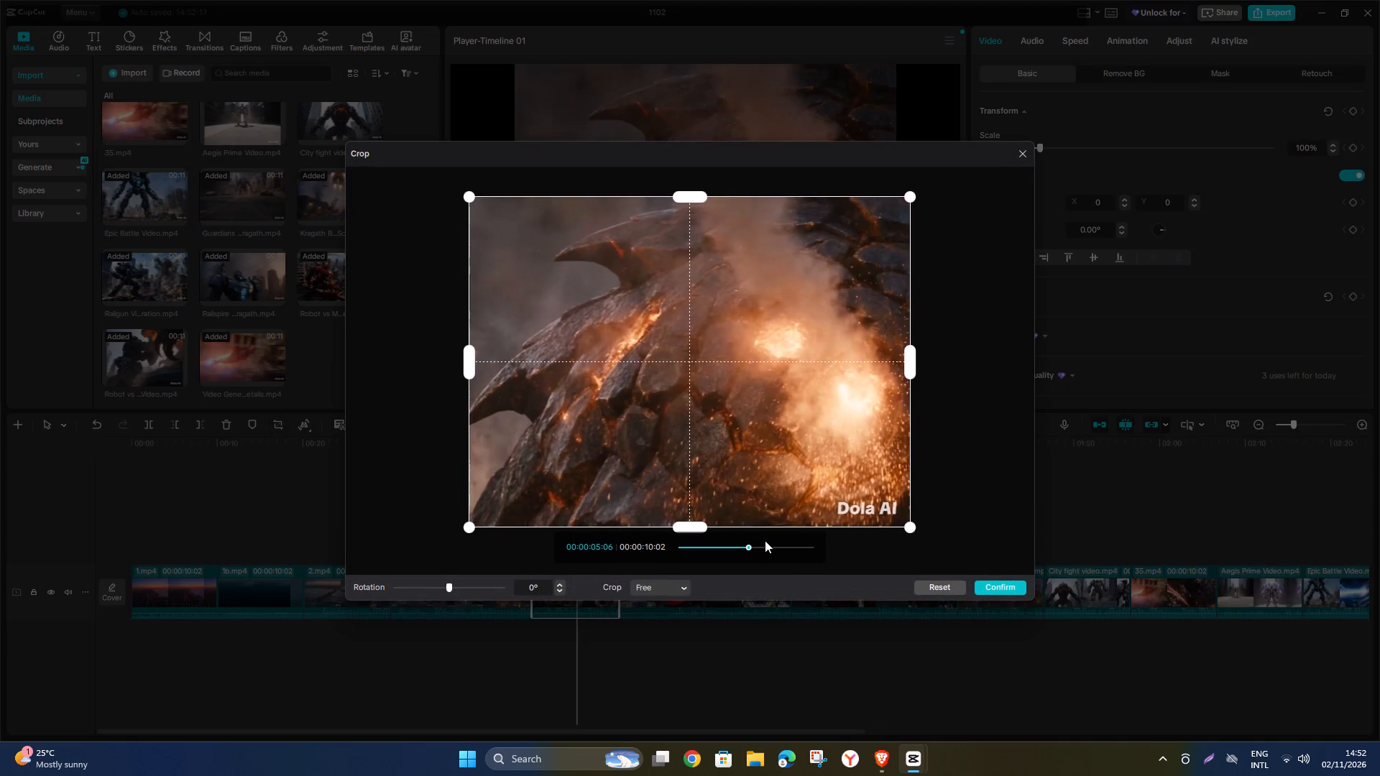
{"action": "left_click_drag", "start_coordinate": [679, 524], "coordinate": [684, 502]}
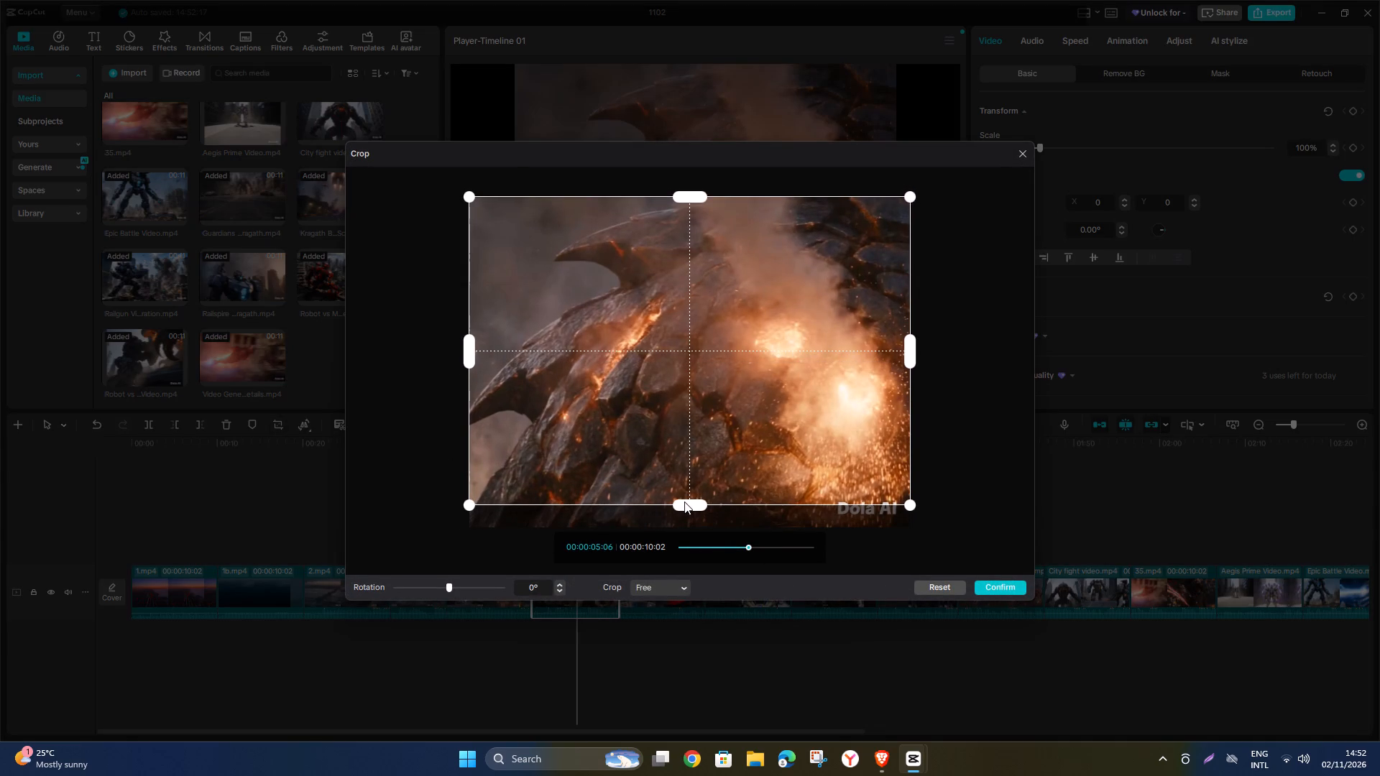
{"action": "left_click_drag", "start_coordinate": [684, 502], "coordinate": [684, 499]}
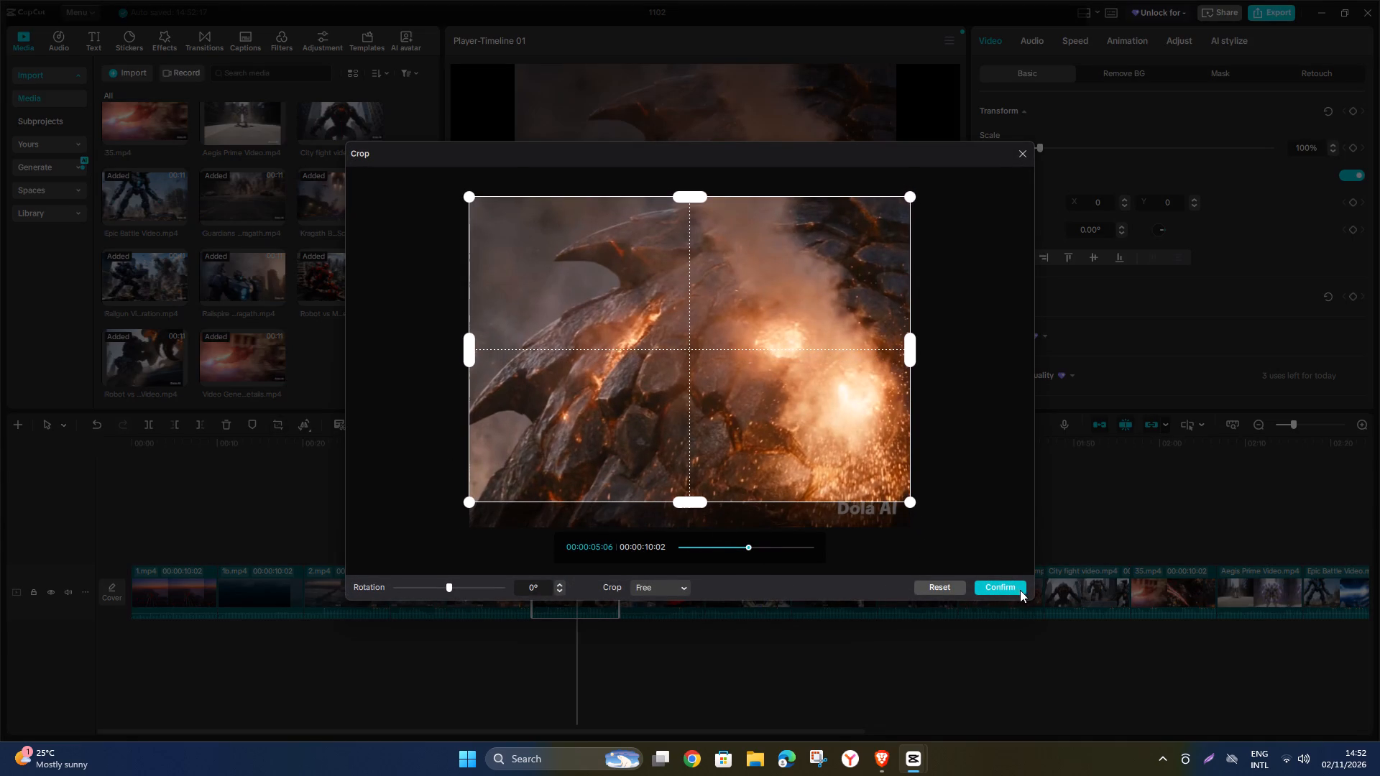
{"action": "left_click", "coordinate": [1020, 590]}
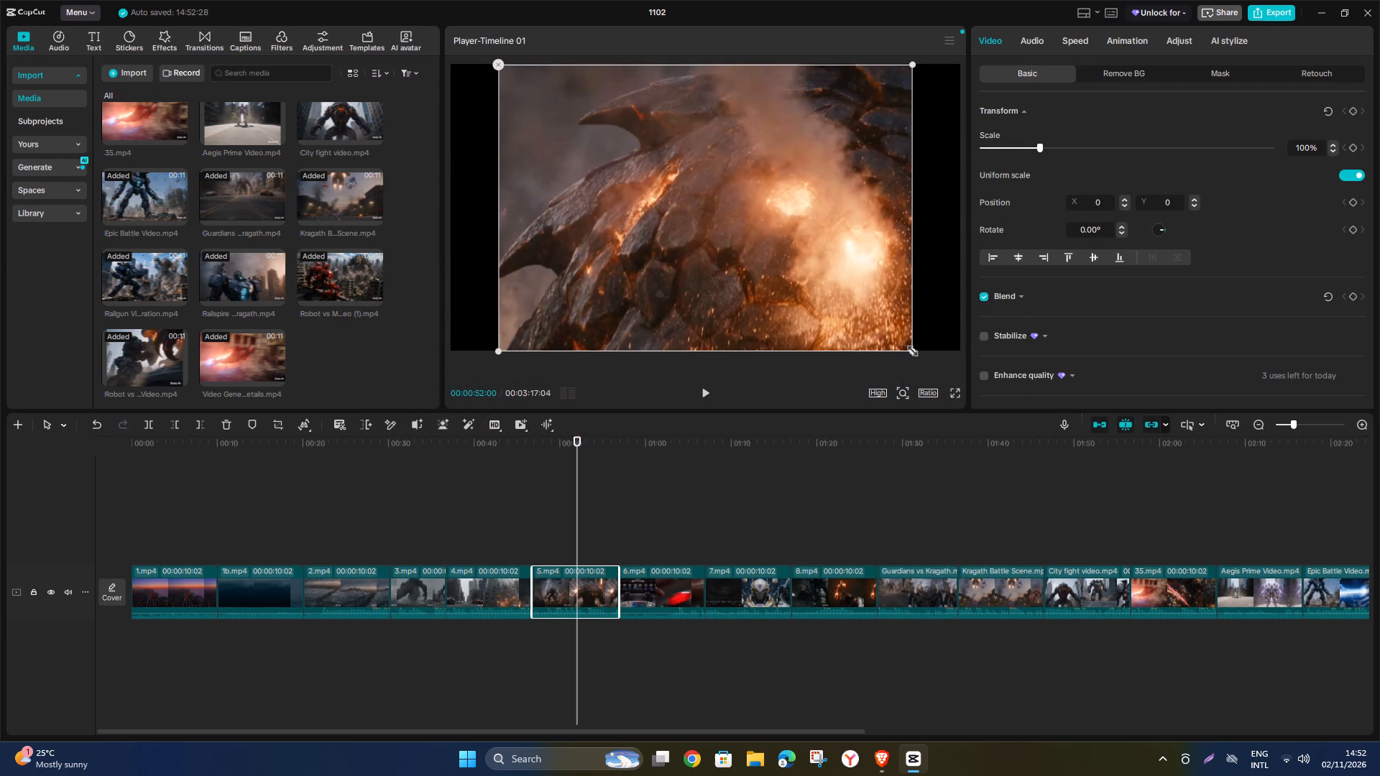
{"action": "left_click_drag", "start_coordinate": [909, 348], "coordinate": [944, 443]}
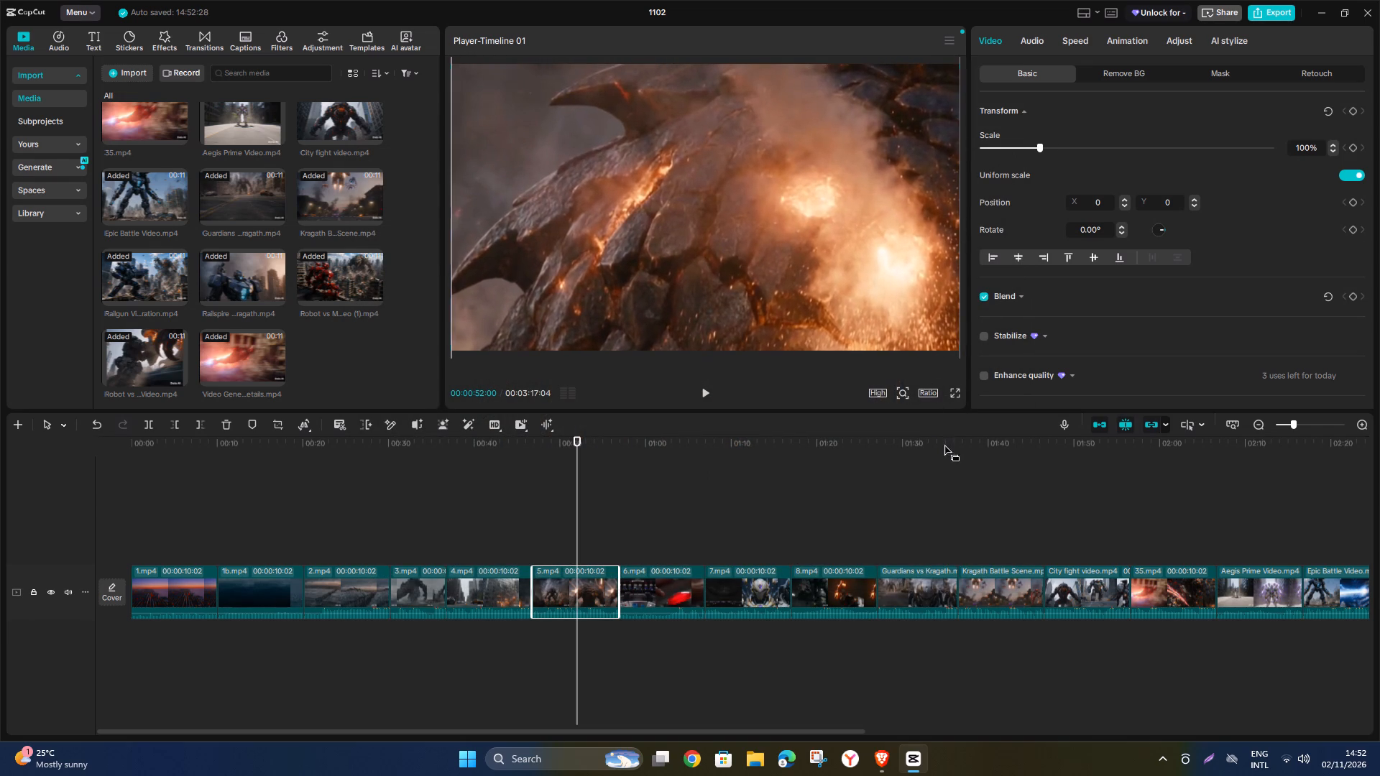
Crop the bottom strip with the Dola AI watermark off clip 6.mp4 and enlarge the clip to fill the frame height.
{"action": "left_click", "coordinate": [661, 532]}
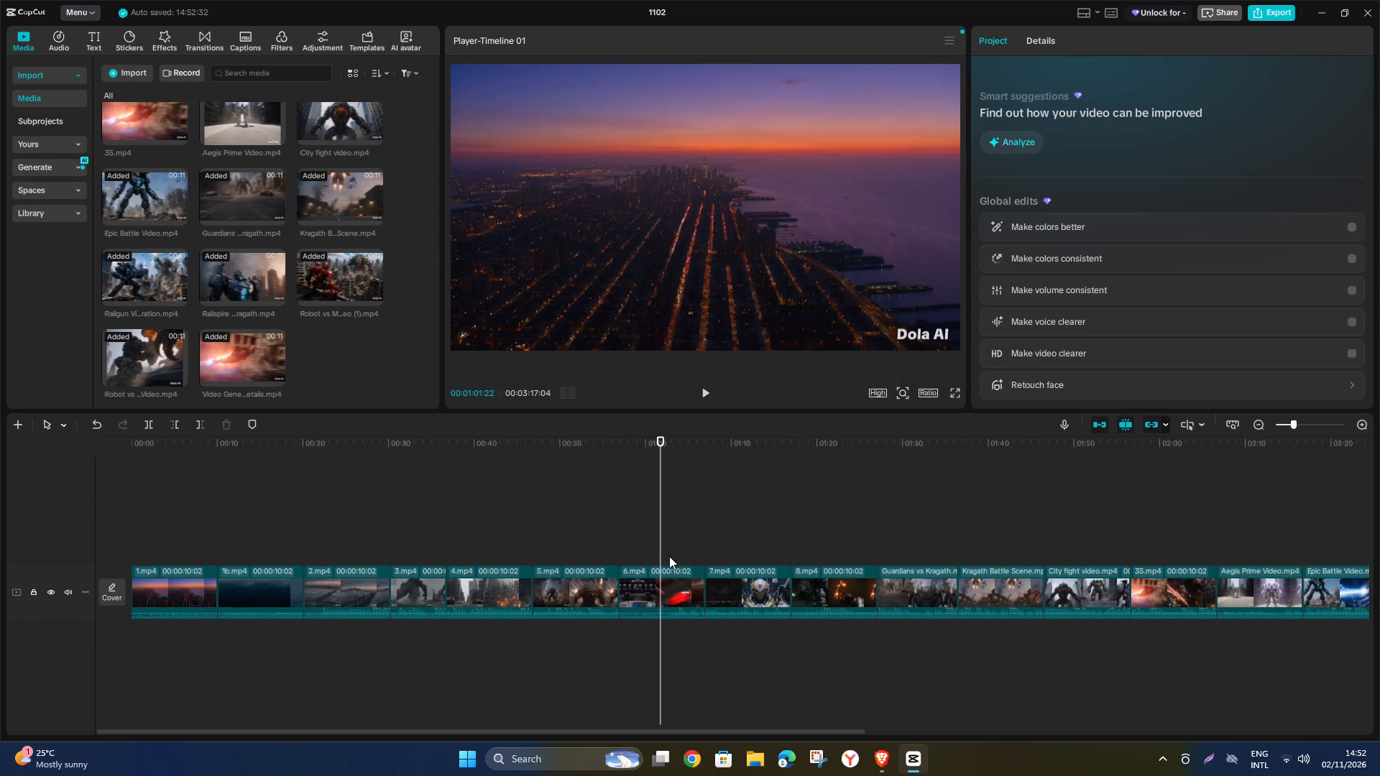
{"action": "left_click", "coordinate": [674, 575]}
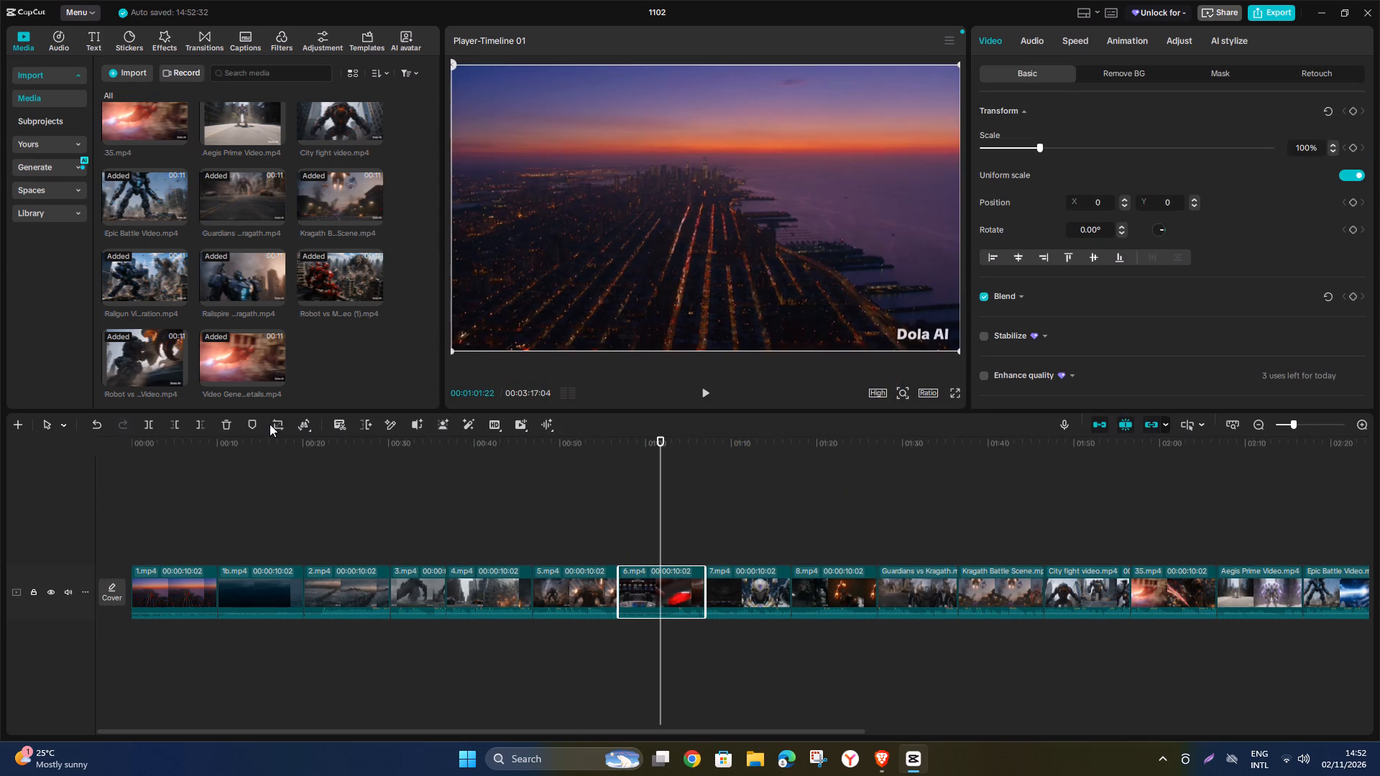
{"action": "left_click", "coordinate": [270, 424]}
{"action": "left_click_drag", "start_coordinate": [684, 525], "coordinate": [696, 512]}
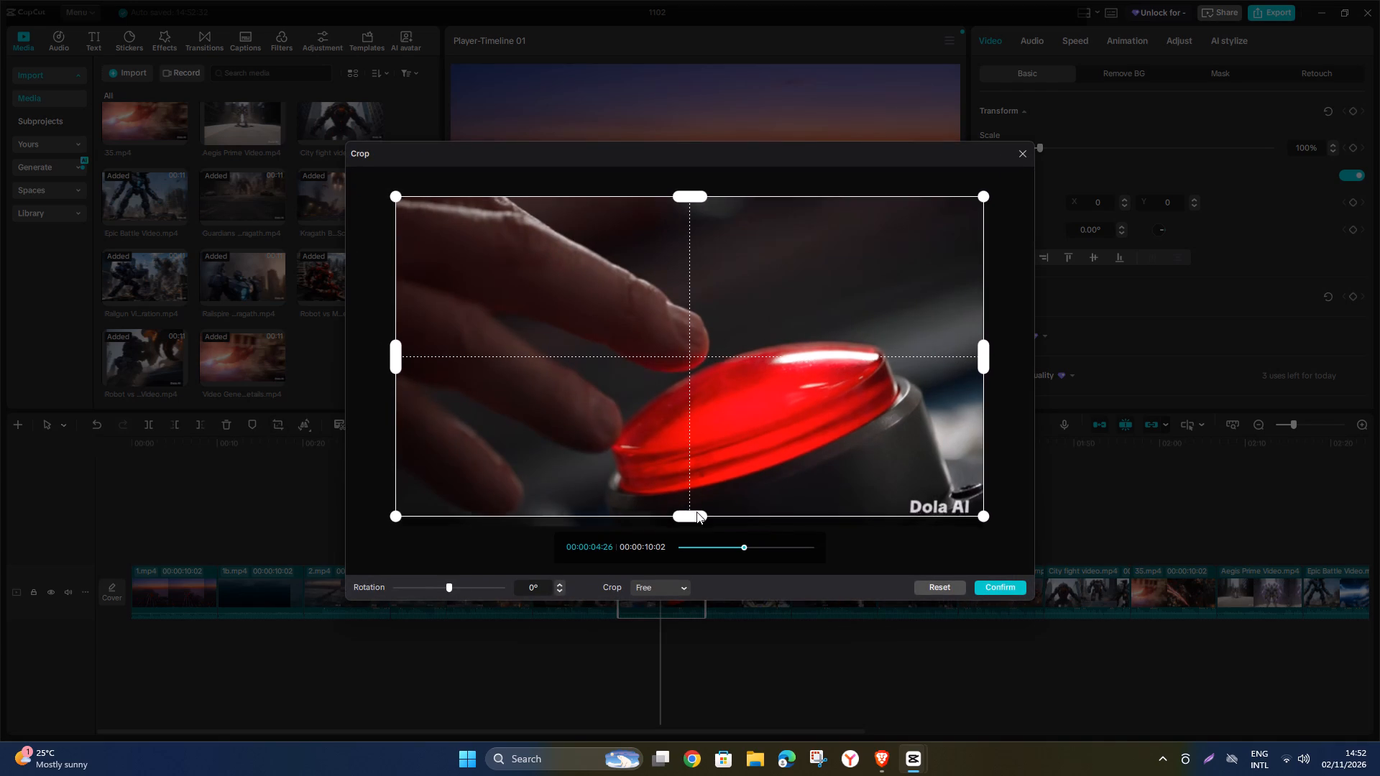
{"action": "left_click_drag", "start_coordinate": [696, 512], "coordinate": [699, 496]}
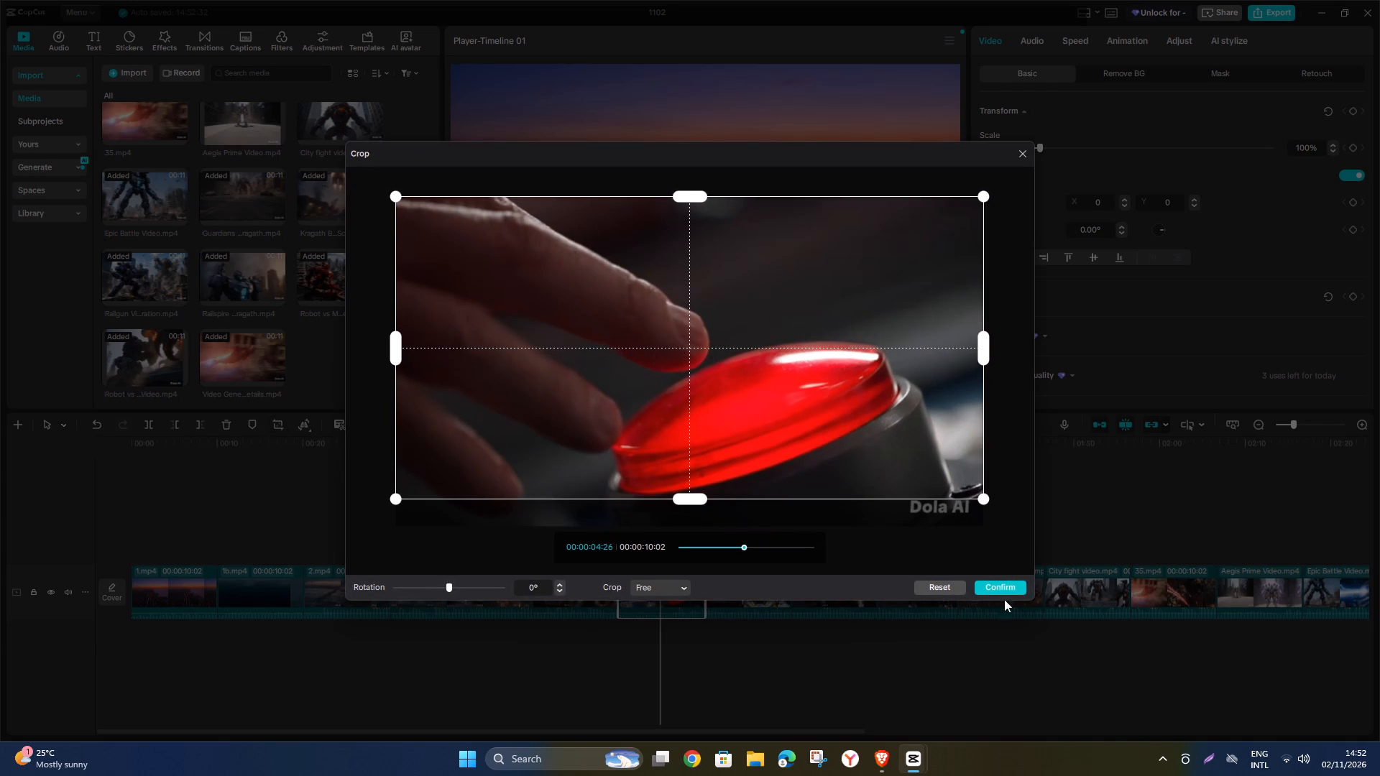
{"action": "left_click", "coordinate": [1014, 581]}
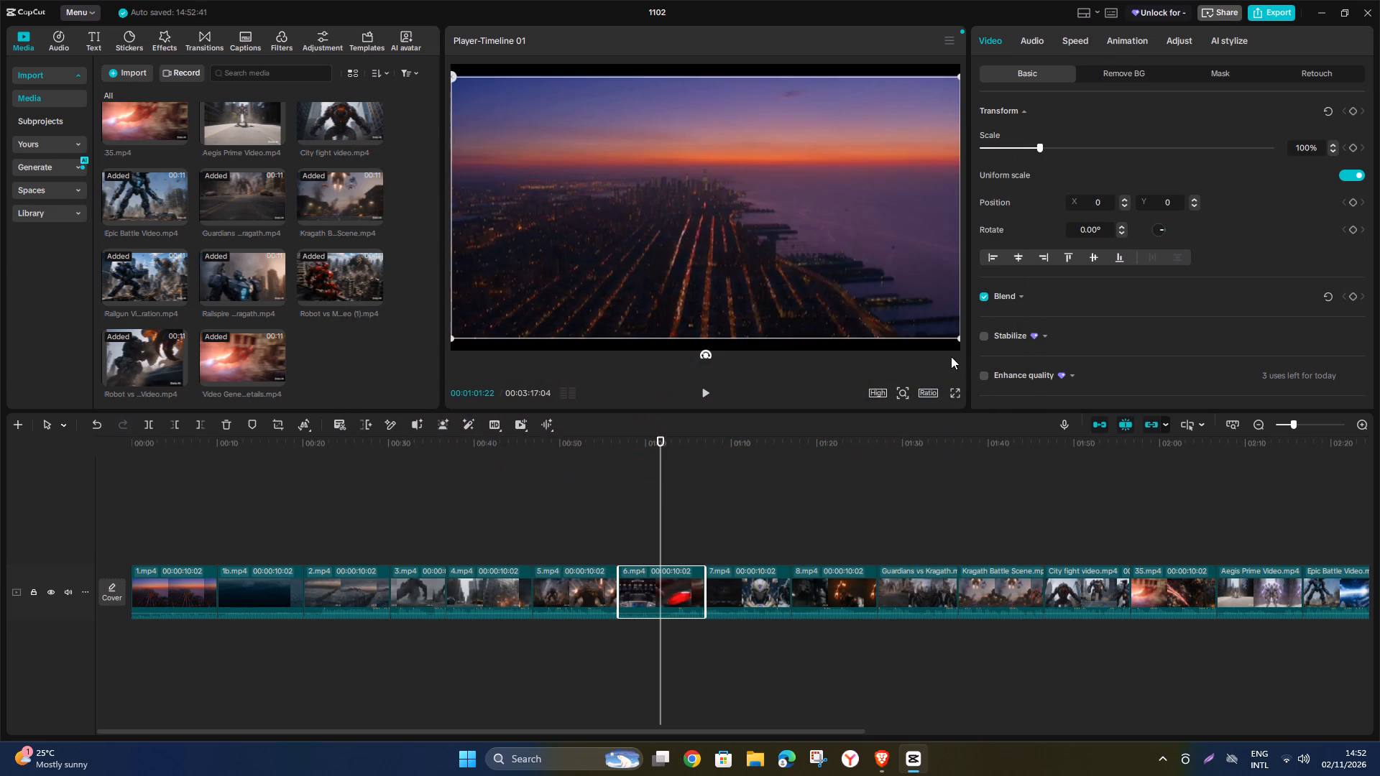
{"action": "left_click", "coordinate": [961, 338]}
{"action": "left_click_drag", "start_coordinate": [956, 336], "coordinate": [964, 350]}
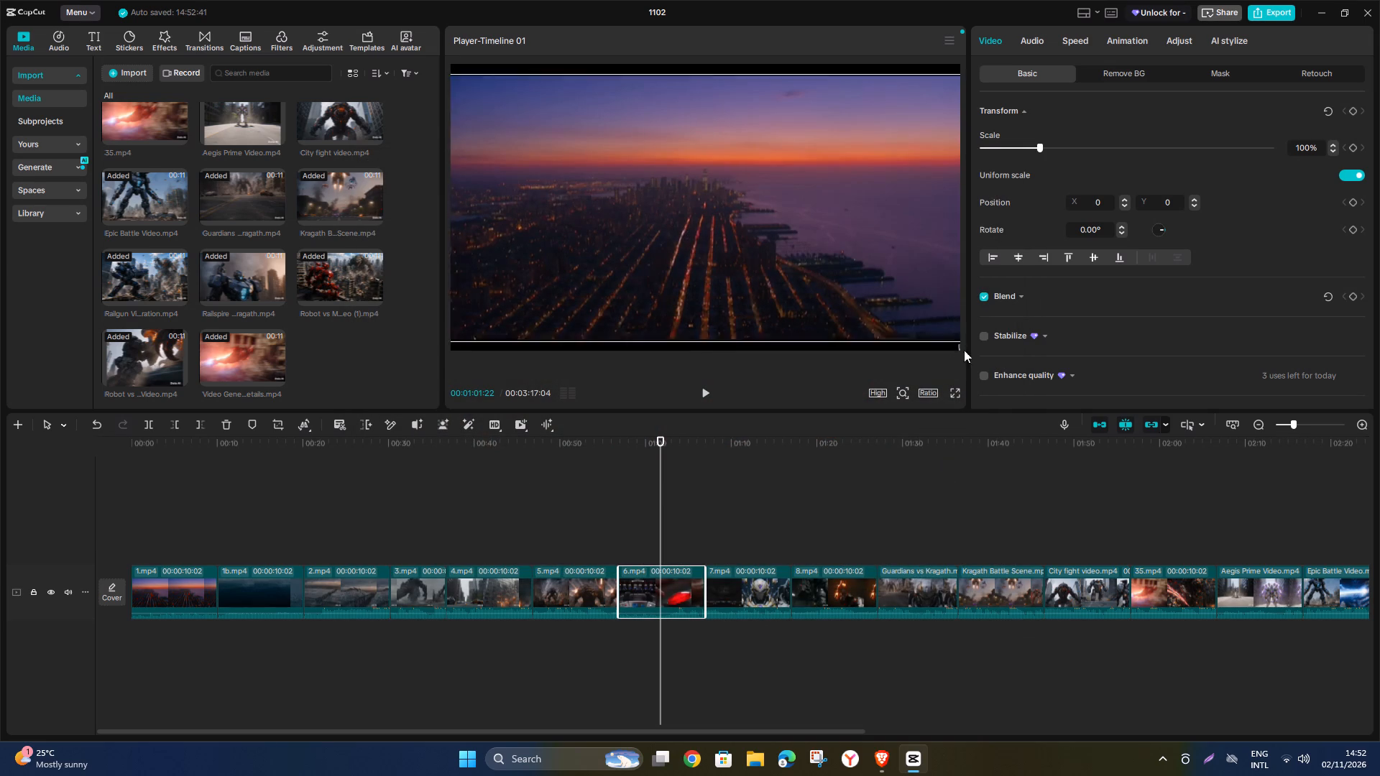
{"action": "left_click_drag", "start_coordinate": [964, 350], "coordinate": [970, 369]}
Crop the bottom strip with the Dola AI watermark off clip 7.mp4 and enlarge the clip to fill the frame height.
{"action": "left_click", "coordinate": [742, 548]}
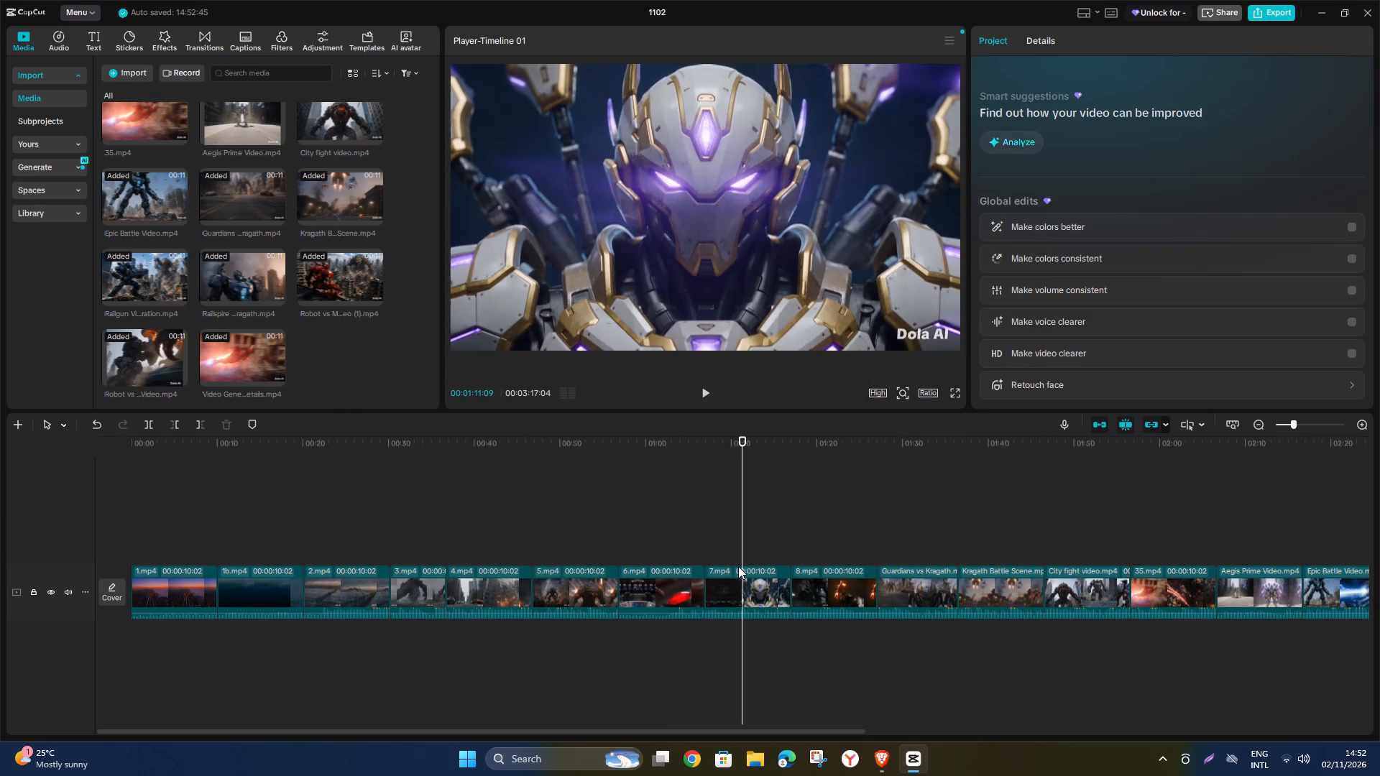
{"action": "left_click", "coordinate": [740, 576]}
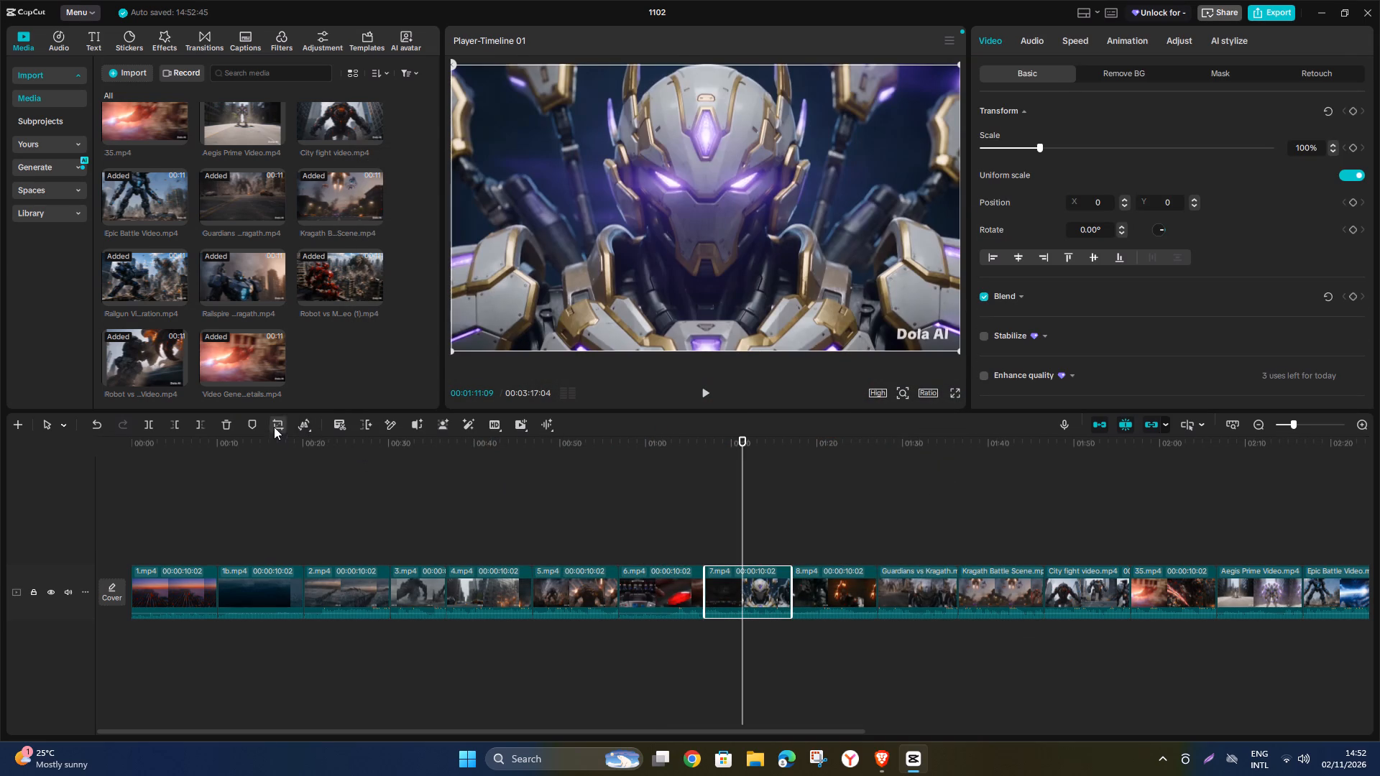
{"action": "left_click", "coordinate": [275, 427]}
{"action": "left_click_drag", "start_coordinate": [701, 525], "coordinate": [707, 501]}
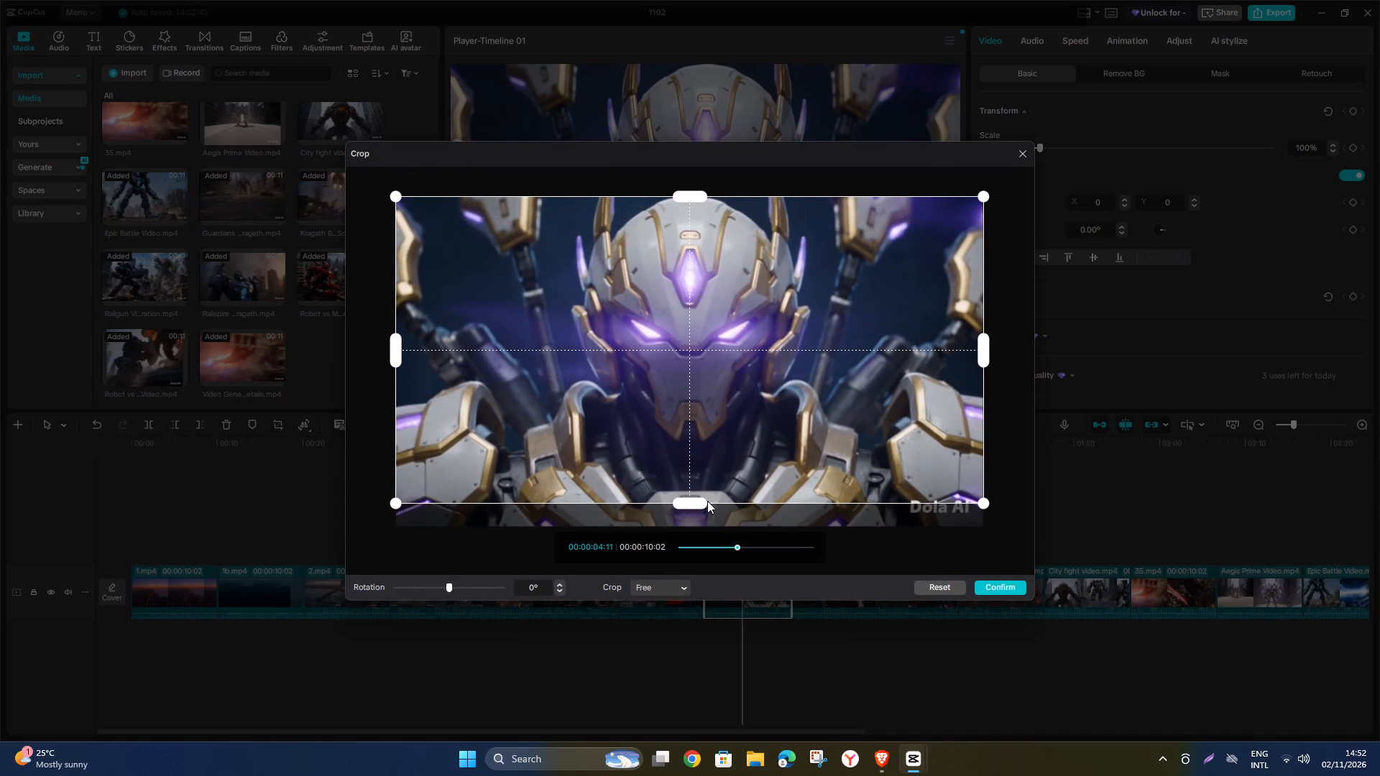
{"action": "left_click_drag", "start_coordinate": [707, 501], "coordinate": [709, 497]}
{"action": "left_click", "coordinate": [998, 588]}
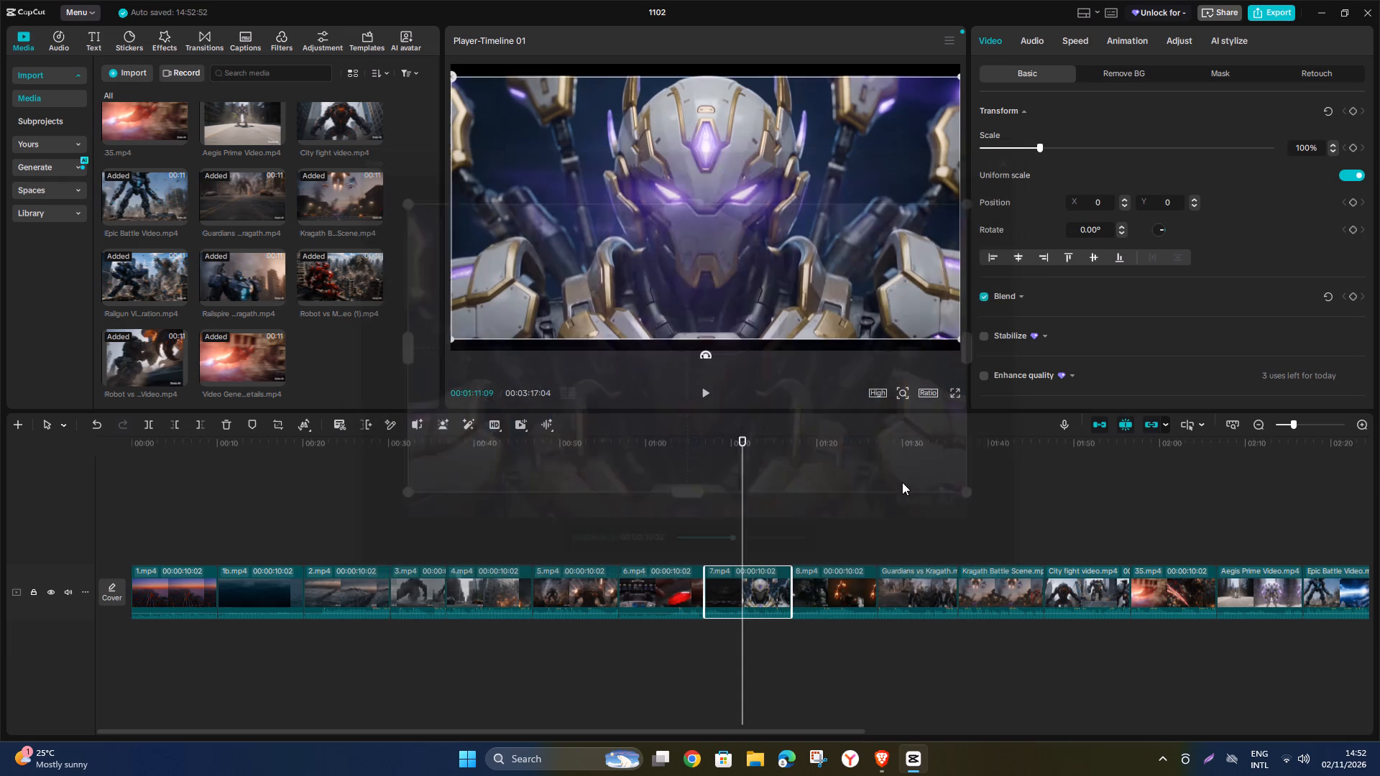
{"action": "left_click_drag", "start_coordinate": [956, 334], "coordinate": [958, 372]}
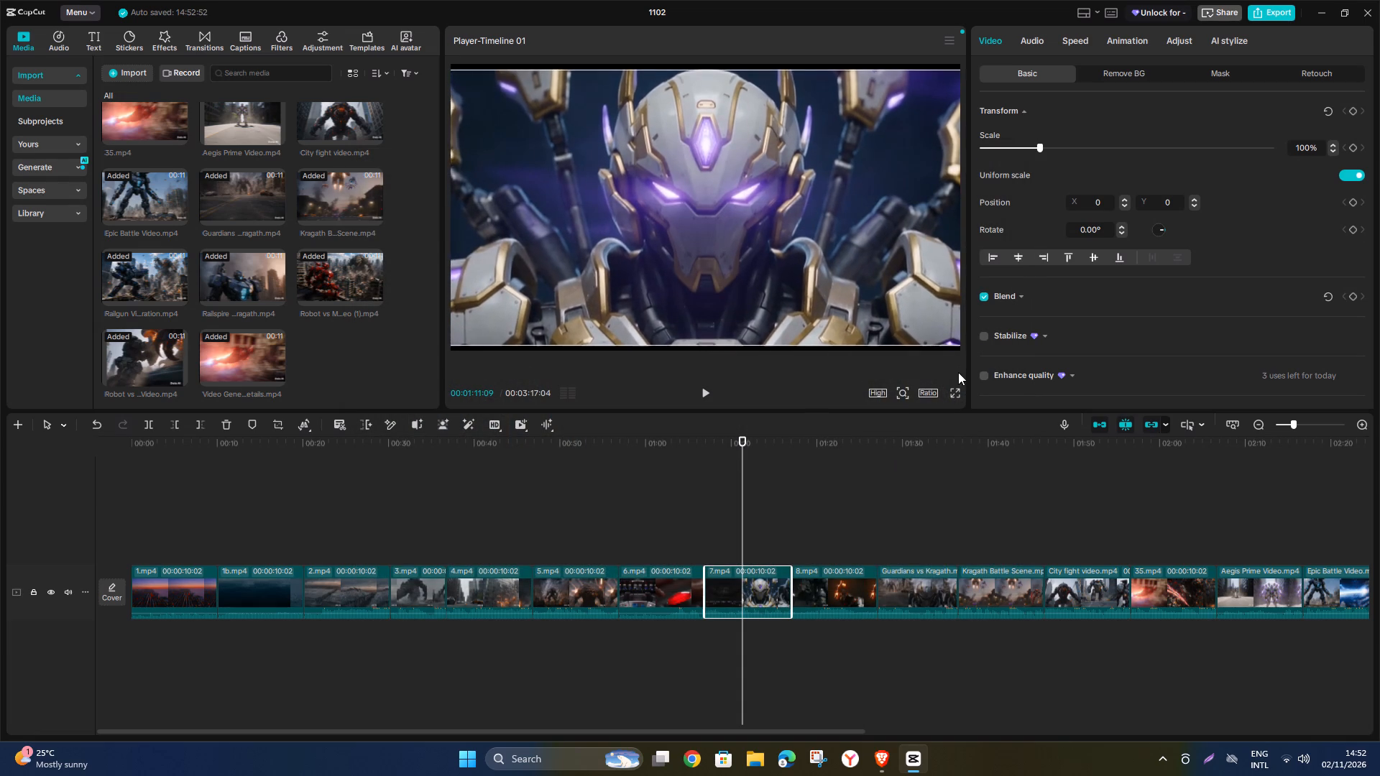
{"action": "left_click_drag", "start_coordinate": [958, 372], "coordinate": [959, 379]}
Crop the bottom watermark strip off clip 8.mp4 and scale the clip to about 123% to fill the frame width.
{"action": "left_click", "coordinate": [814, 581]}
{"action": "left_click", "coordinate": [814, 529]}
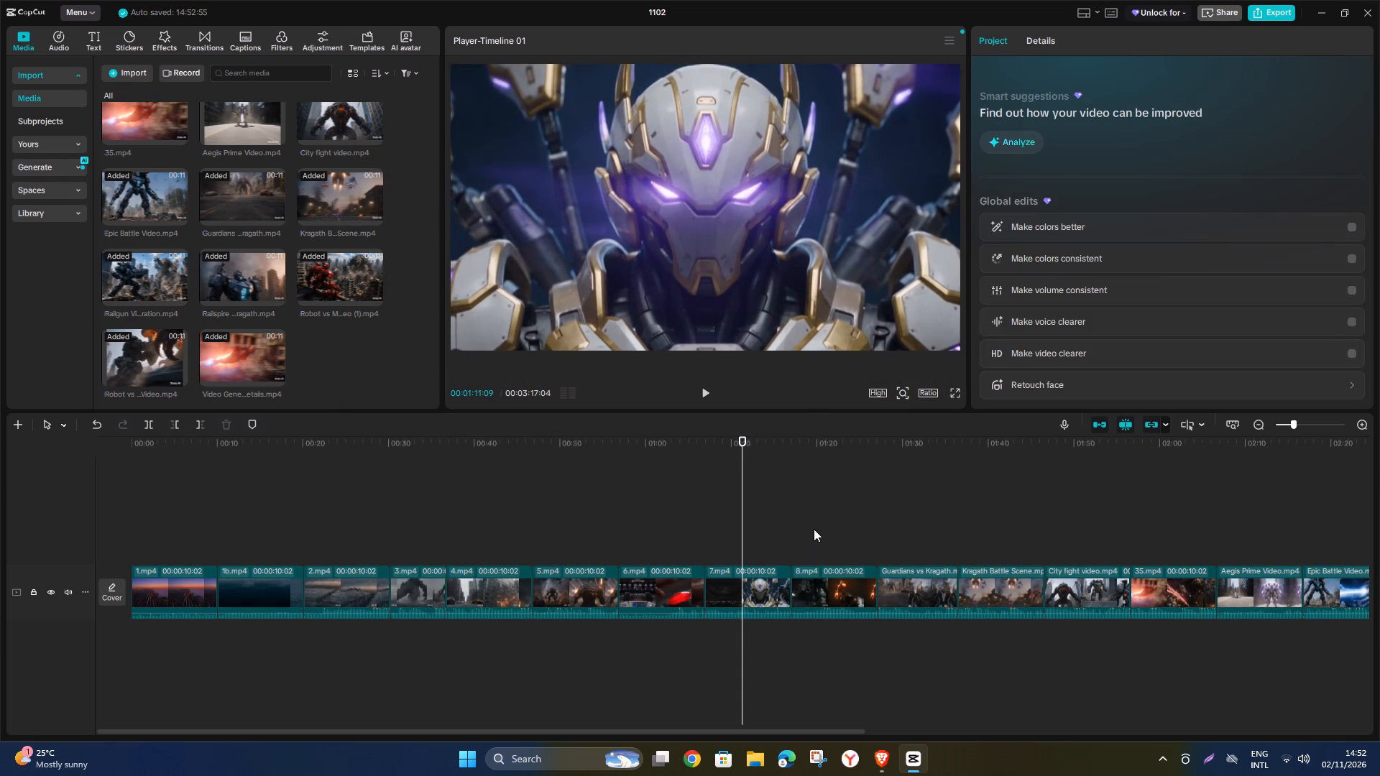
{"action": "left_click", "coordinate": [837, 586]}
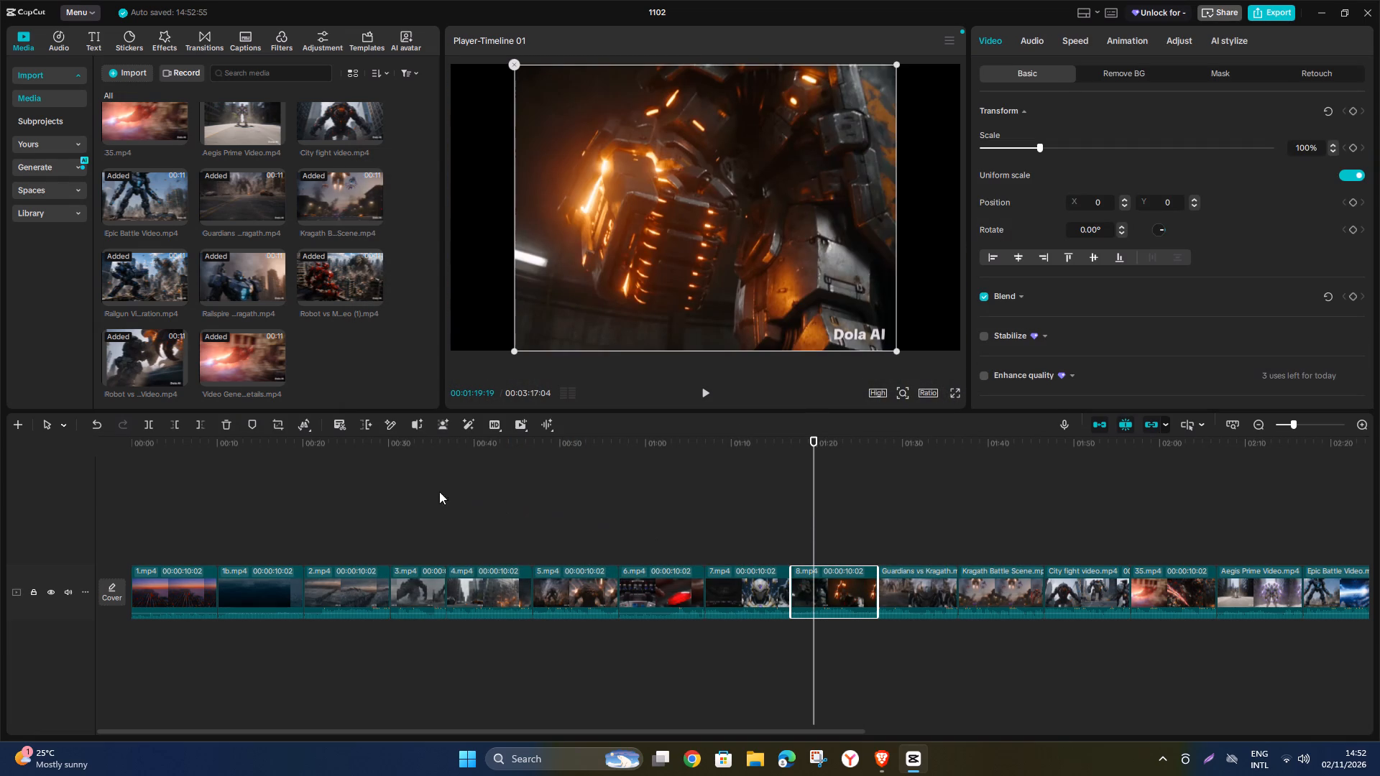
{"action": "left_click", "coordinate": [276, 424]}
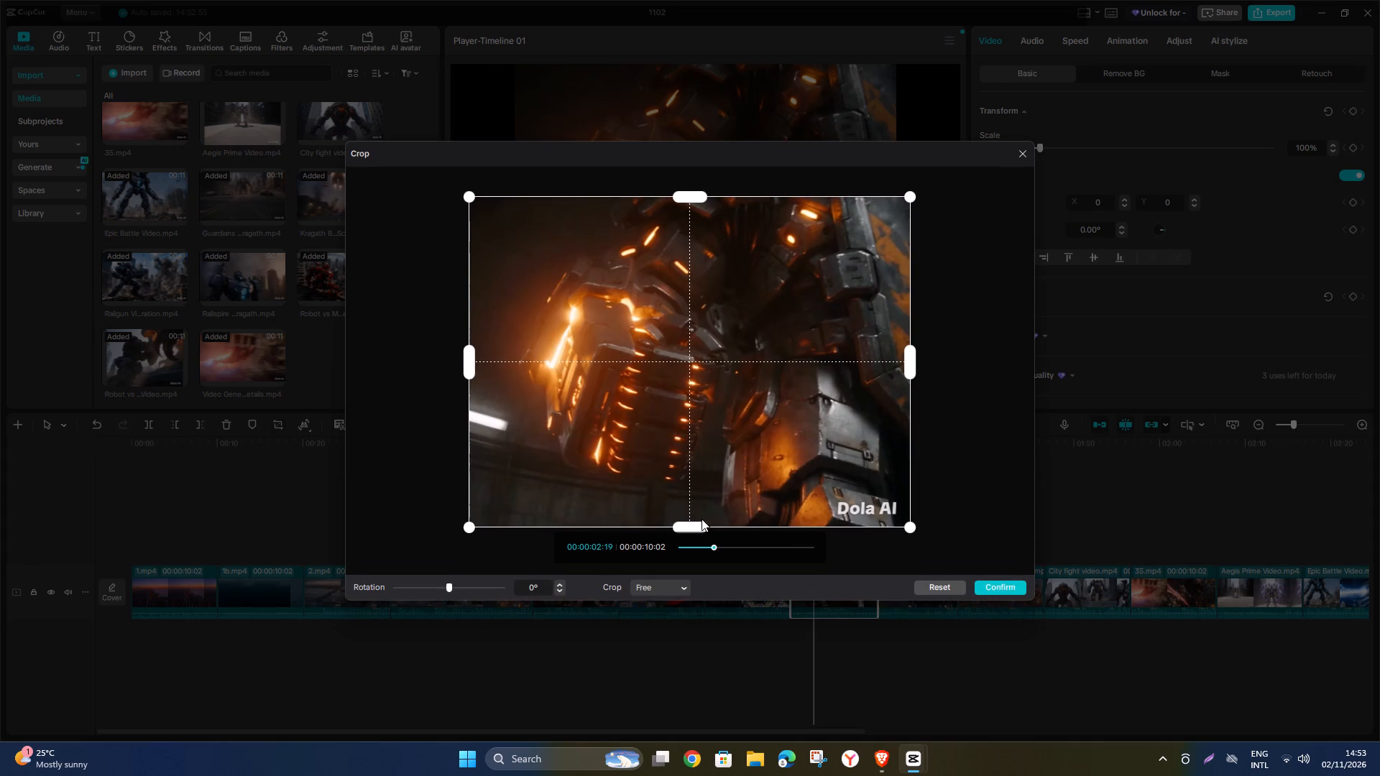
{"action": "left_click_drag", "start_coordinate": [696, 527], "coordinate": [699, 501]}
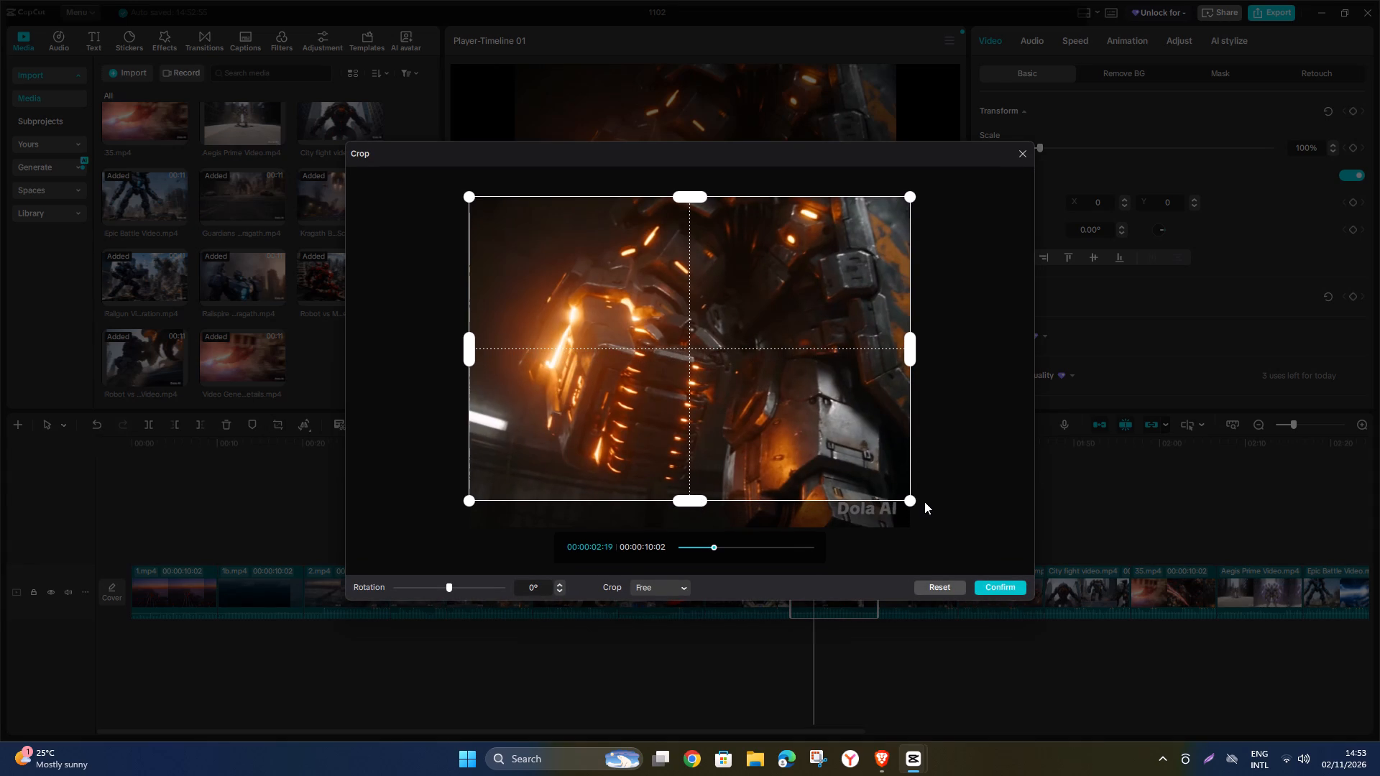
{"action": "left_click", "coordinate": [1000, 593]}
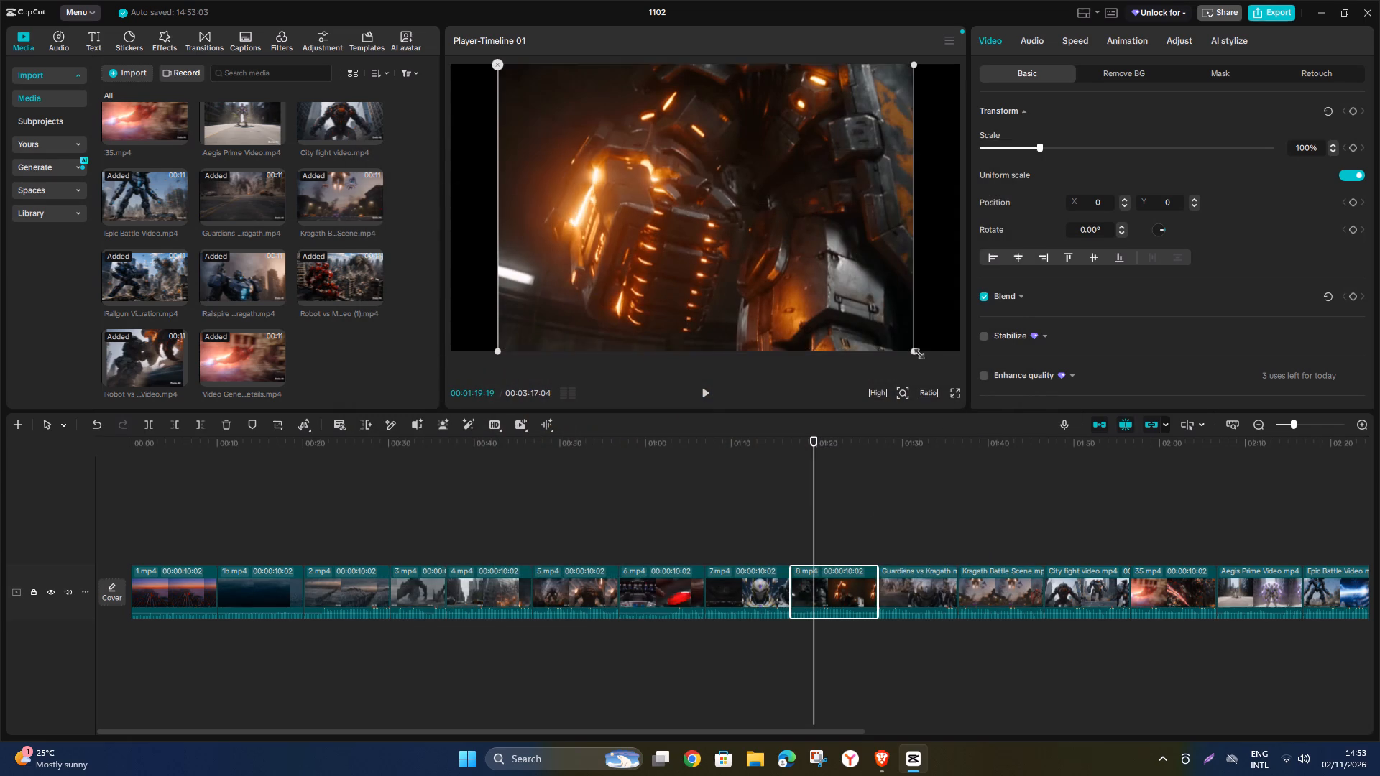
{"action": "left_click_drag", "start_coordinate": [916, 351], "coordinate": [968, 415]}
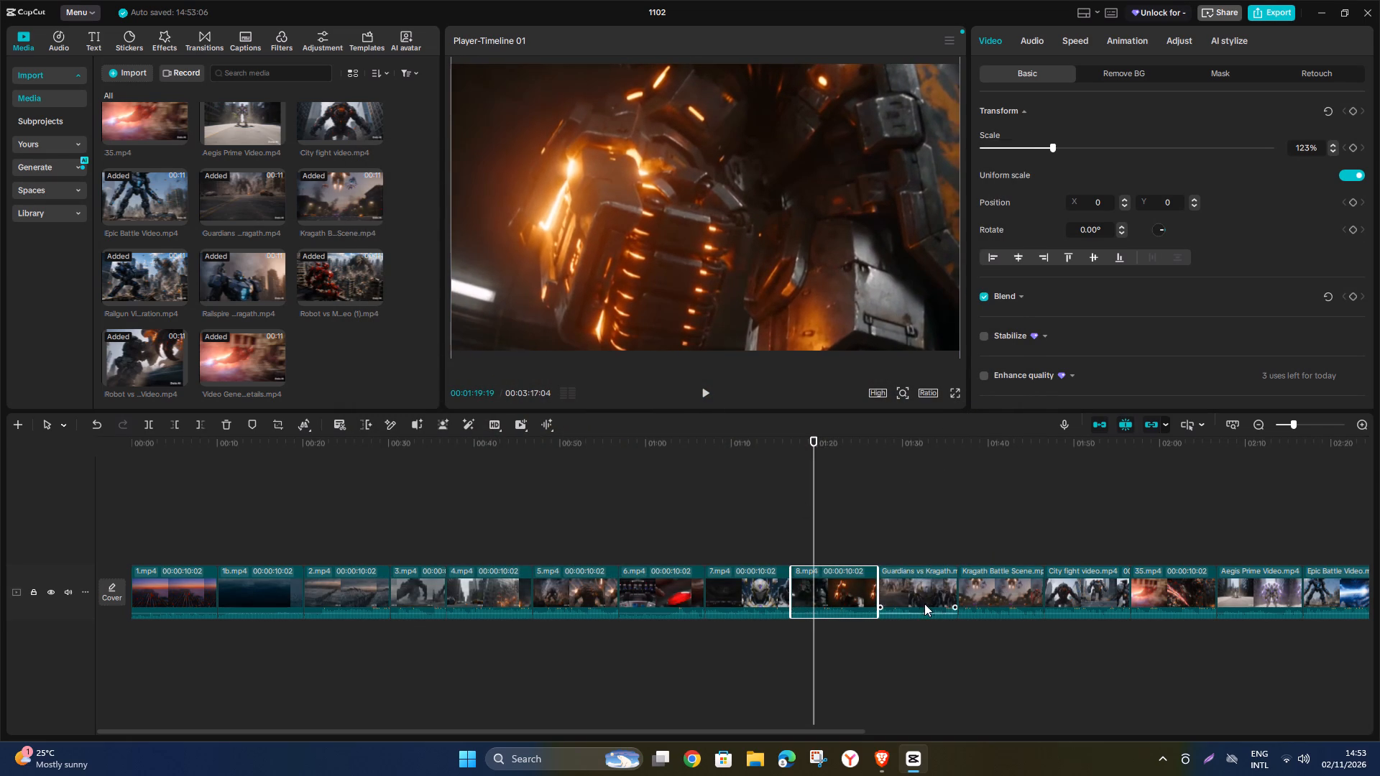
Crop the bottom watermark strip off the Guardians vs Kragath clip and scale the clip to about 109% to fill the frame.
{"action": "left_click", "coordinate": [920, 581]}
{"action": "left_click", "coordinate": [914, 527]}
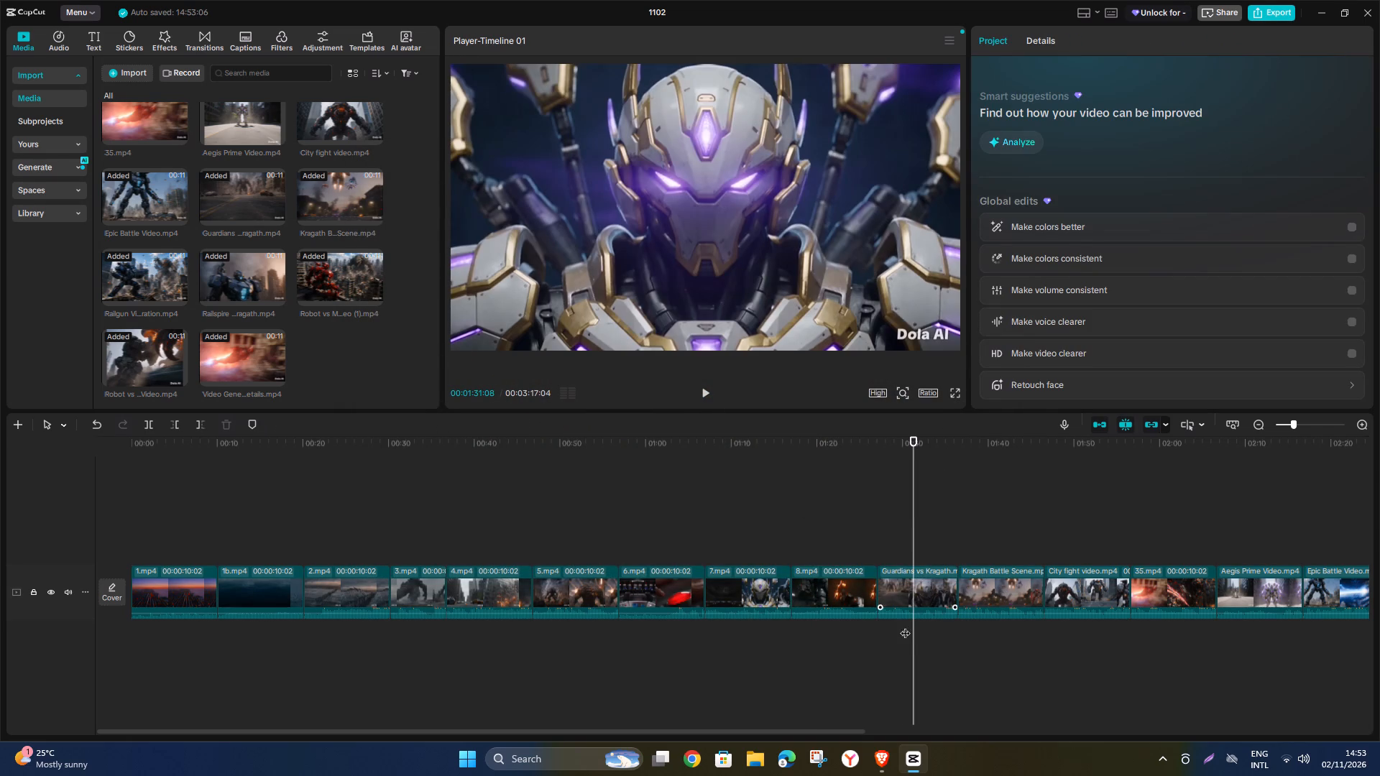
{"action": "left_click_drag", "start_coordinate": [859, 732], "coordinate": [1006, 728]}
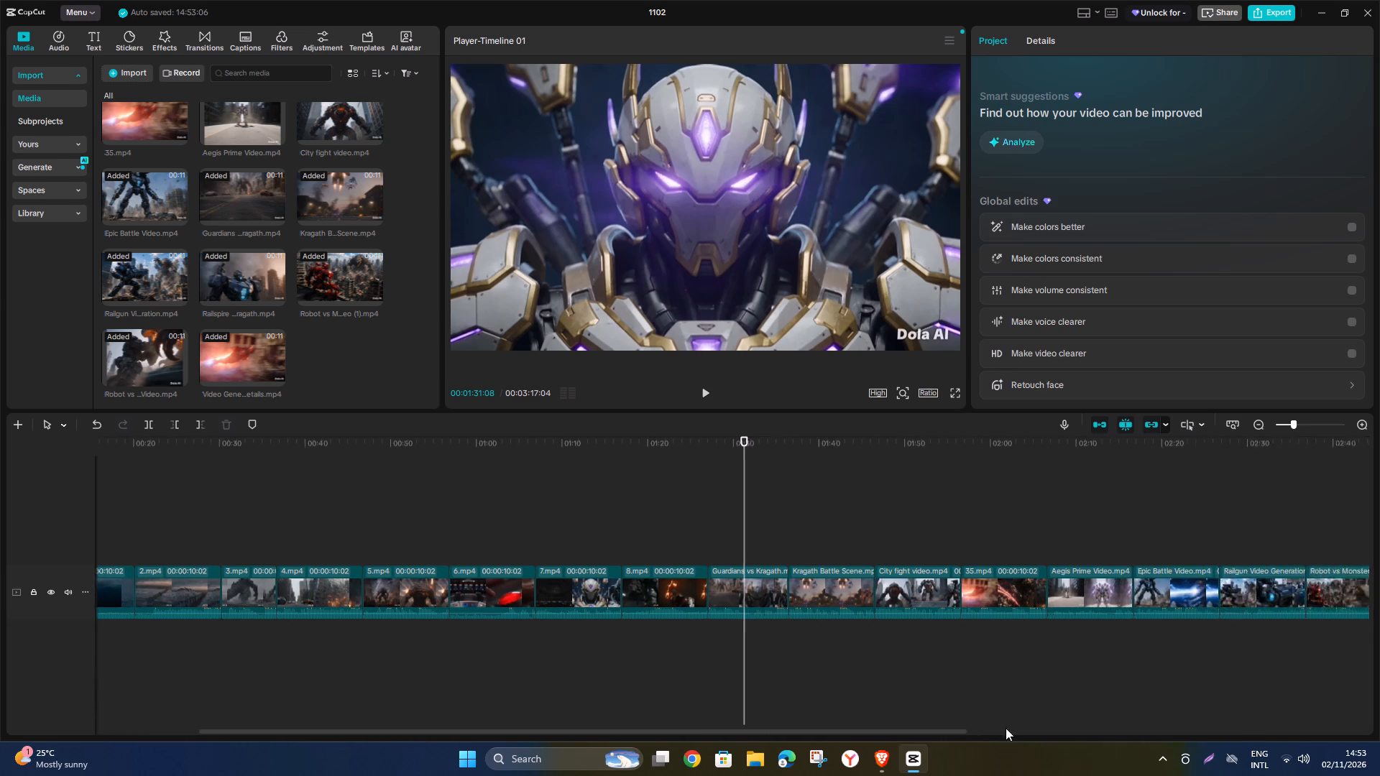
{"action": "left_click_drag", "start_coordinate": [1006, 728], "coordinate": [1254, 715]}
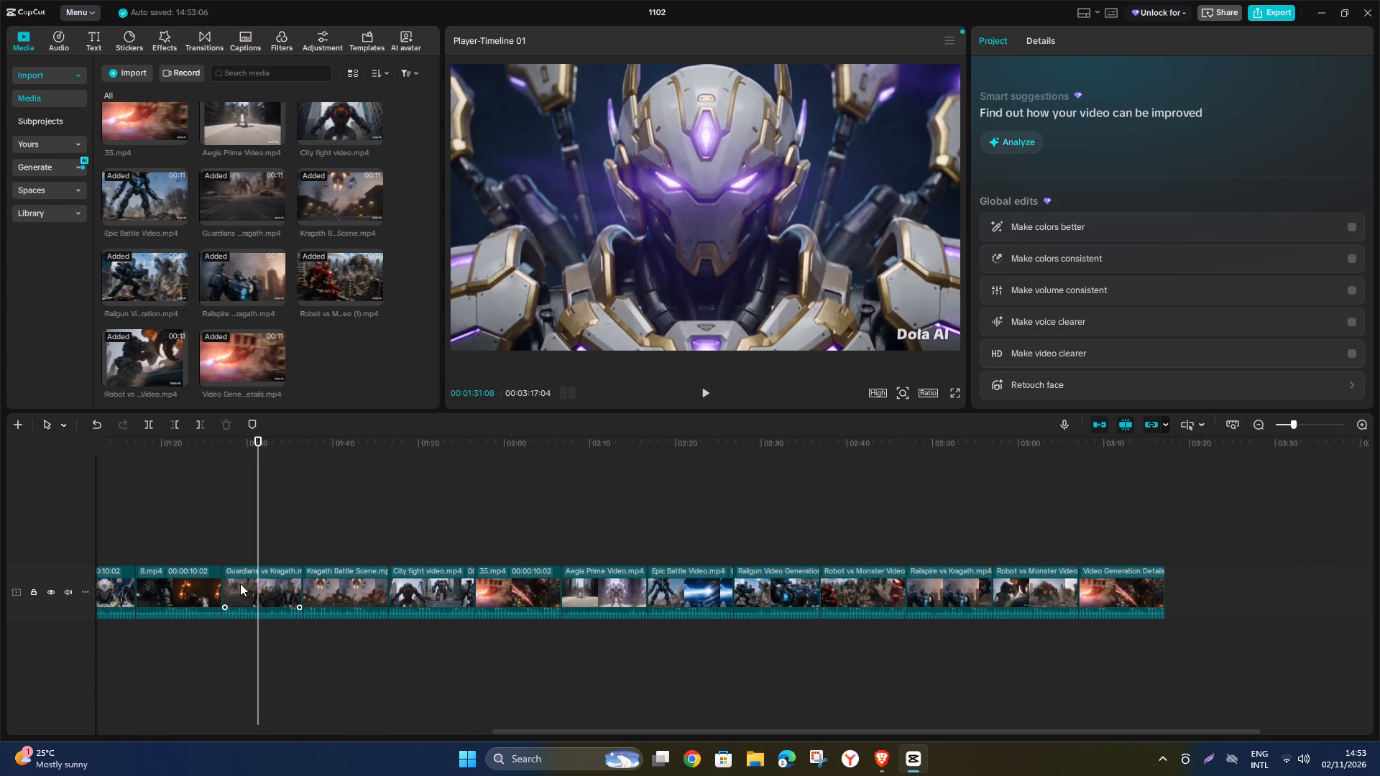
{"action": "left_click", "coordinate": [244, 583]}
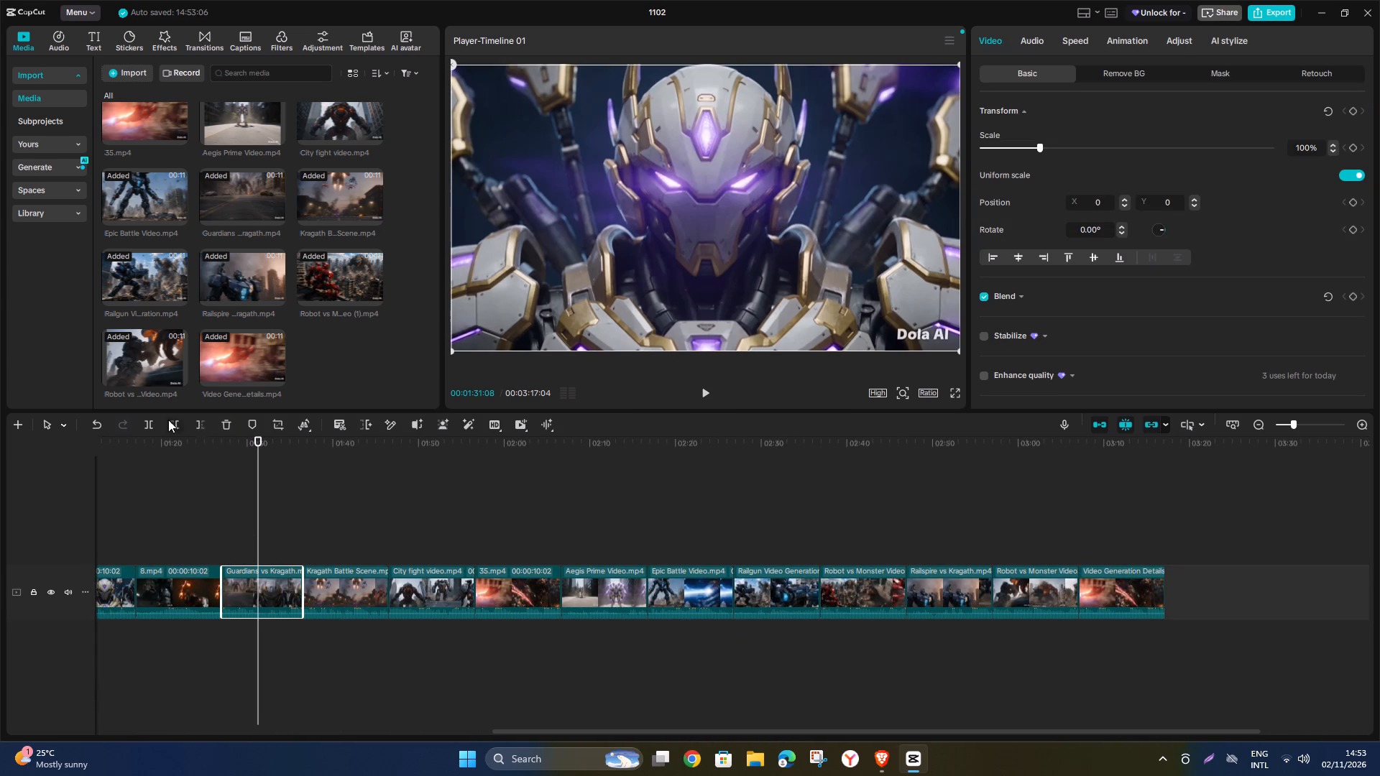
{"action": "left_click", "coordinate": [270, 428]}
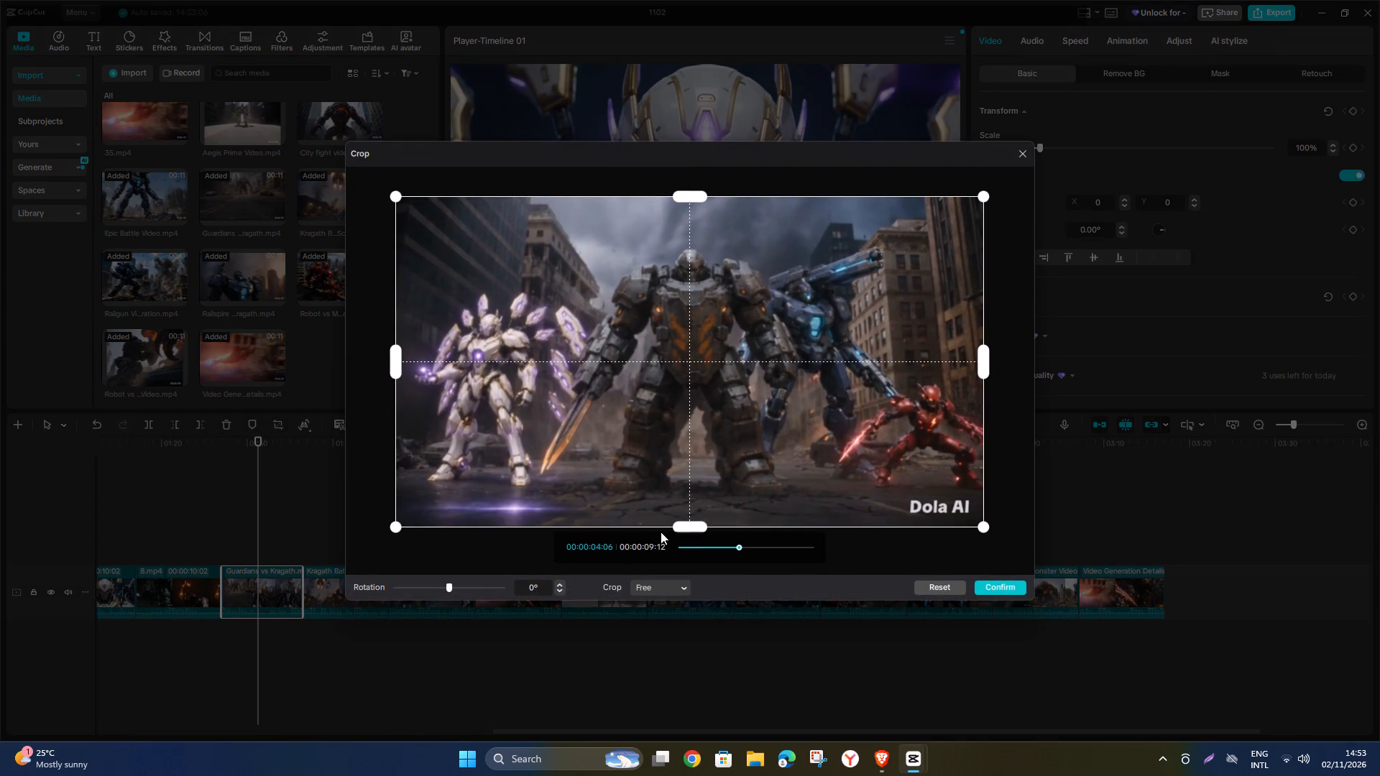
{"action": "left_click_drag", "start_coordinate": [685, 528], "coordinate": [687, 507]}
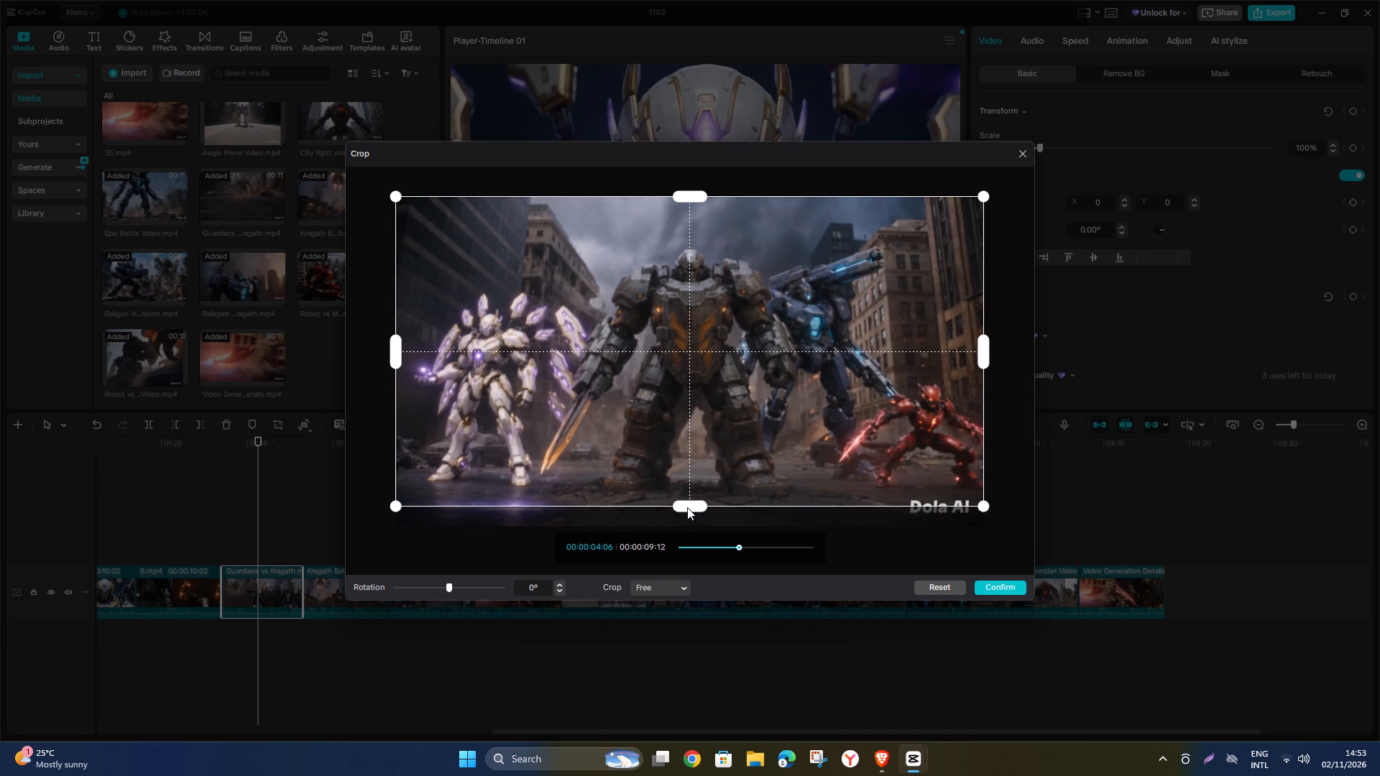
{"action": "left_click_drag", "start_coordinate": [687, 507], "coordinate": [687, 501]}
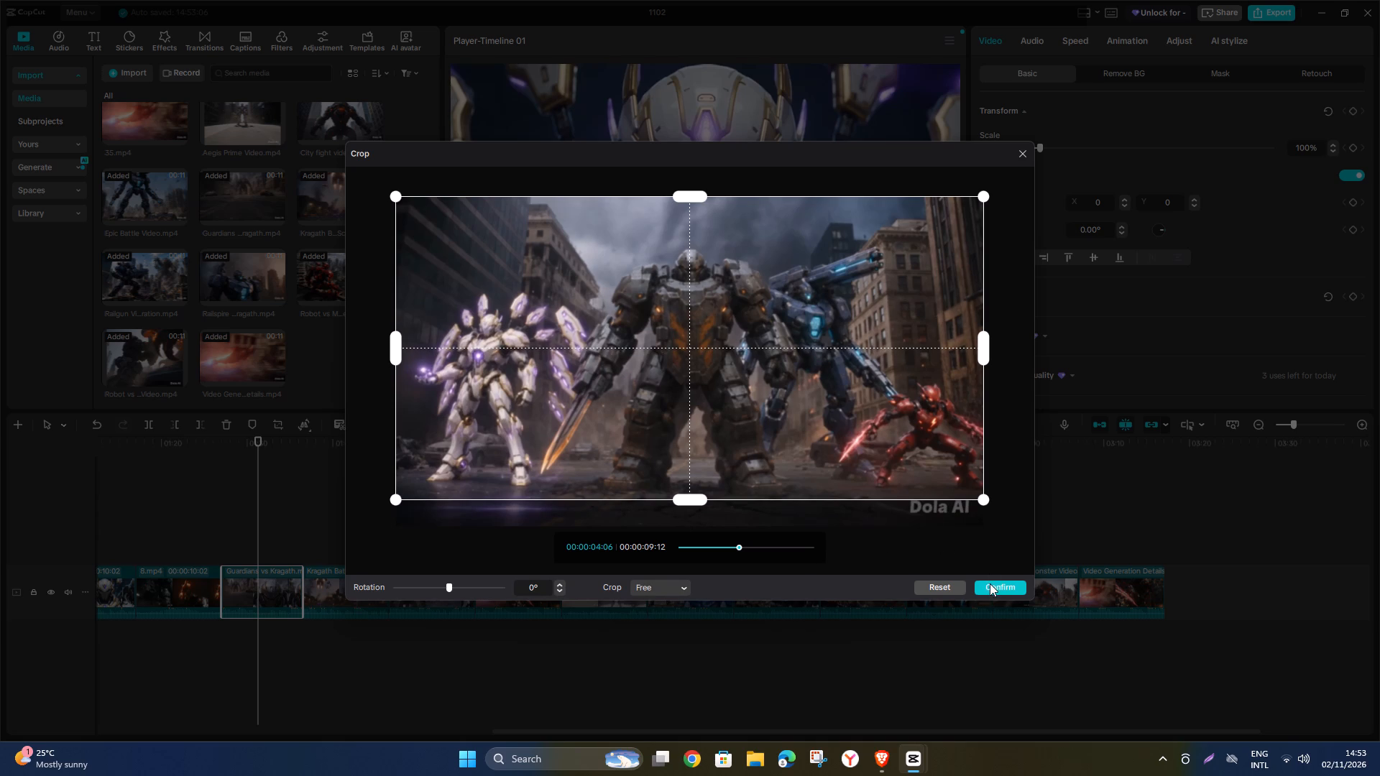
{"action": "left_click", "coordinate": [990, 583]}
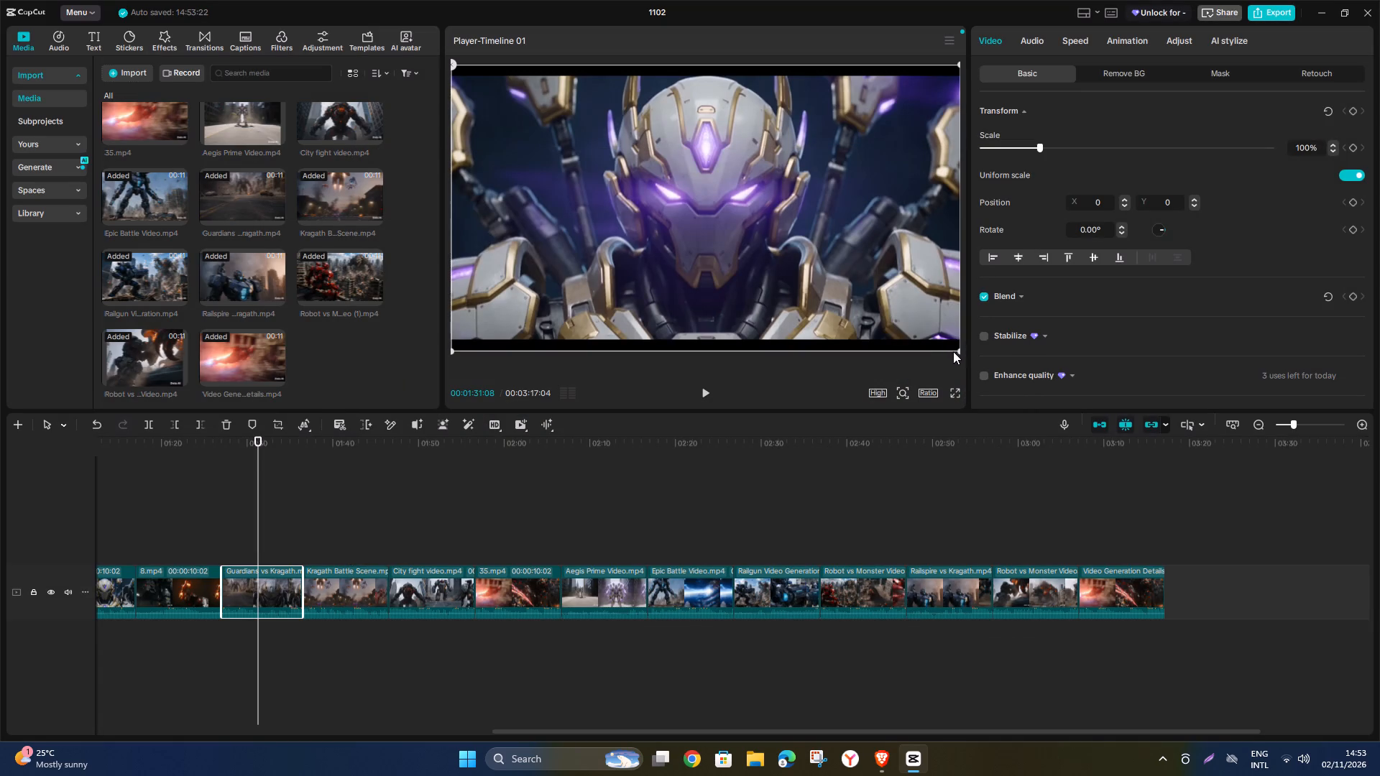
{"action": "left_click_drag", "start_coordinate": [957, 348], "coordinate": [972, 392]}
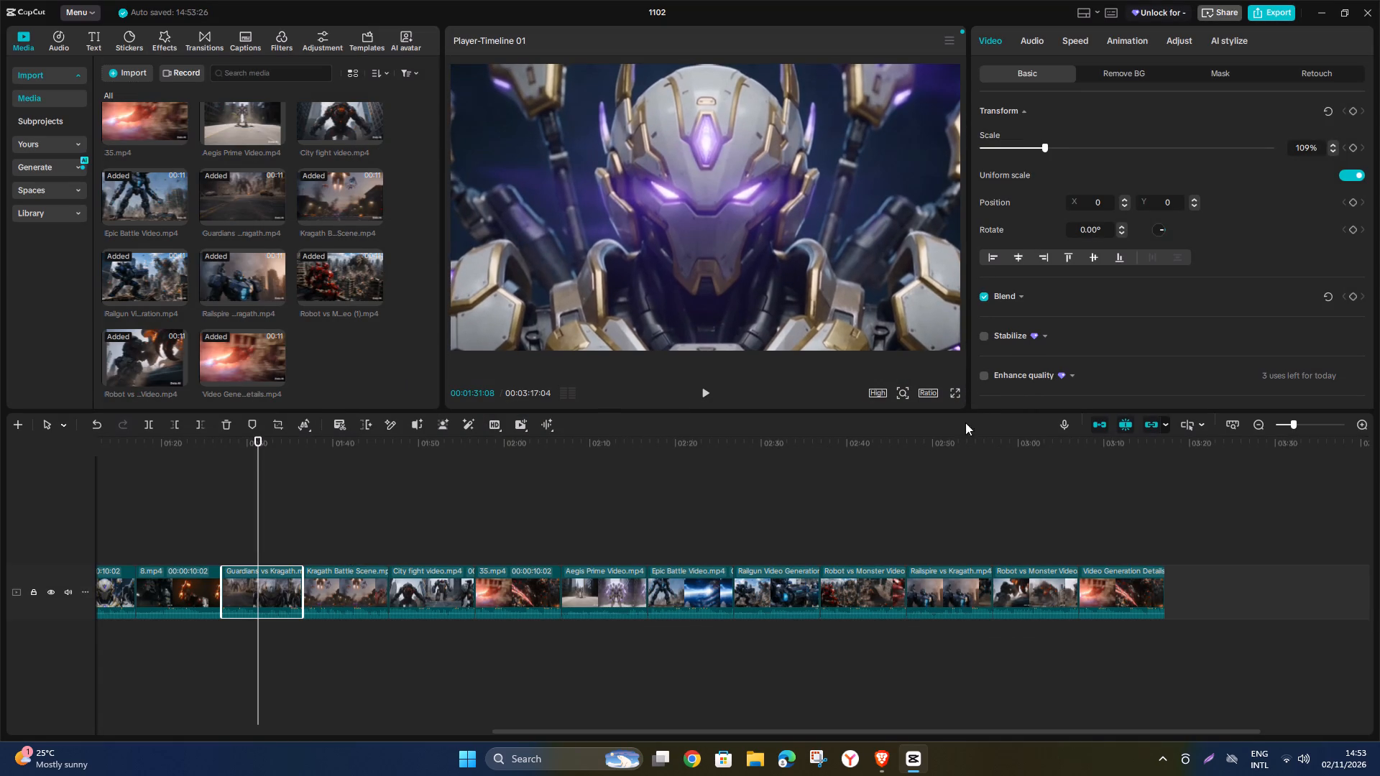
Crop the bottom strip with the Dola AI watermark off the Kragath Battle Scene clip.
{"action": "left_click", "coordinate": [354, 581]}
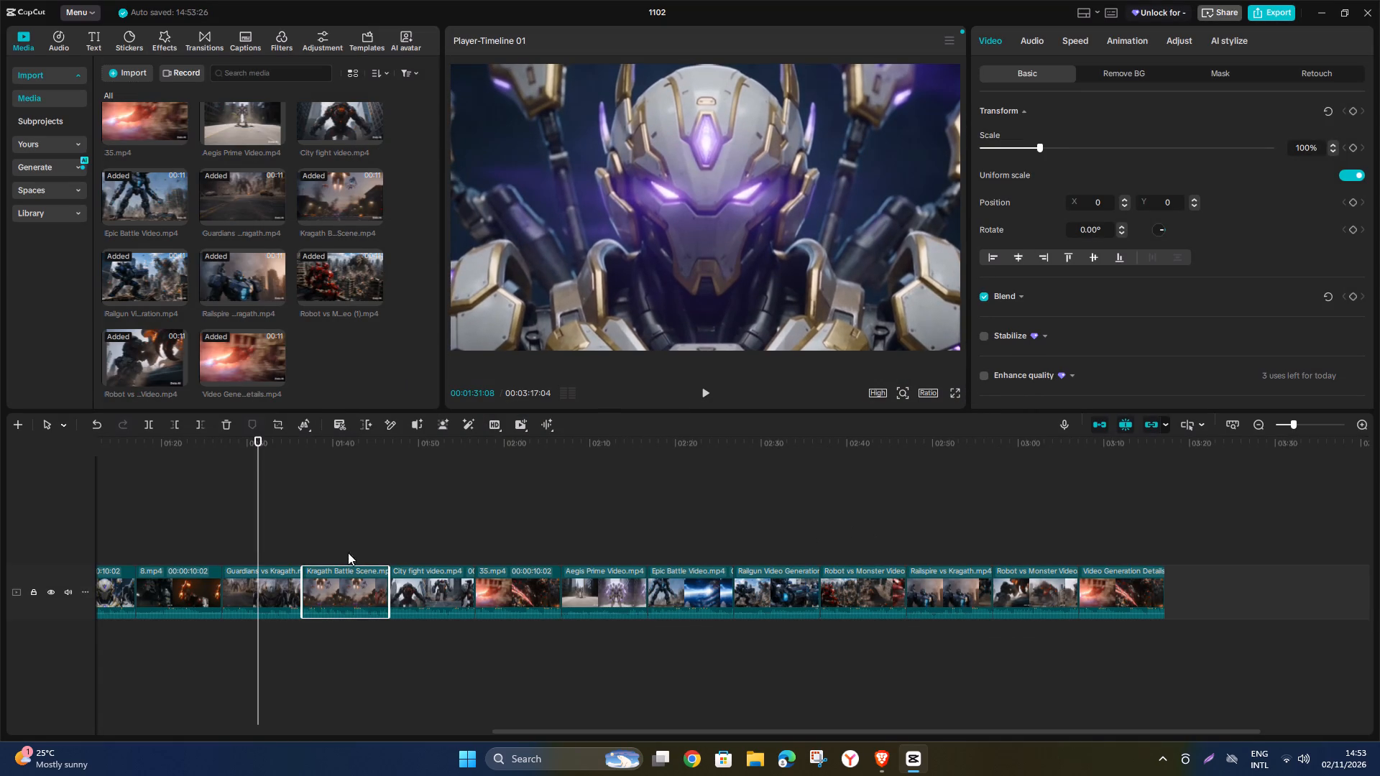
{"action": "left_click", "coordinate": [342, 527]}
{"action": "left_click", "coordinate": [347, 581]}
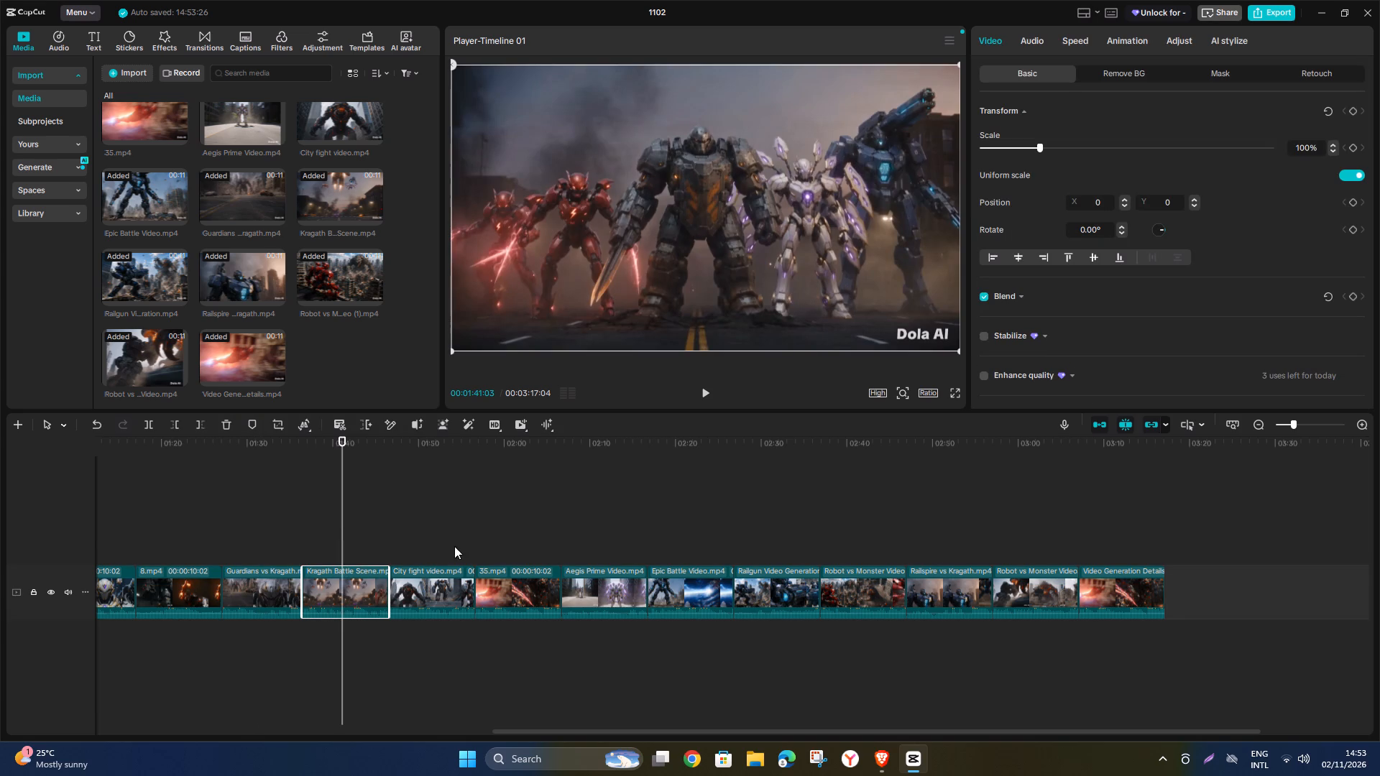
{"action": "left_click", "coordinate": [282, 424]}
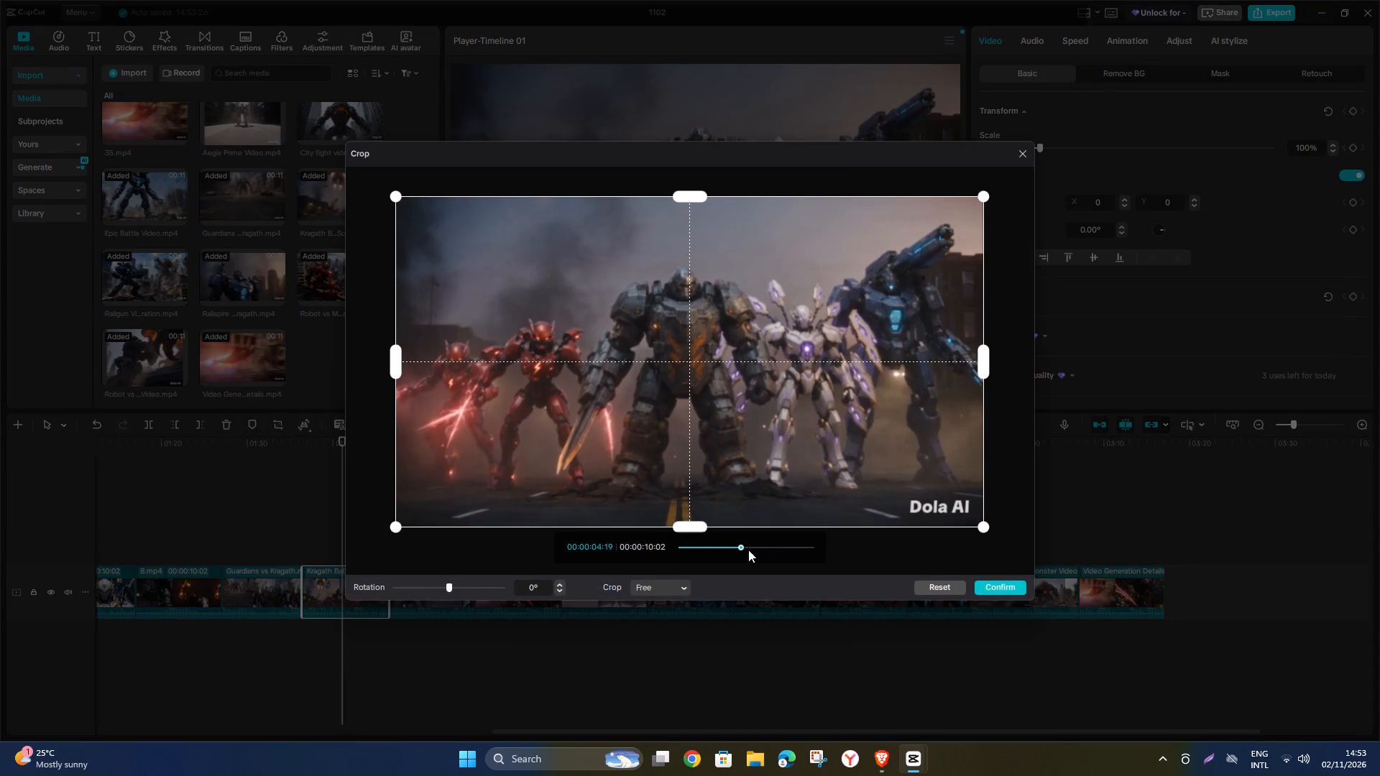
{"action": "left_click_drag", "start_coordinate": [698, 528], "coordinate": [700, 499]}
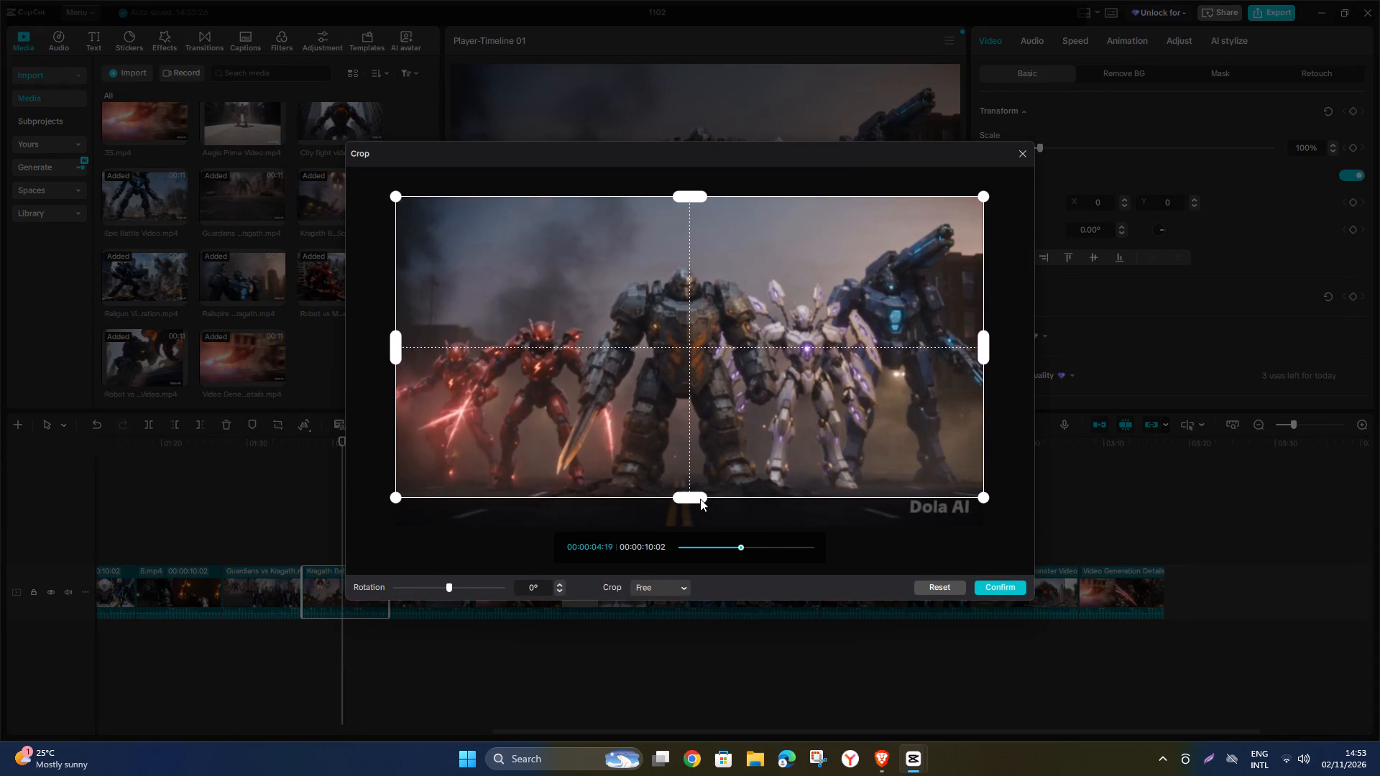
{"action": "left_click_drag", "start_coordinate": [700, 499], "coordinate": [698, 501]}
{"action": "left_click", "coordinate": [978, 589]}
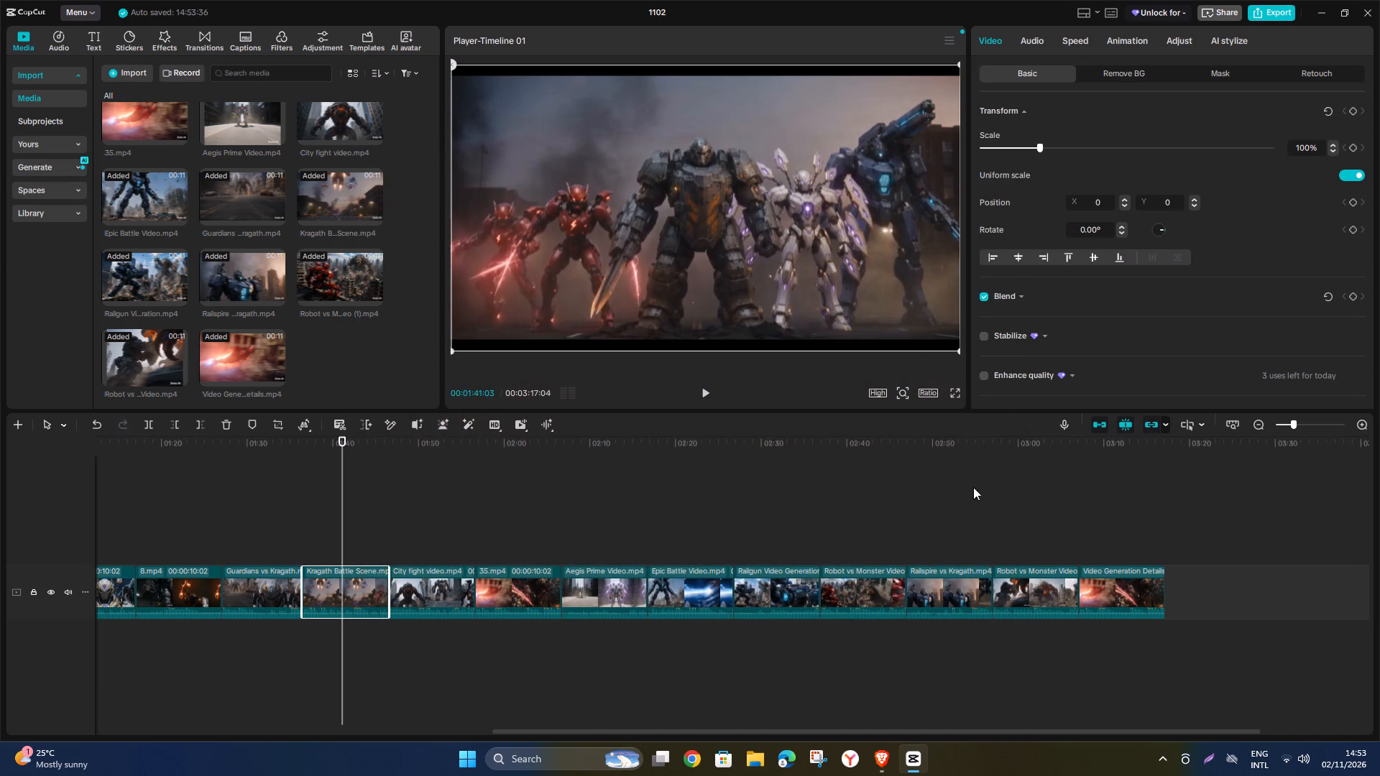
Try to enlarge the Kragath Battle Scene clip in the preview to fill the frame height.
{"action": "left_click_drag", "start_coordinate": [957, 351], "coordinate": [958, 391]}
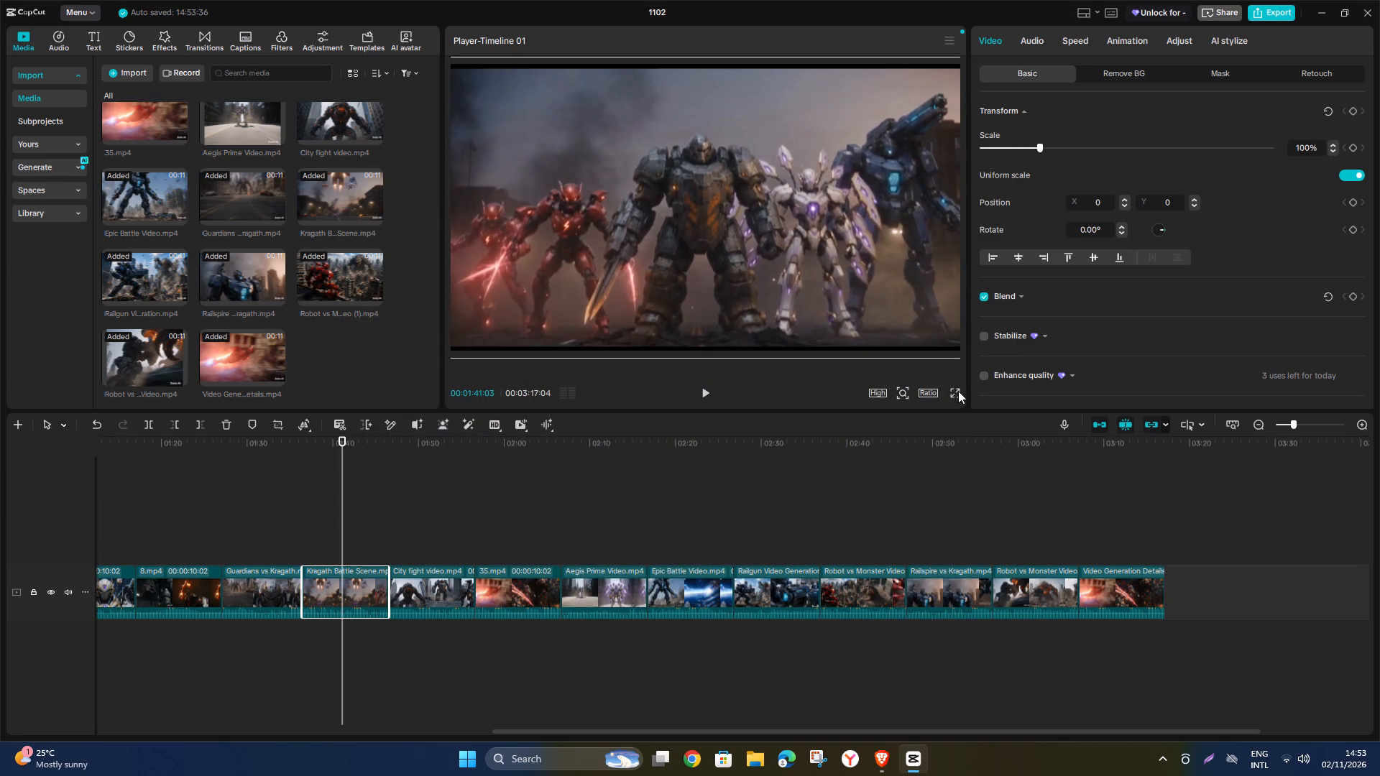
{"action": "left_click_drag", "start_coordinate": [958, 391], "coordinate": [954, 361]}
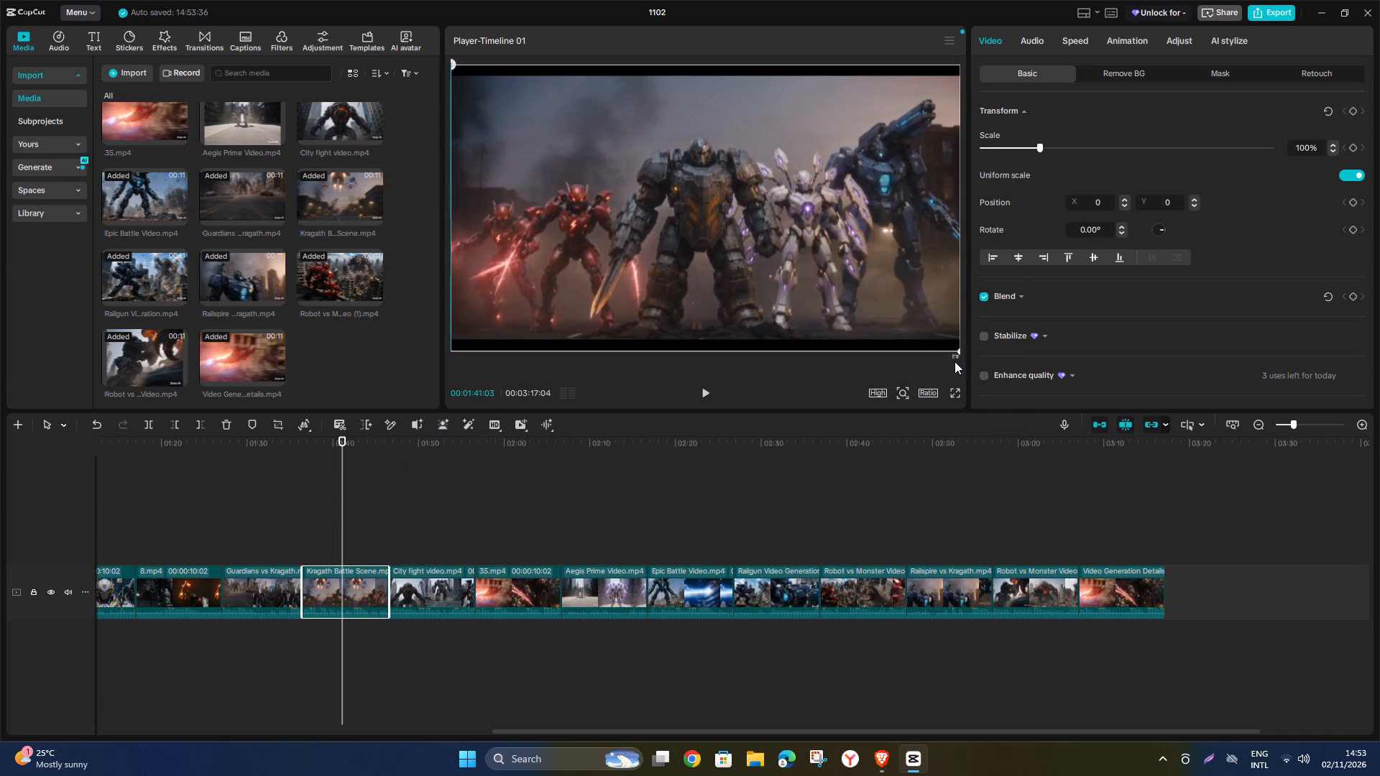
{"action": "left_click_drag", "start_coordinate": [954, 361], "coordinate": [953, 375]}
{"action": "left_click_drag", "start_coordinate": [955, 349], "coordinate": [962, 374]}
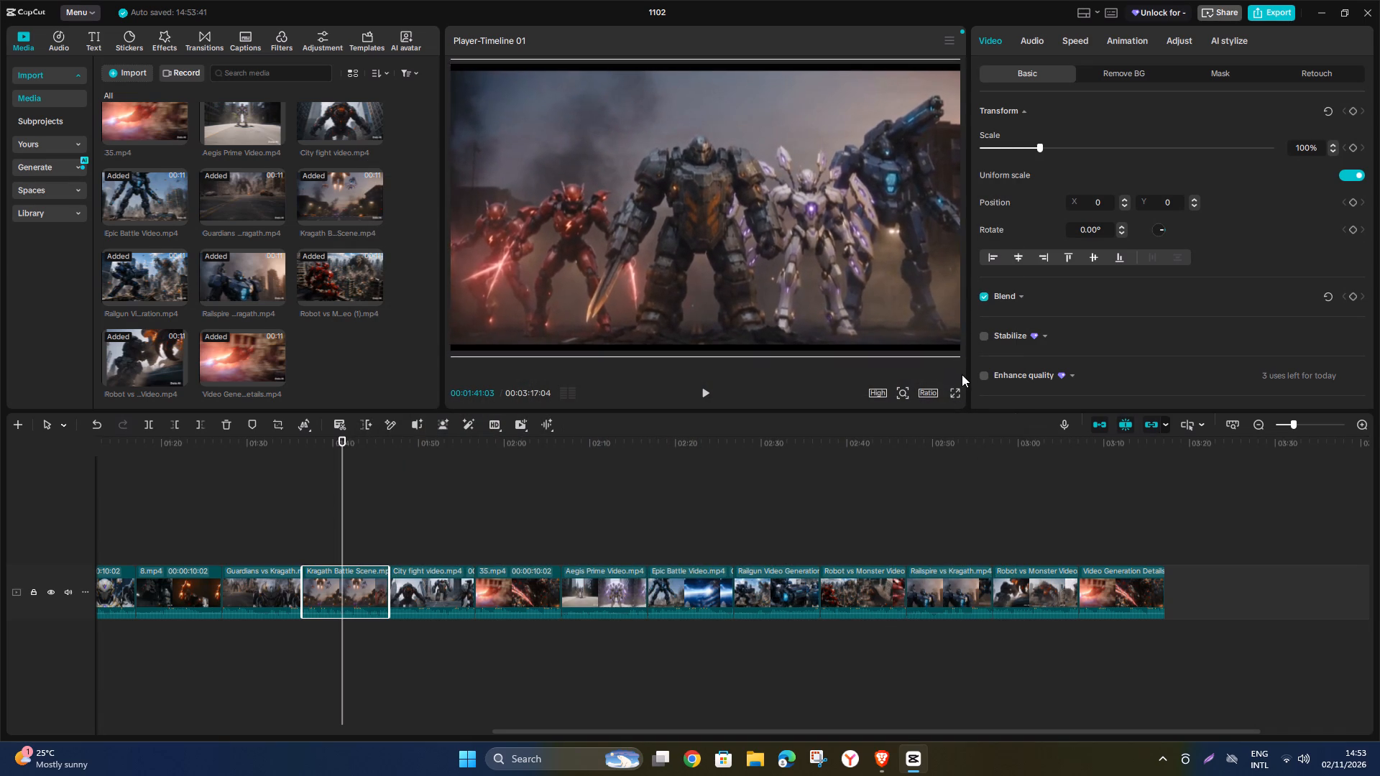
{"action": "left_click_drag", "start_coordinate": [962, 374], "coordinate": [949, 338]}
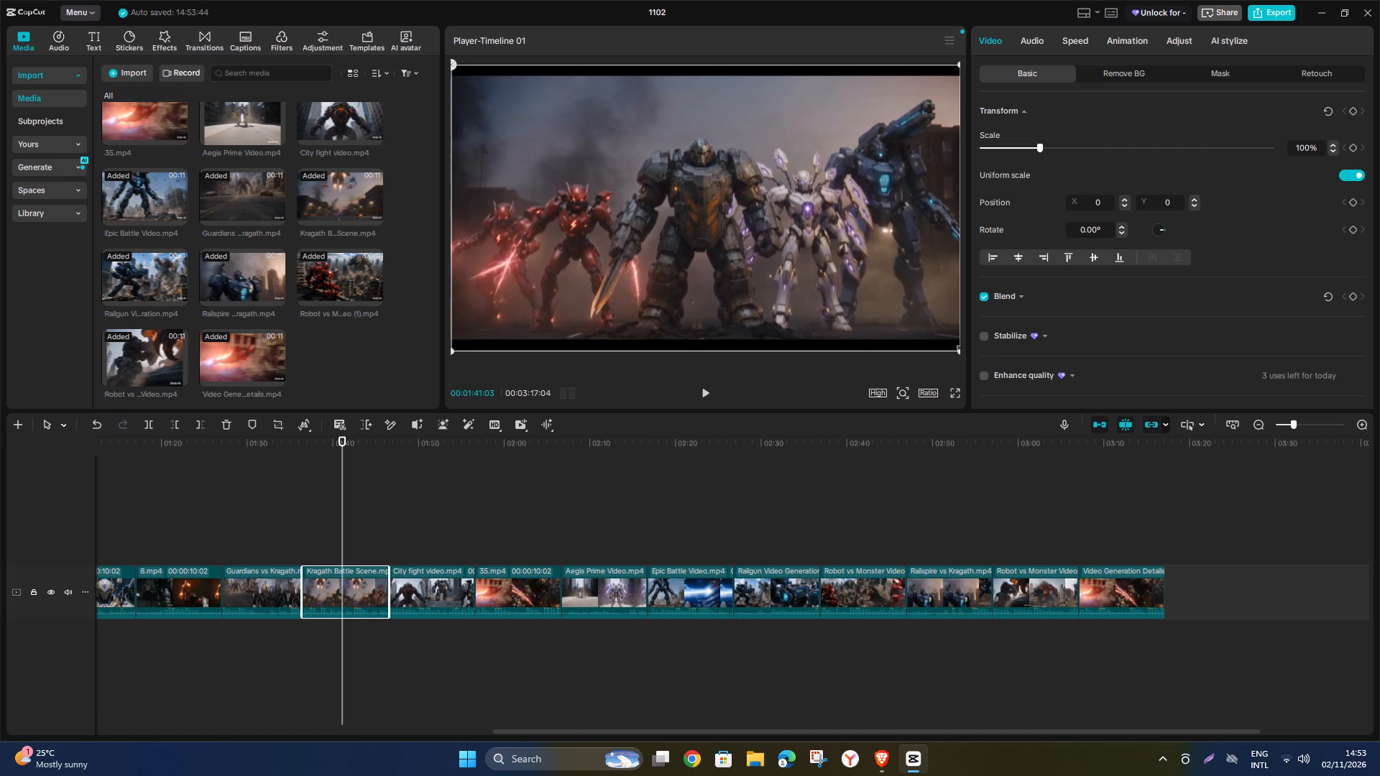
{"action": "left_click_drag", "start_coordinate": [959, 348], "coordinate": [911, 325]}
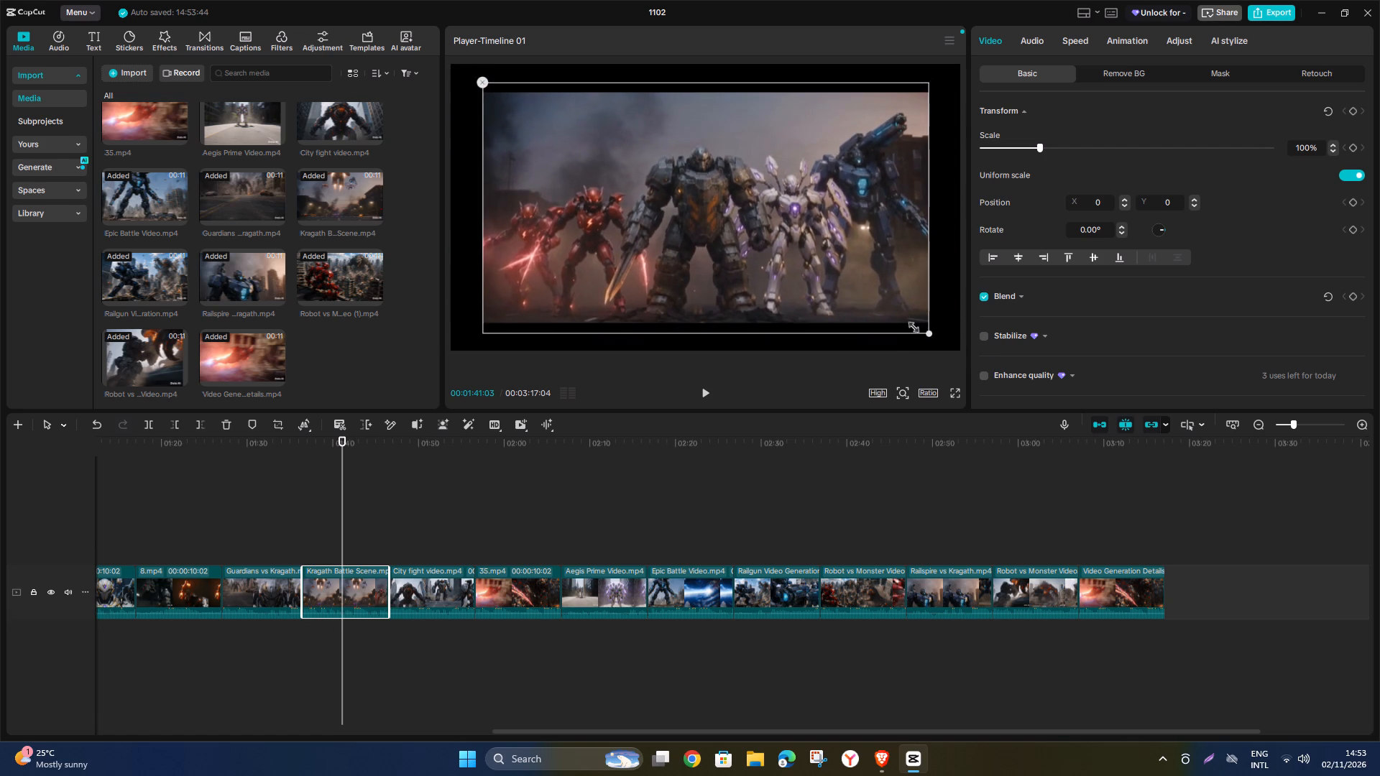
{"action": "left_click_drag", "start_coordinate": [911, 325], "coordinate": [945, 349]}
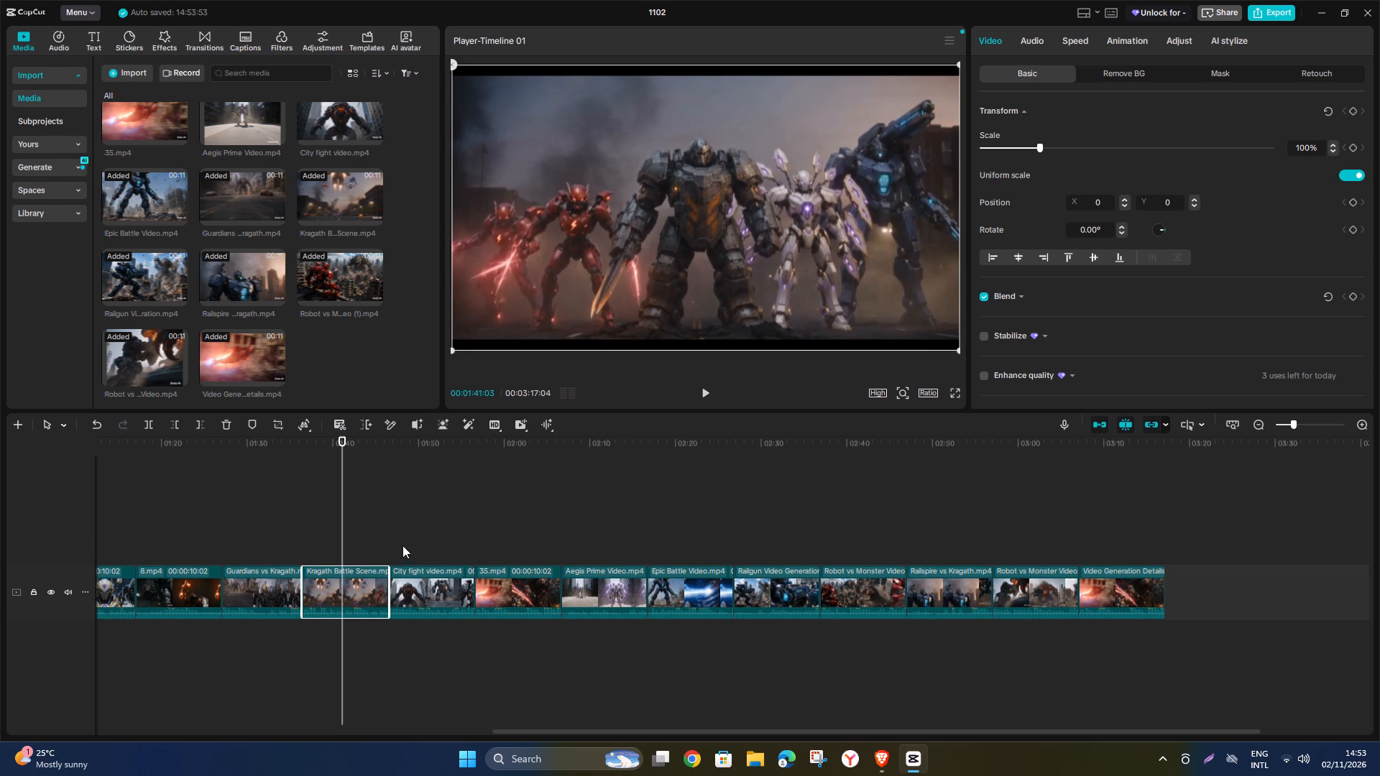
Crop the bottom strip with the Dola AI watermark off the City fight video clip and resize the clip slightly.
{"action": "left_click", "coordinate": [419, 581]}
{"action": "left_click", "coordinate": [449, 525]}
{"action": "left_click", "coordinate": [420, 576]}
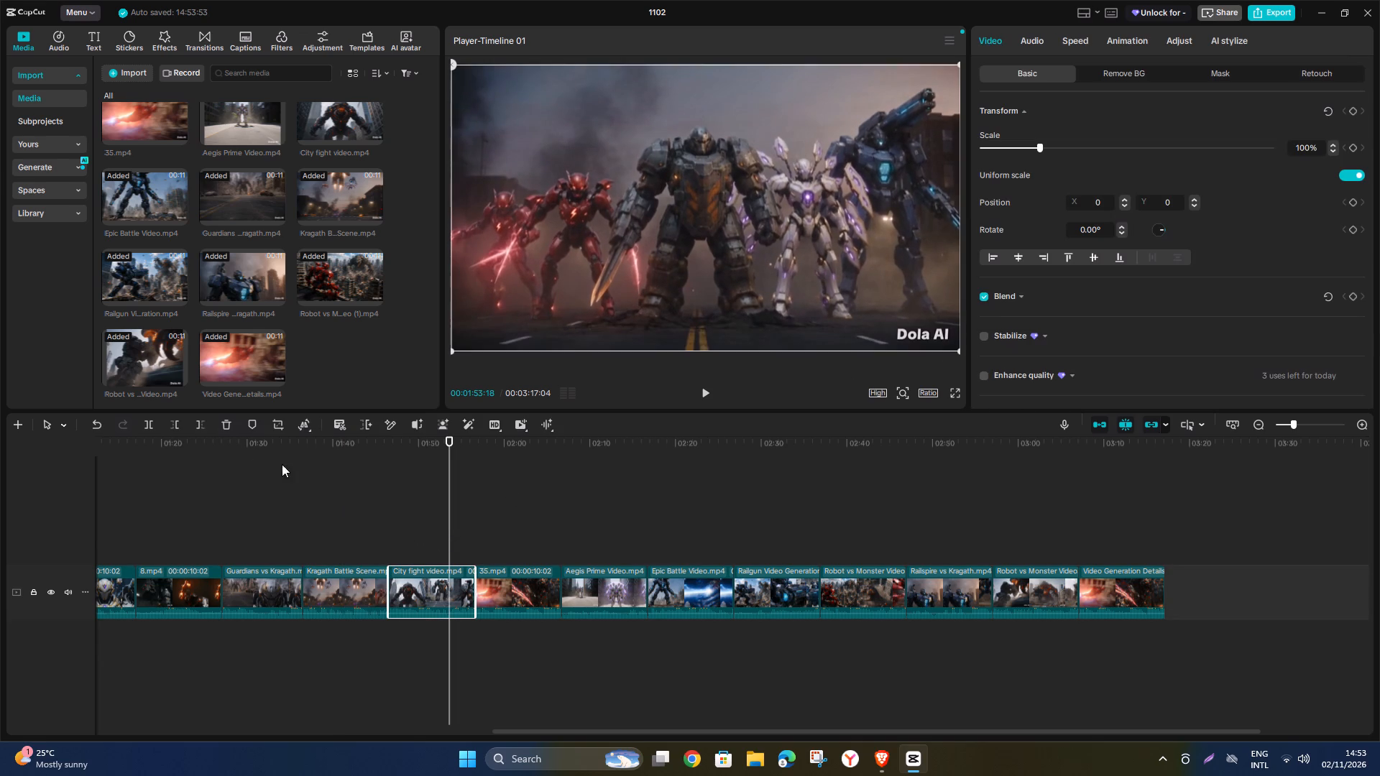
{"action": "left_click", "coordinate": [280, 425]}
{"action": "left_click_drag", "start_coordinate": [696, 528], "coordinate": [703, 512]}
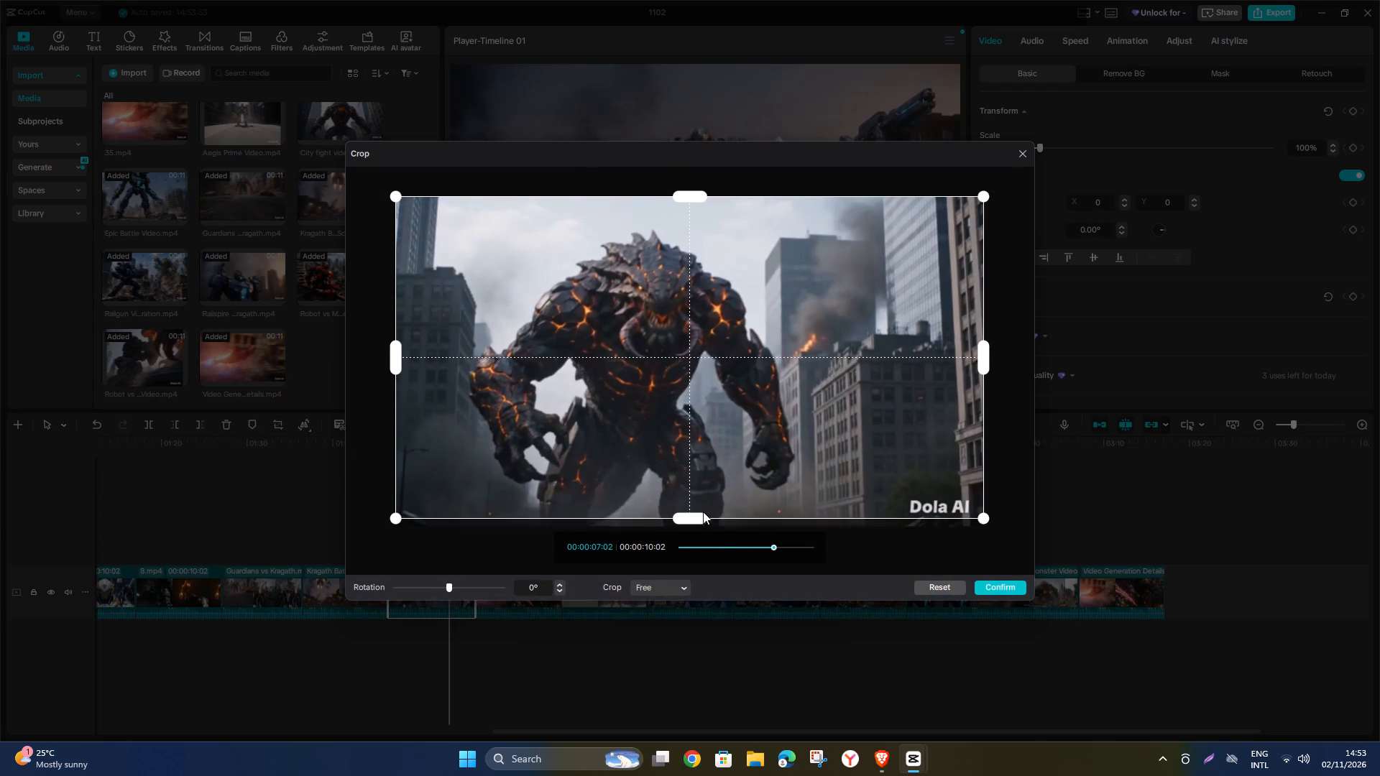
{"action": "left_click_drag", "start_coordinate": [703, 512], "coordinate": [704, 501]}
{"action": "left_click", "coordinate": [1014, 589]}
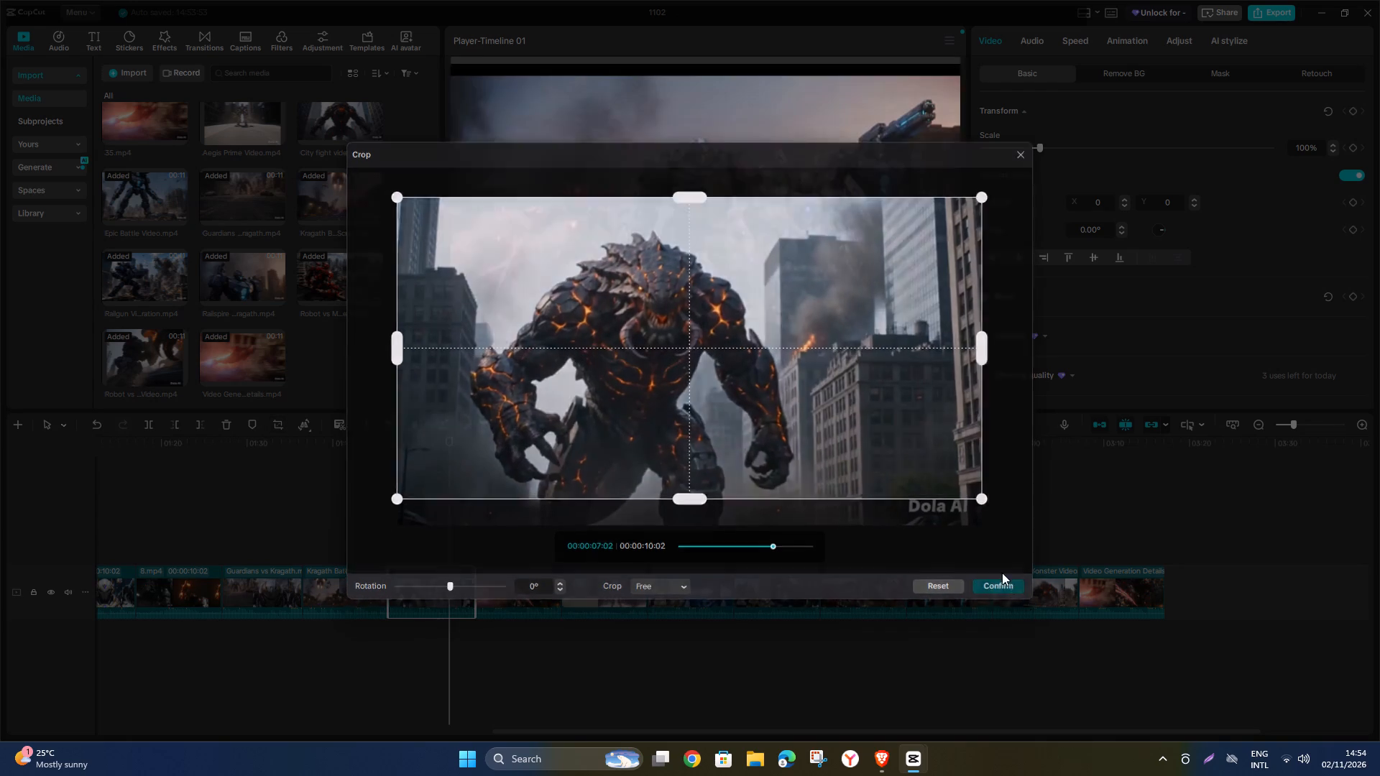
{"action": "left_click_drag", "start_coordinate": [958, 346], "coordinate": [958, 351]}
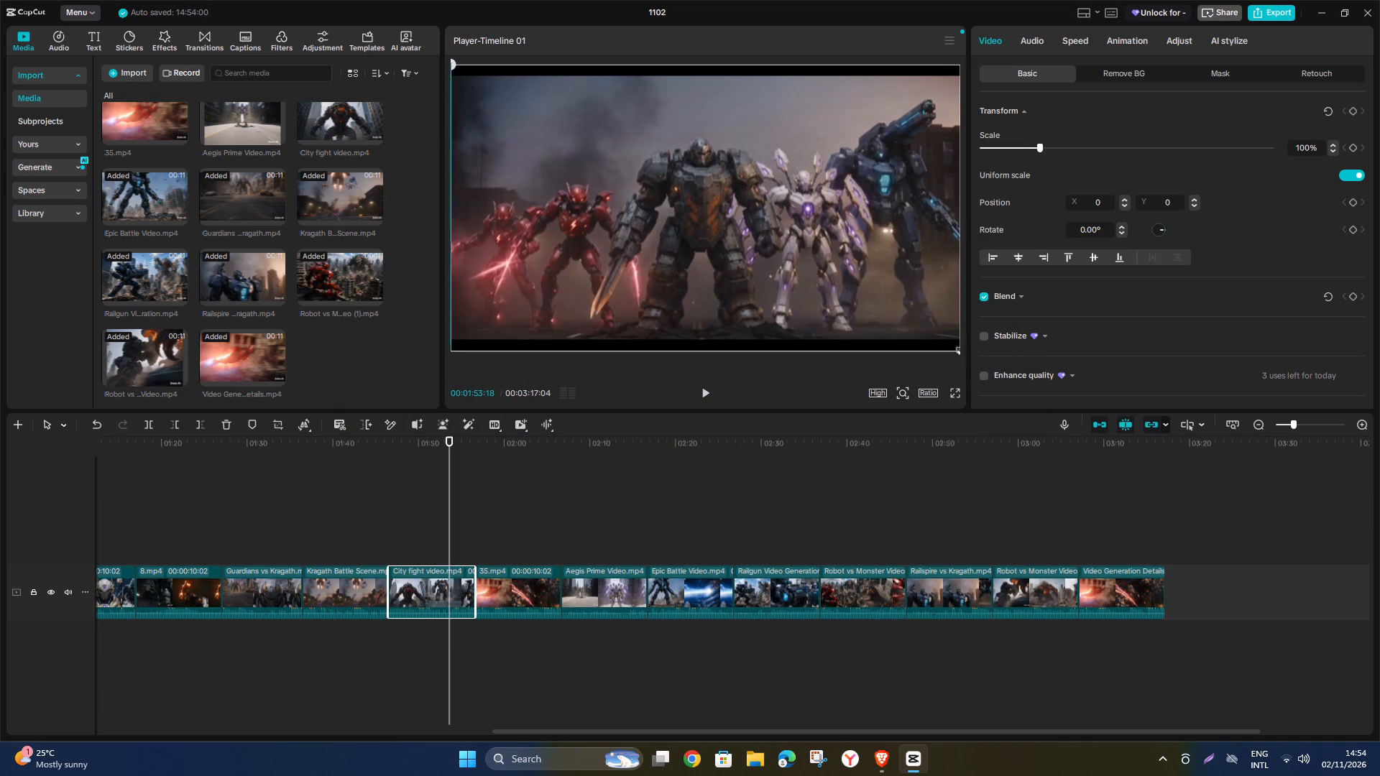
{"action": "left_click_drag", "start_coordinate": [958, 351], "coordinate": [958, 353]}
Crop the bottom strip with the Dola AI watermark off clip 35.mp4 and enlarge the clip to fill the frame height.
{"action": "left_click", "coordinate": [495, 581]}
{"action": "left_click", "coordinate": [511, 527]}
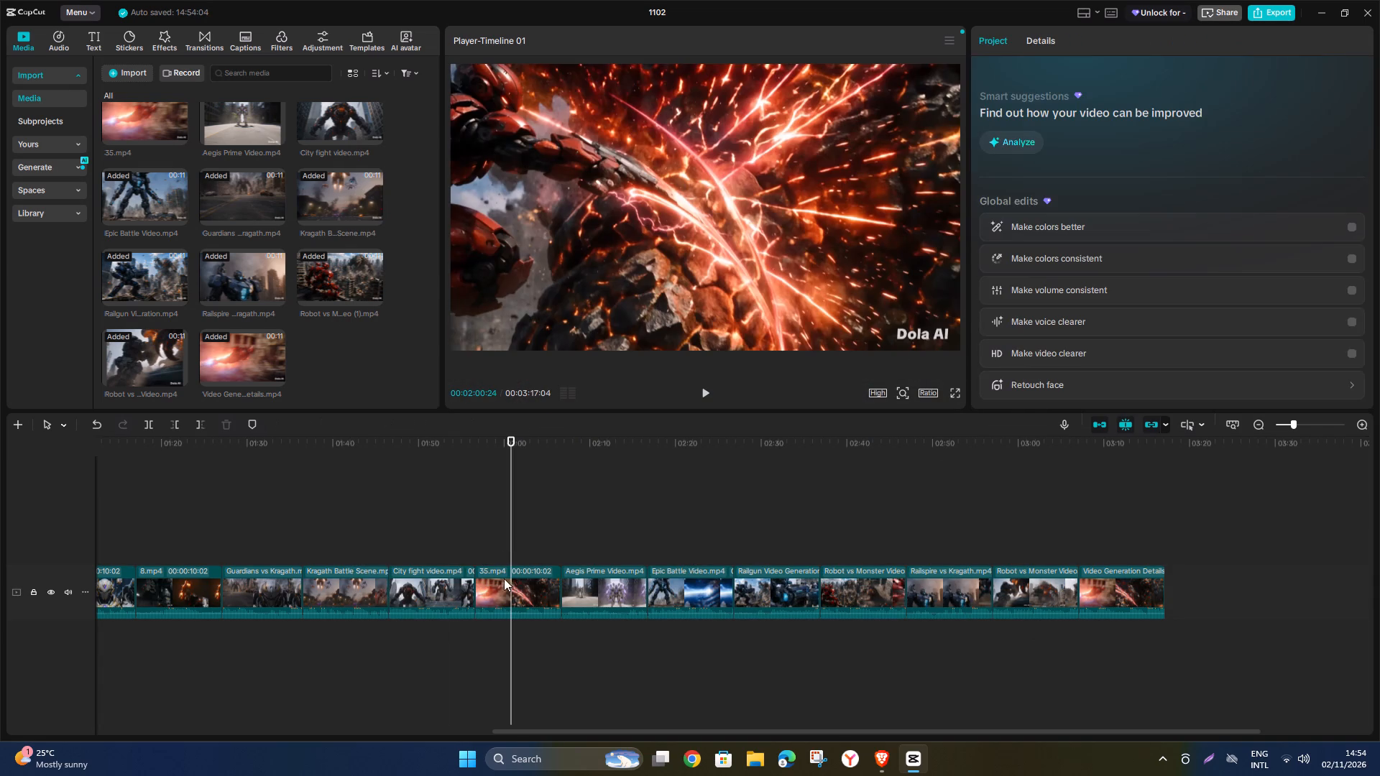
{"action": "left_click", "coordinate": [502, 584]}
{"action": "left_click", "coordinate": [278, 430]}
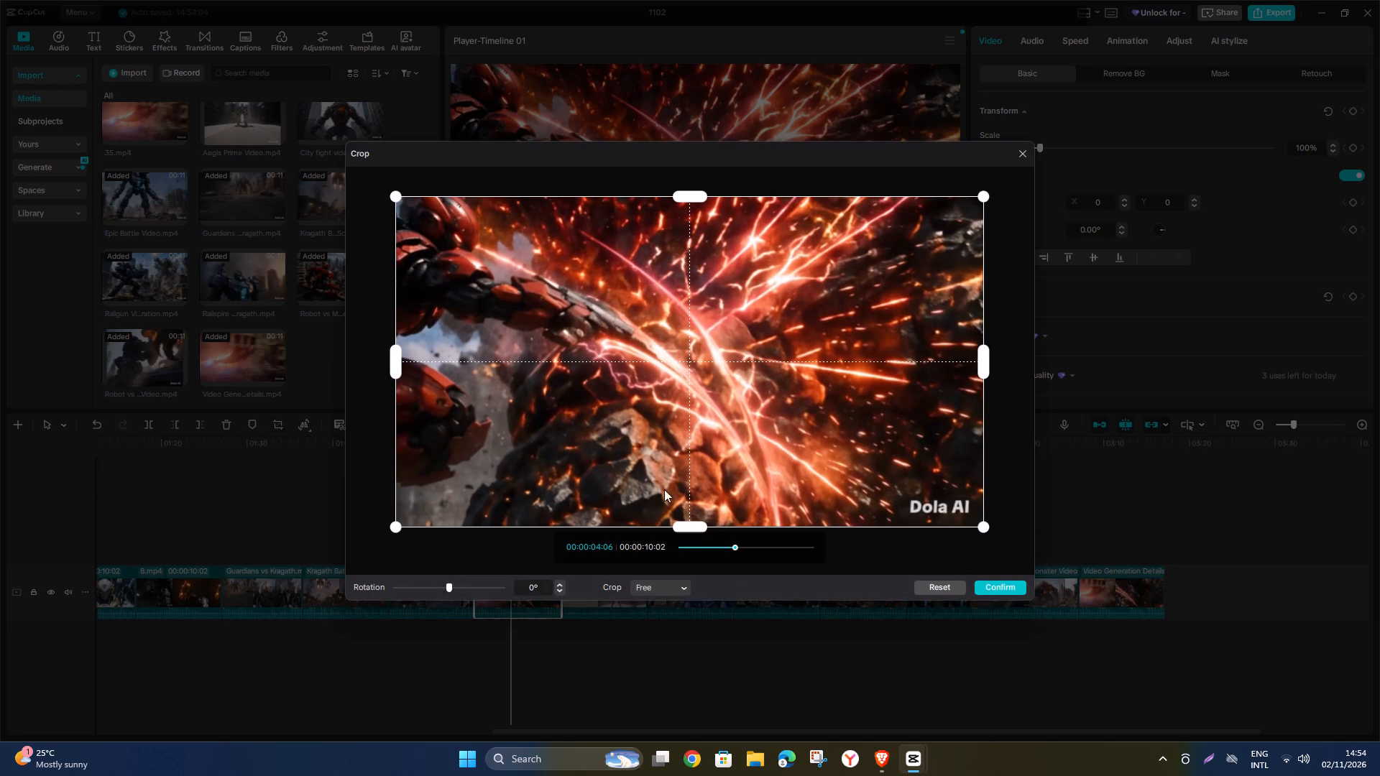
{"action": "left_click_drag", "start_coordinate": [691, 524], "coordinate": [693, 497]}
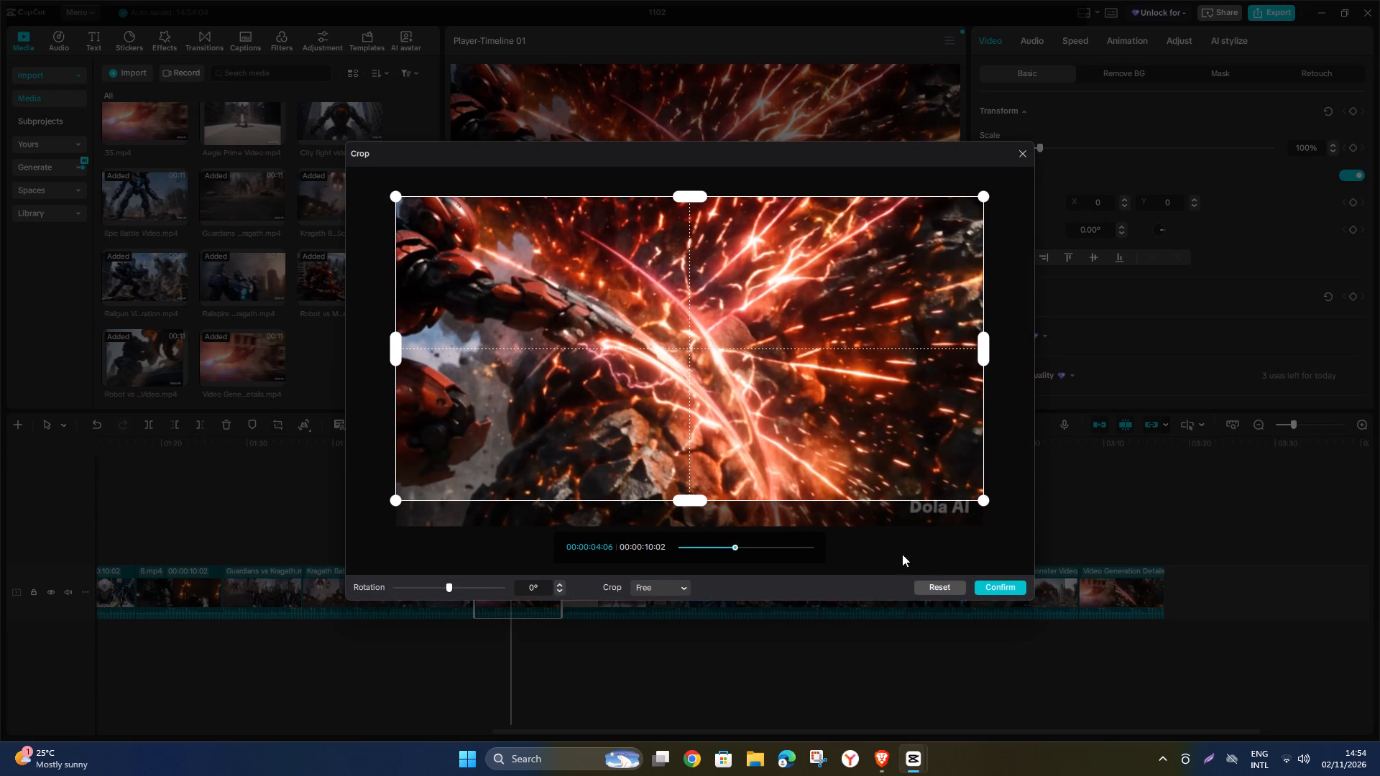
{"action": "left_click", "coordinate": [980, 588]}
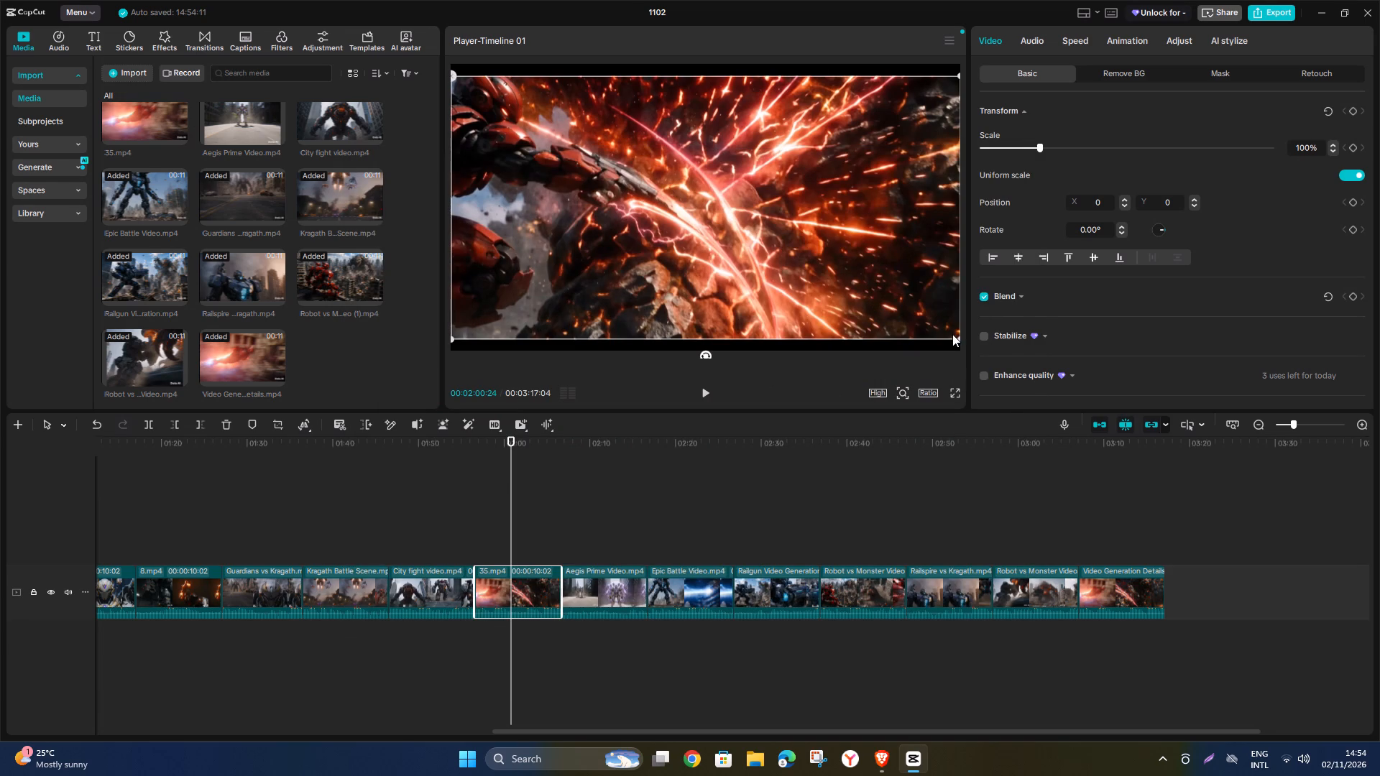
{"action": "left_click_drag", "start_coordinate": [957, 337], "coordinate": [962, 381]}
Crop the bottom watermark strip off the Aegis Prime Video clip and scale the clip to about 124%.
{"action": "left_click", "coordinate": [620, 525]}
{"action": "left_click", "coordinate": [615, 581]}
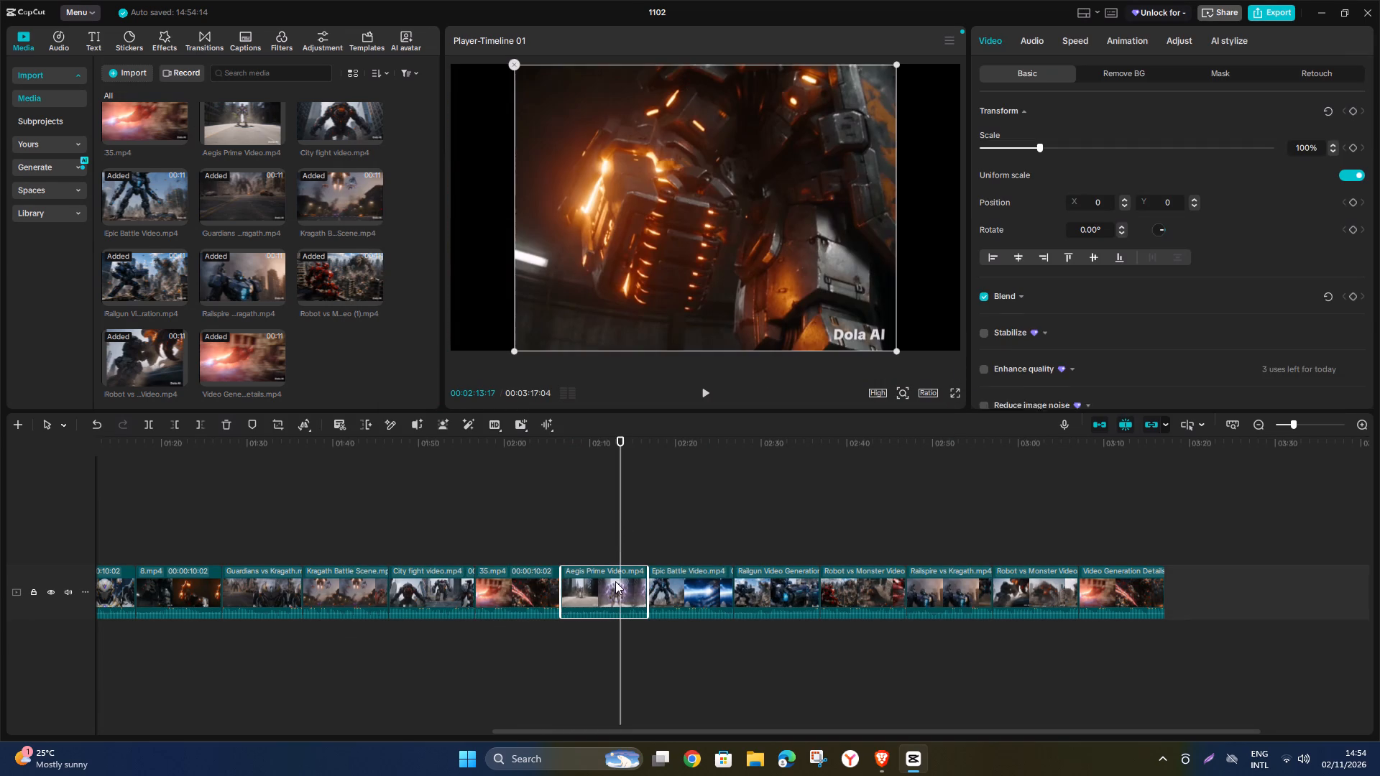
{"action": "left_click", "coordinate": [282, 428]}
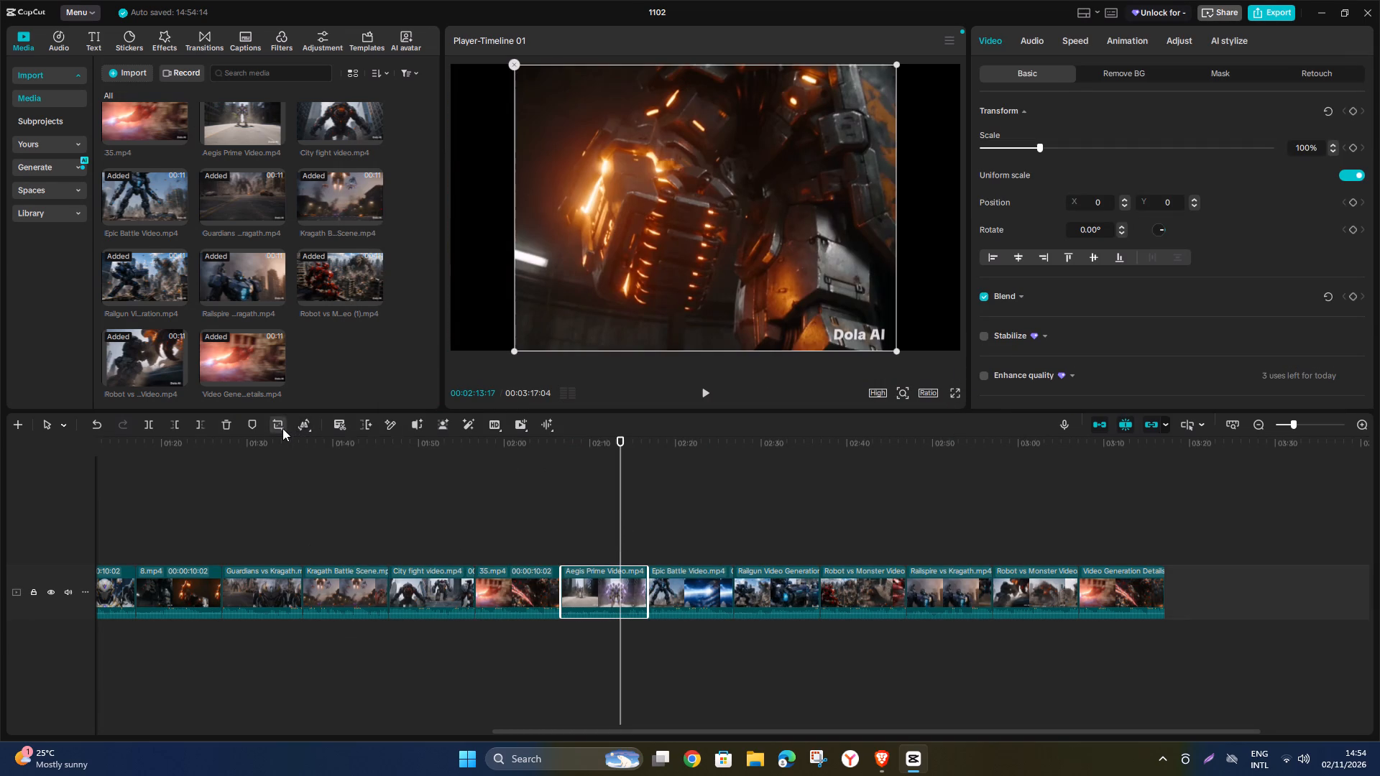
{"action": "left_click_drag", "start_coordinate": [700, 527], "coordinate": [700, 523]}
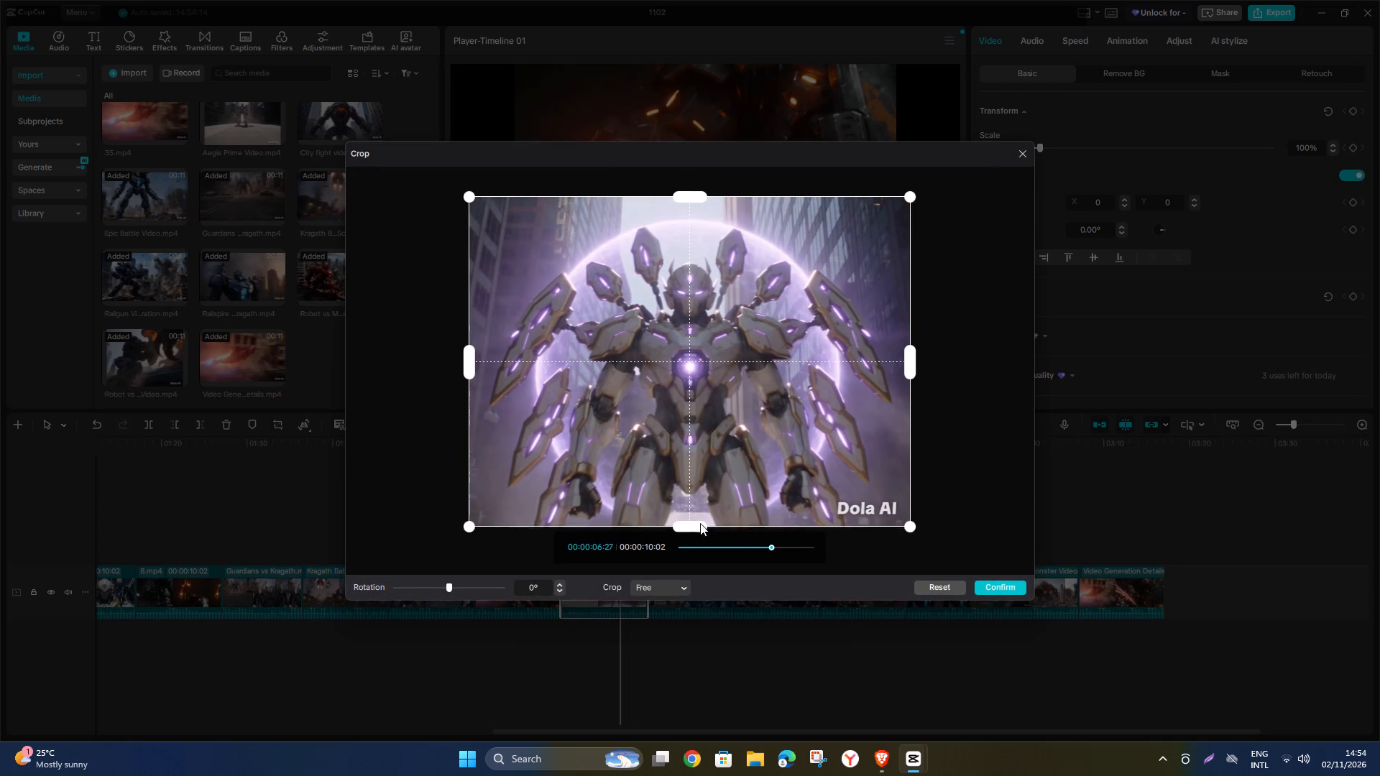
{"action": "left_click_drag", "start_coordinate": [700, 523], "coordinate": [705, 500]}
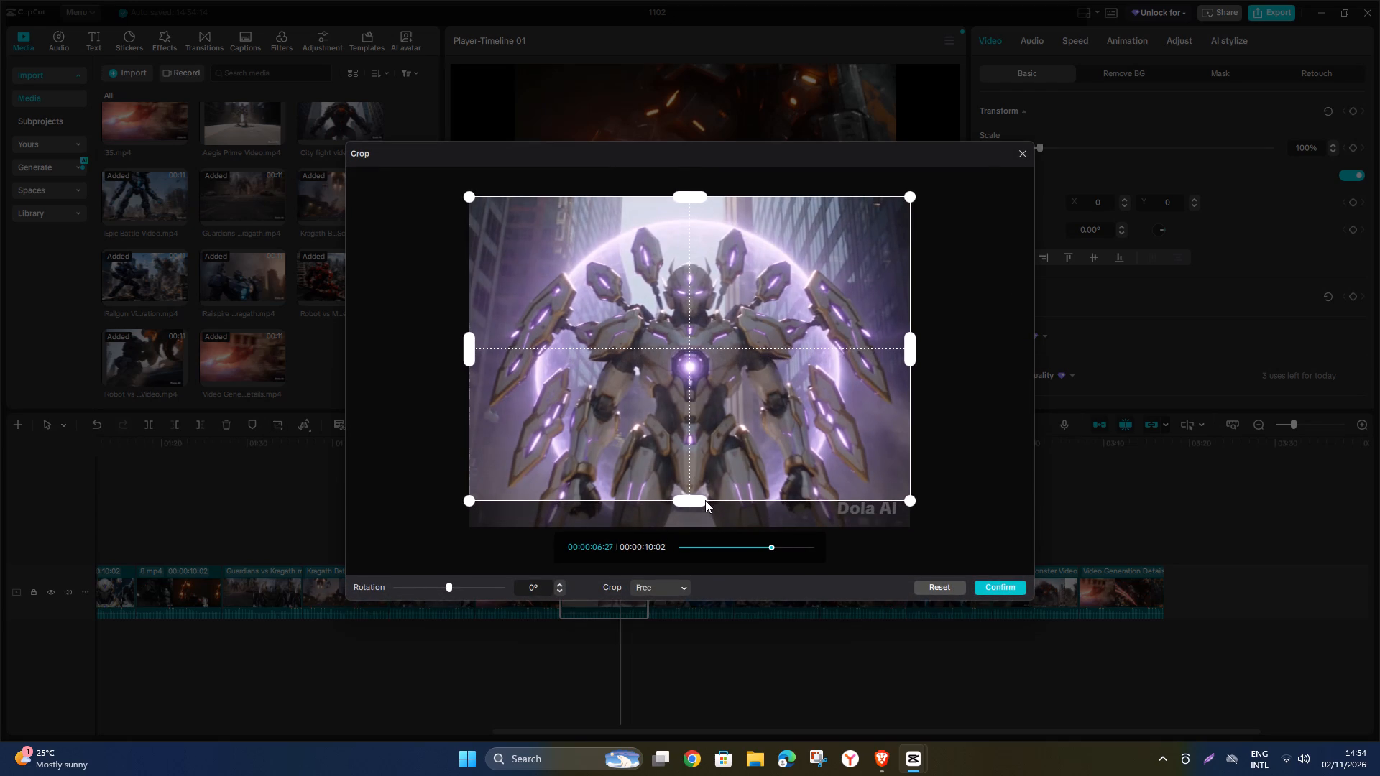
{"action": "left_click_drag", "start_coordinate": [705, 500], "coordinate": [705, 502]}
{"action": "left_click", "coordinate": [1000, 590]}
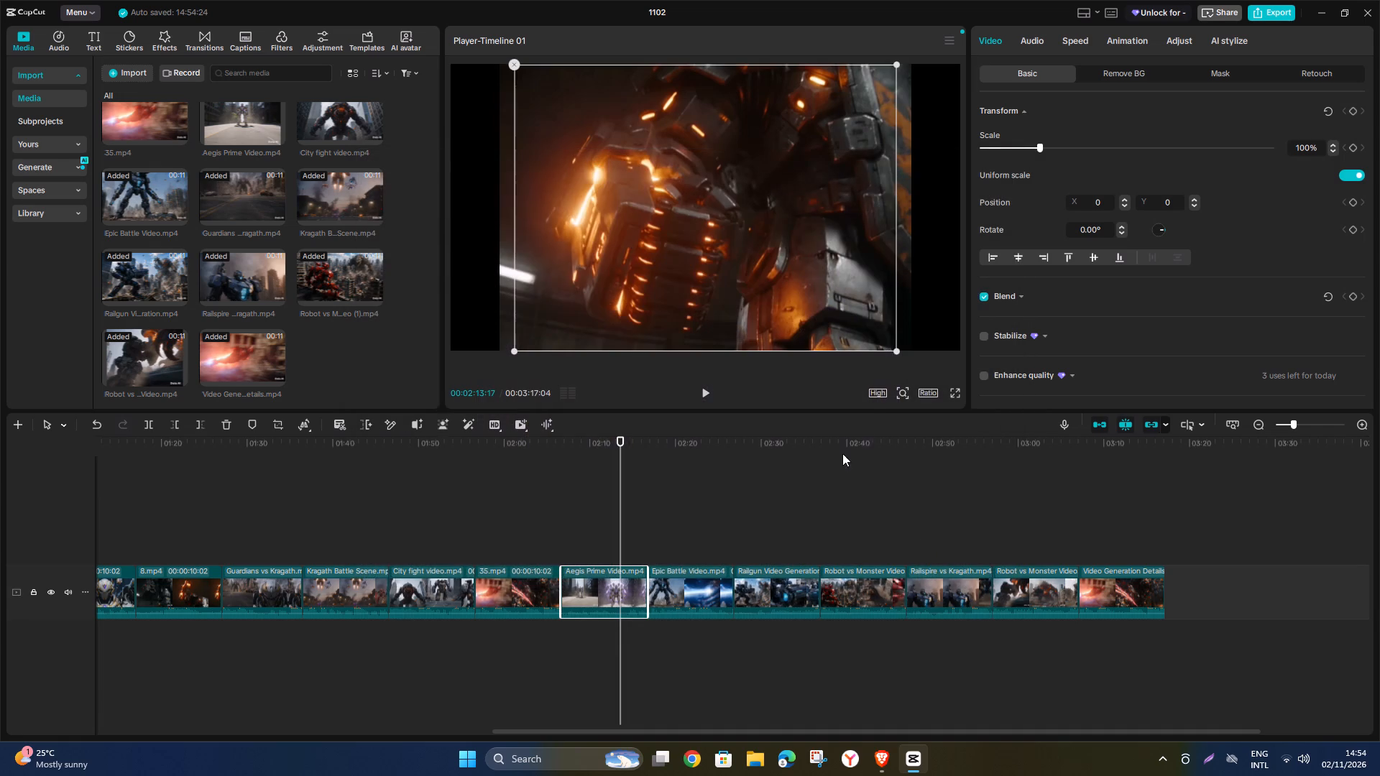
{"action": "left_click_drag", "start_coordinate": [895, 349], "coordinate": [925, 448]}
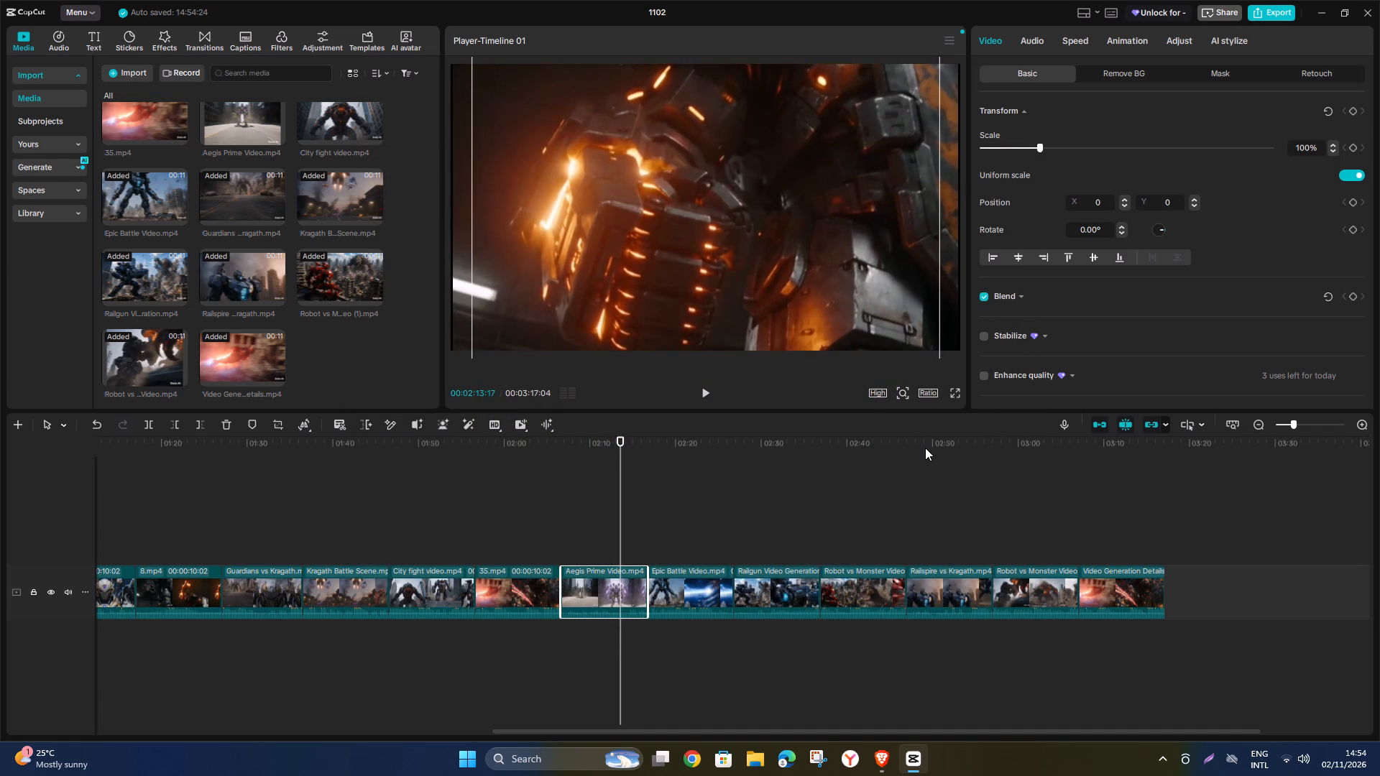
{"action": "left_click_drag", "start_coordinate": [925, 448], "coordinate": [919, 501]}
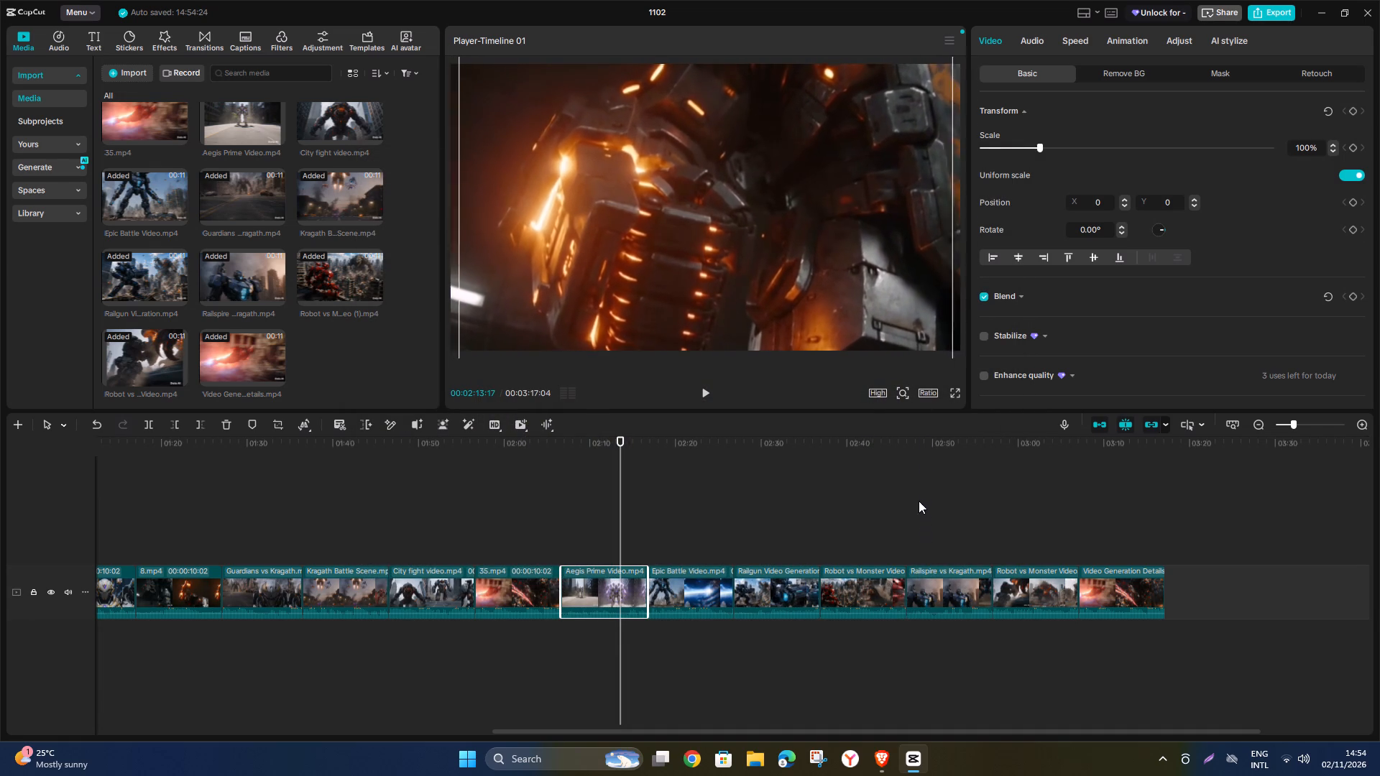
{"action": "left_click_drag", "start_coordinate": [919, 501], "coordinate": [899, 482]}
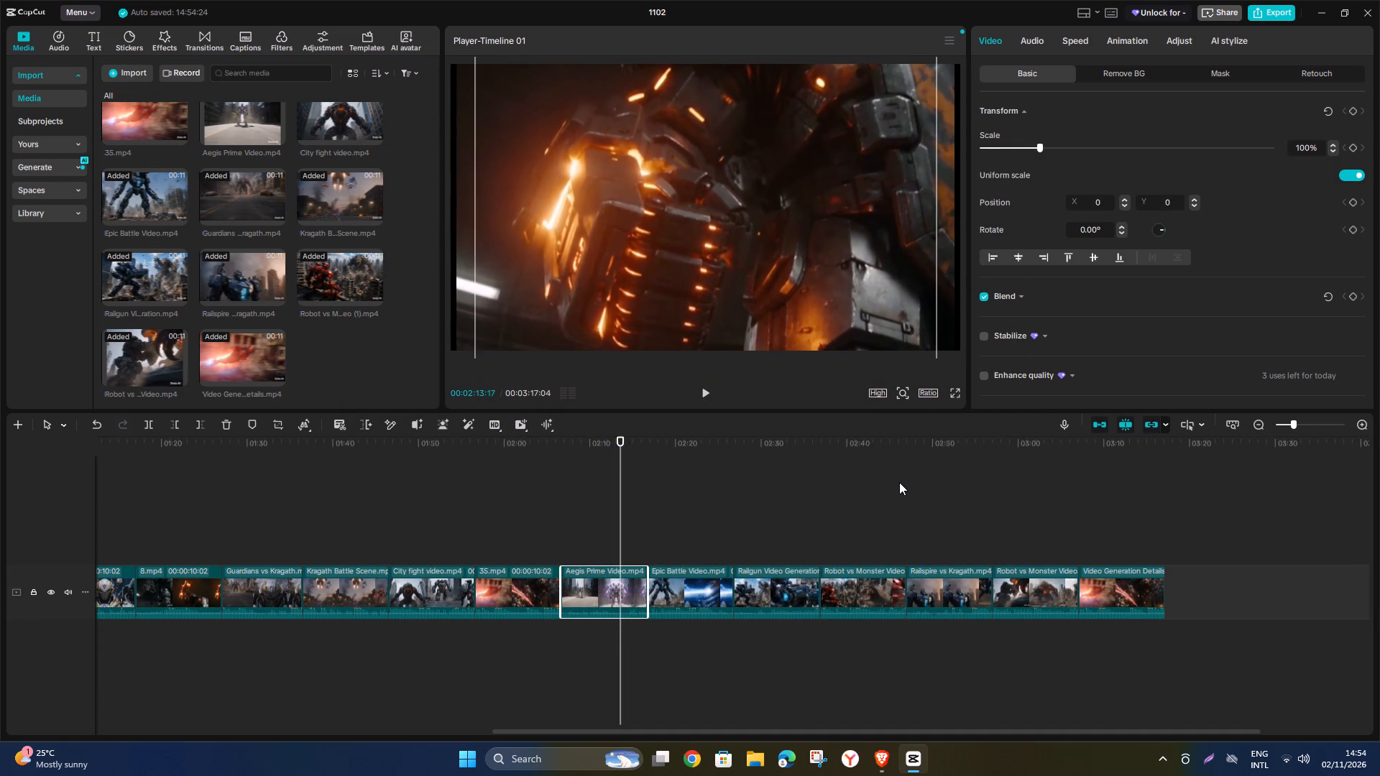
{"action": "left_click_drag", "start_coordinate": [899, 482], "coordinate": [900, 499]}
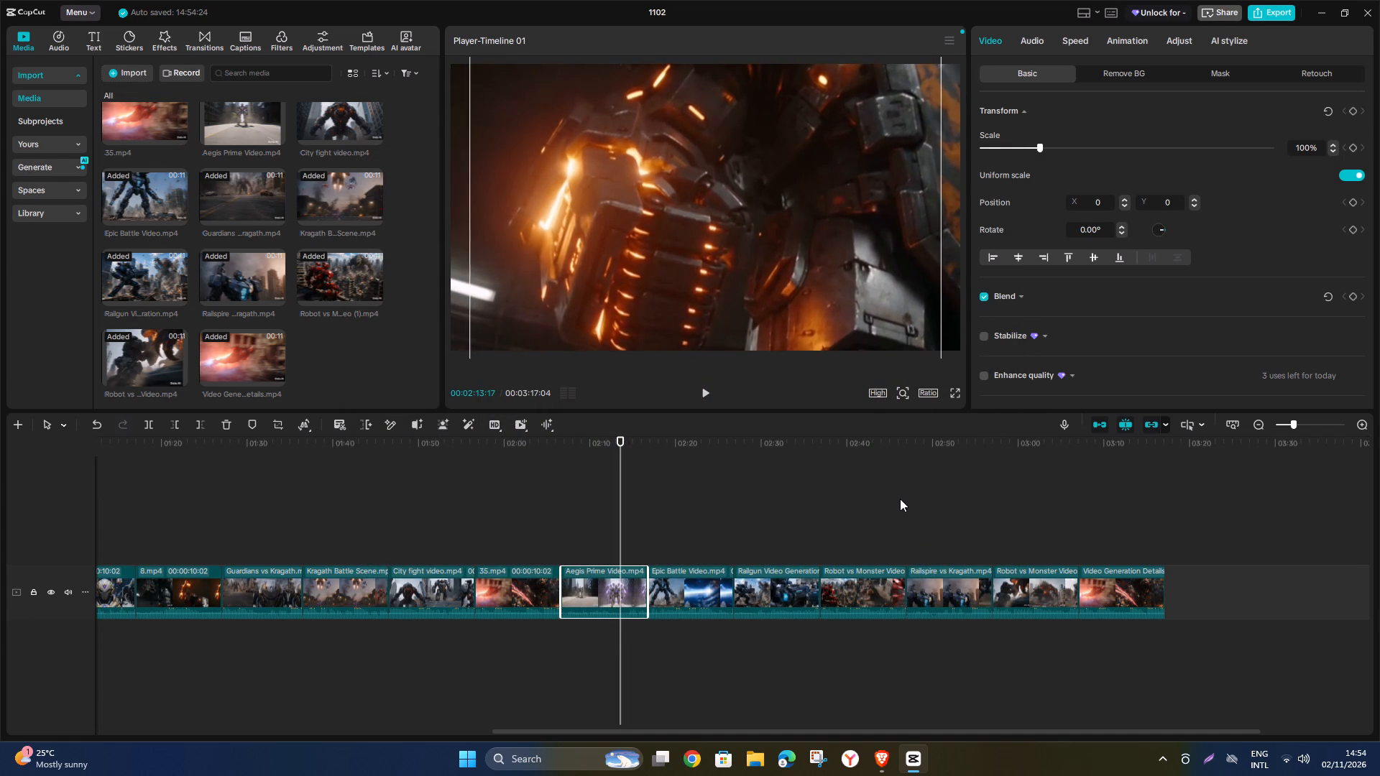
{"action": "left_click_drag", "start_coordinate": [900, 499], "coordinate": [900, 504]}
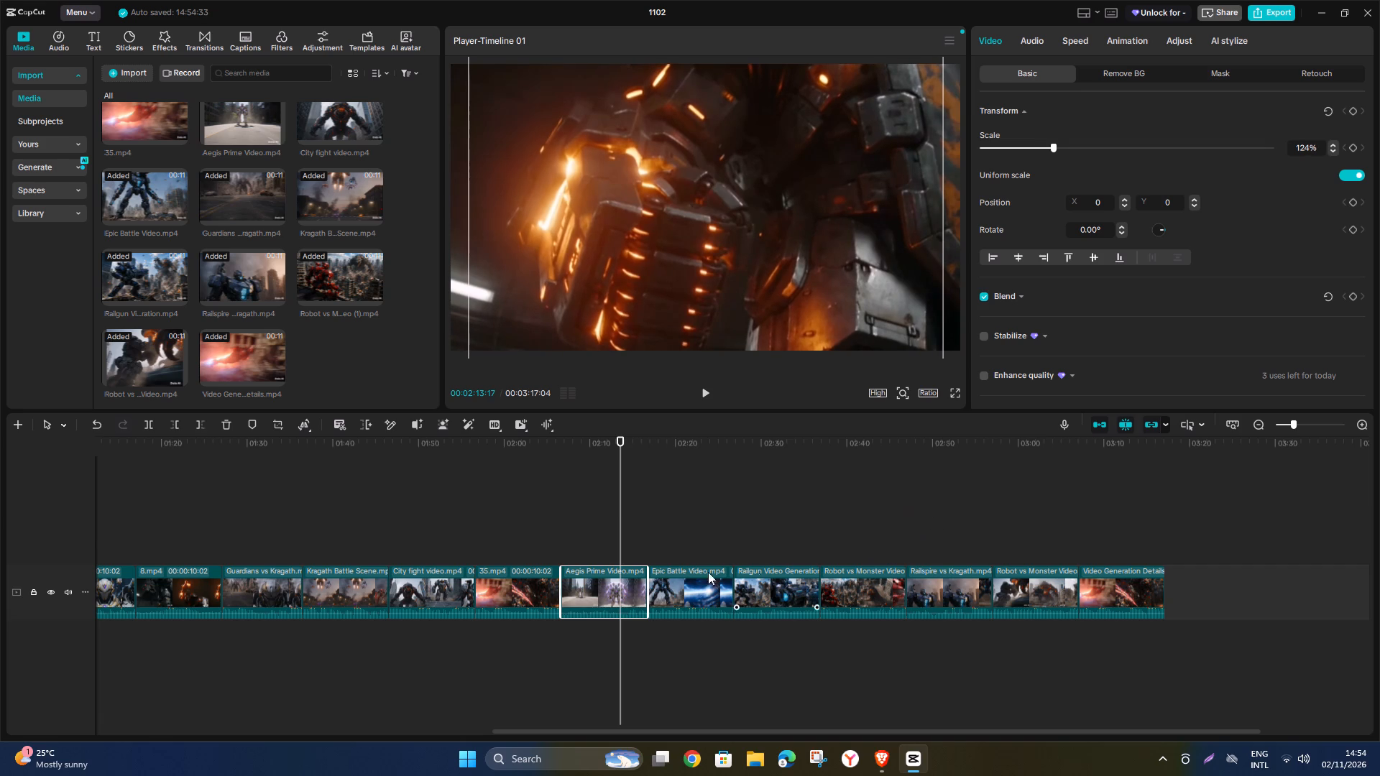
Move the playhead into the Epic Battle Video clip and select that clip.
{"action": "left_click", "coordinate": [681, 550]}
{"action": "left_click", "coordinate": [701, 601]}
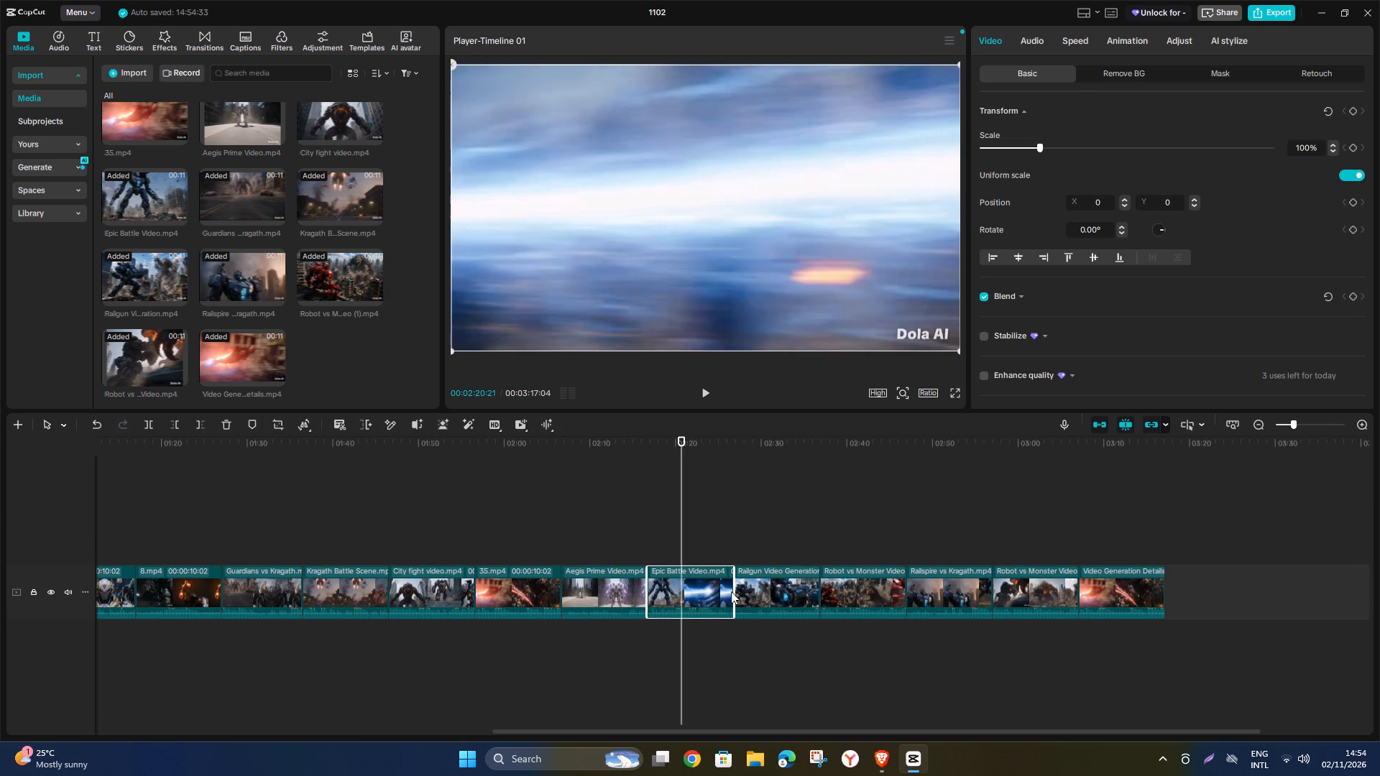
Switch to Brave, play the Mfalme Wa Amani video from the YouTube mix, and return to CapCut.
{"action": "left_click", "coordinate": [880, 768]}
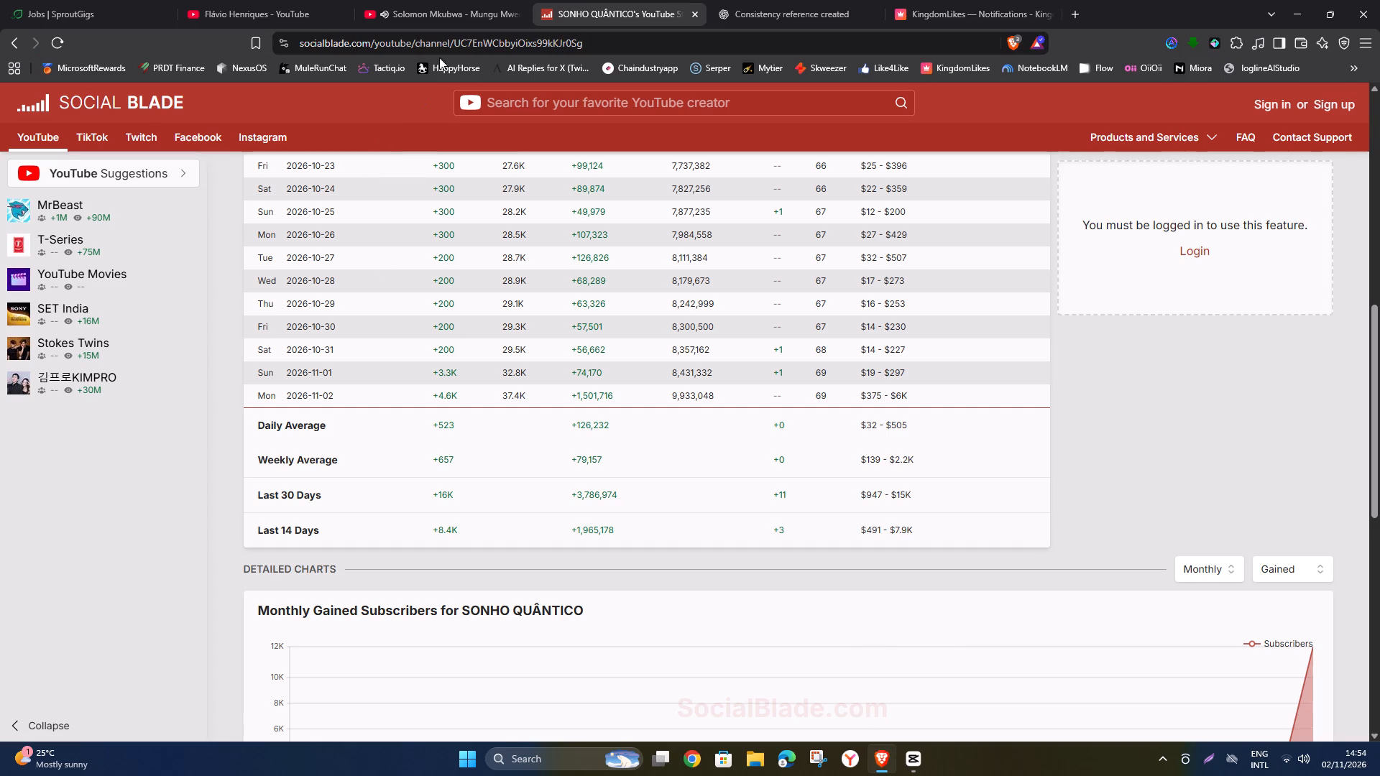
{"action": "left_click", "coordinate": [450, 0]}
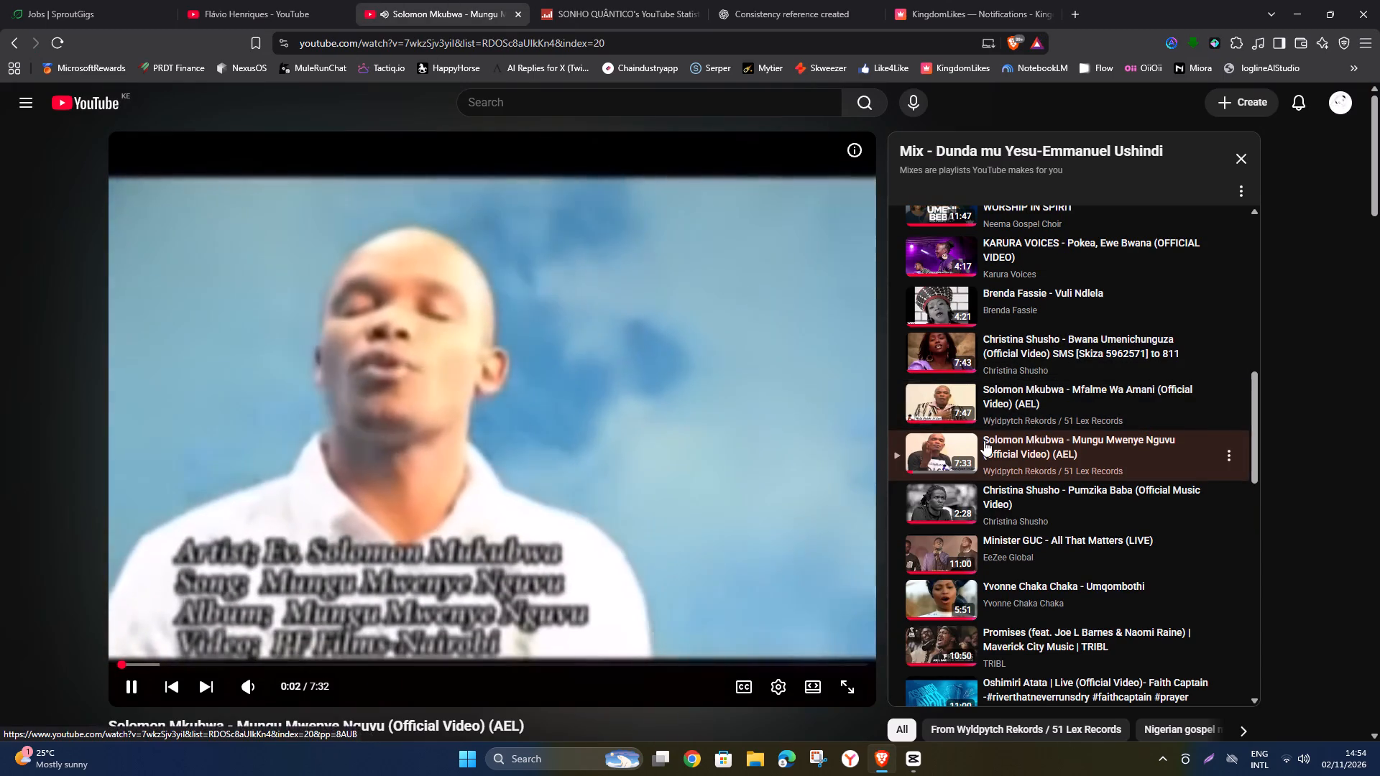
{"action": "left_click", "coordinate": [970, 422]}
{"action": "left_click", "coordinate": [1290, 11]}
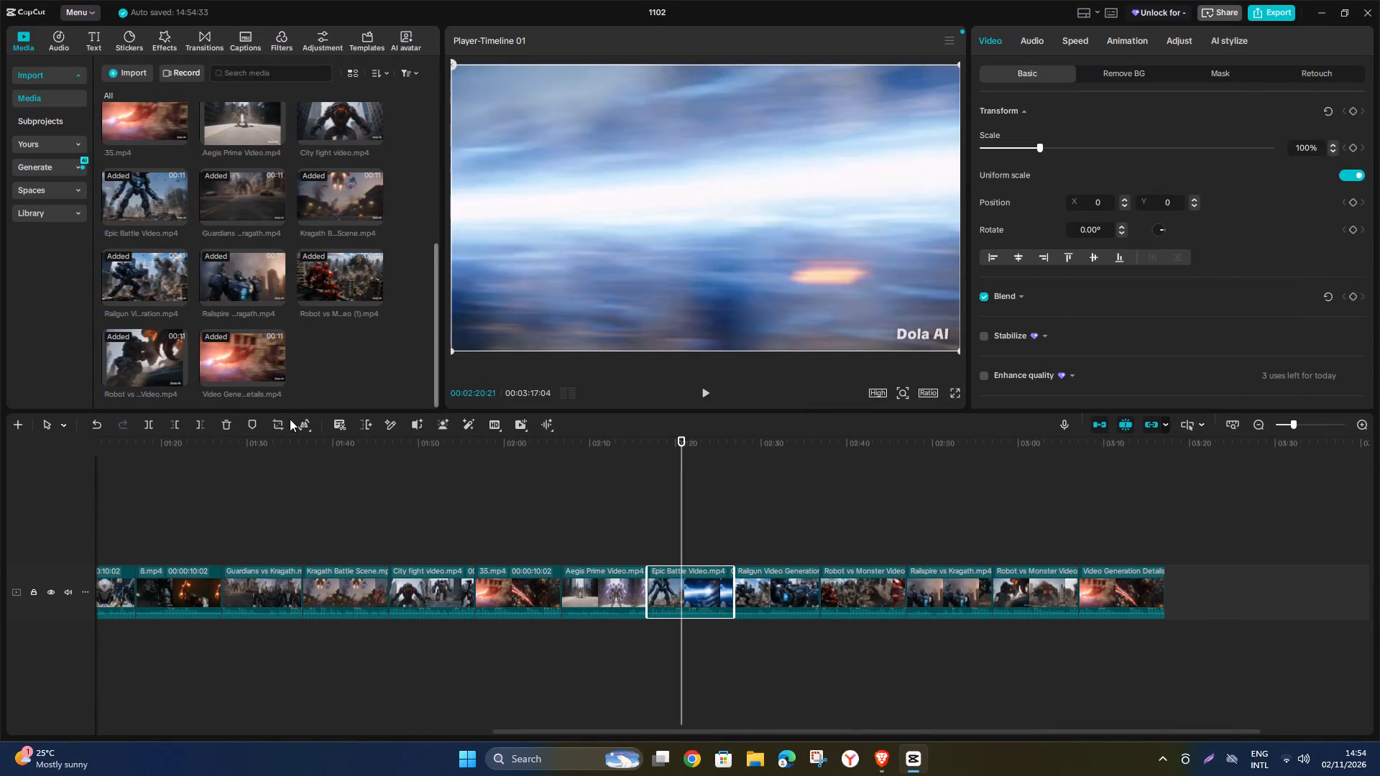
Crop the bottom strip with the Dola AI watermark off the Epic Battle Video clip.
{"action": "left_click", "coordinate": [275, 434]}
{"action": "left_click", "coordinate": [274, 425]}
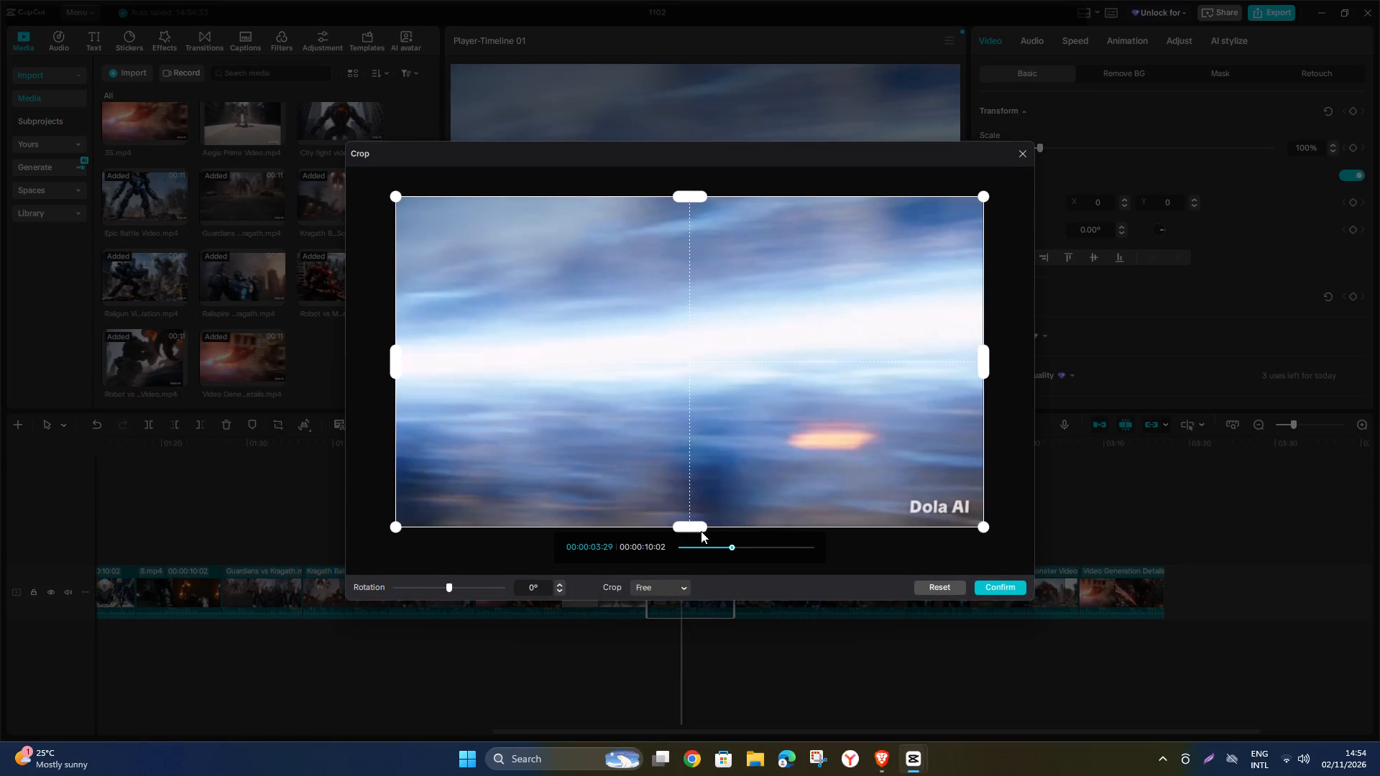
{"action": "left_click_drag", "start_coordinate": [698, 530], "coordinate": [692, 509]}
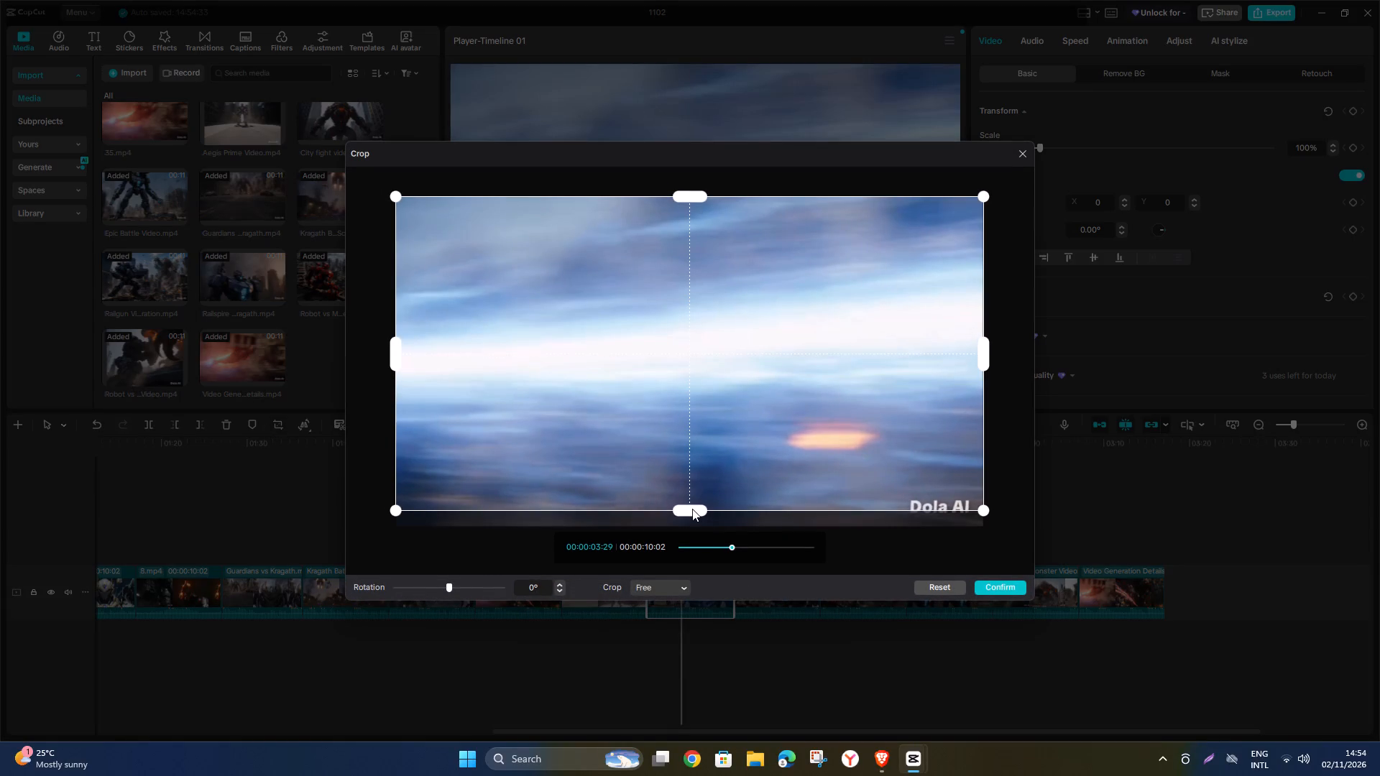
{"action": "left_click_drag", "start_coordinate": [692, 509], "coordinate": [690, 502]}
{"action": "left_click", "coordinate": [988, 582]}
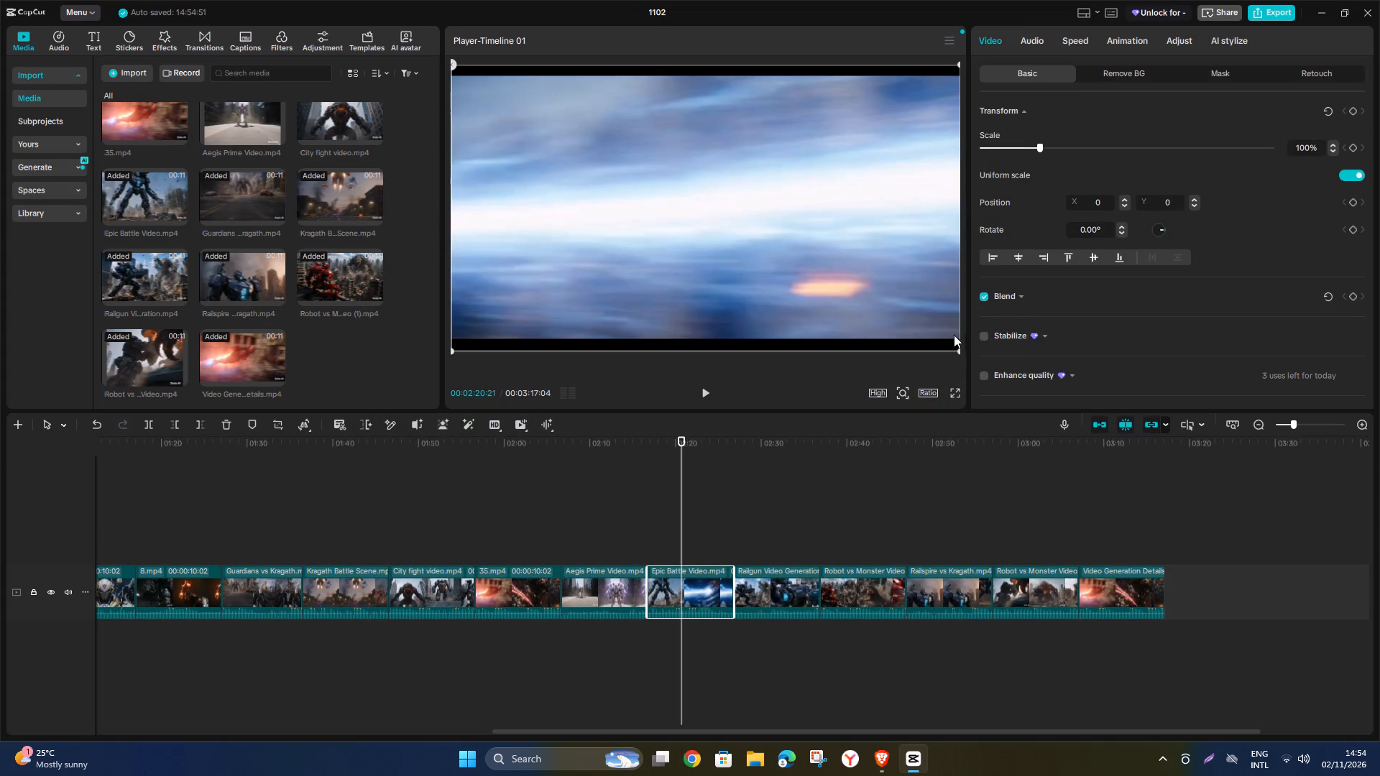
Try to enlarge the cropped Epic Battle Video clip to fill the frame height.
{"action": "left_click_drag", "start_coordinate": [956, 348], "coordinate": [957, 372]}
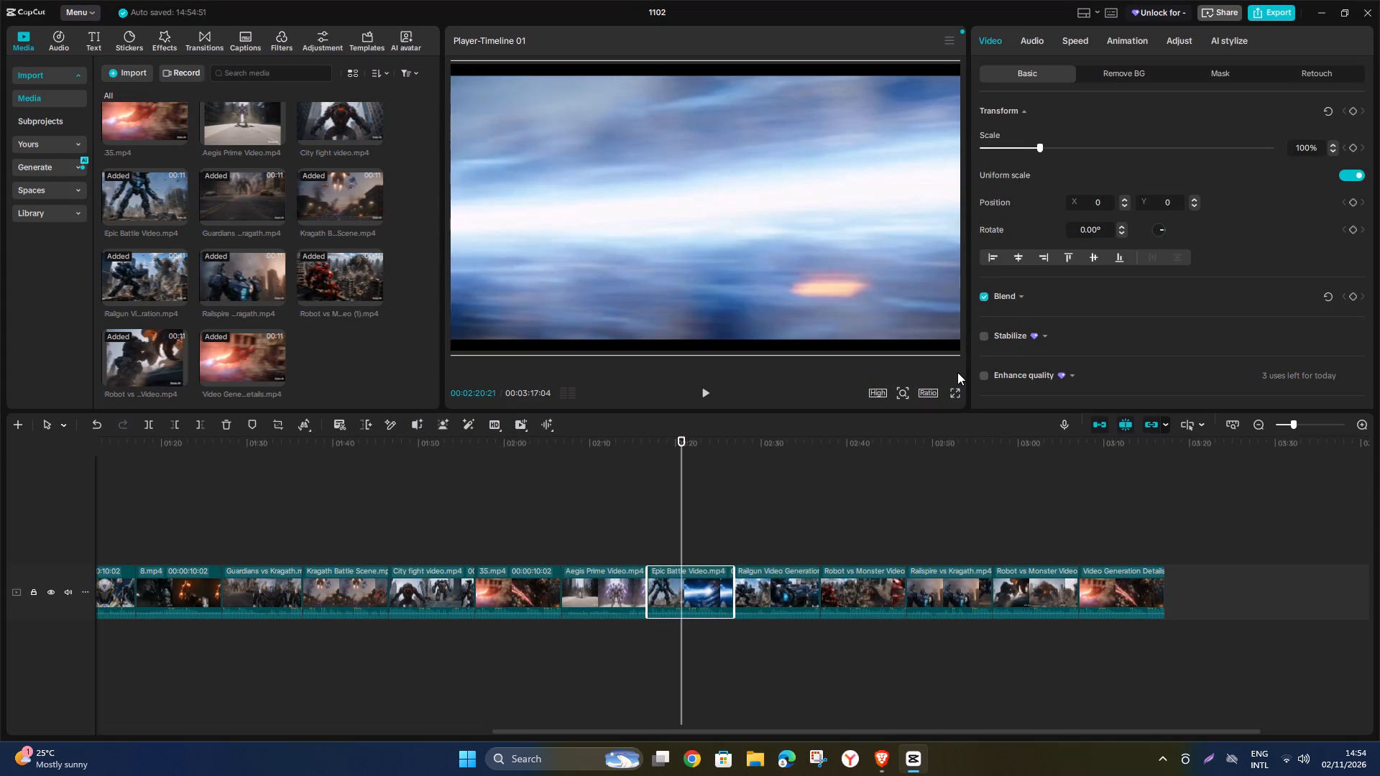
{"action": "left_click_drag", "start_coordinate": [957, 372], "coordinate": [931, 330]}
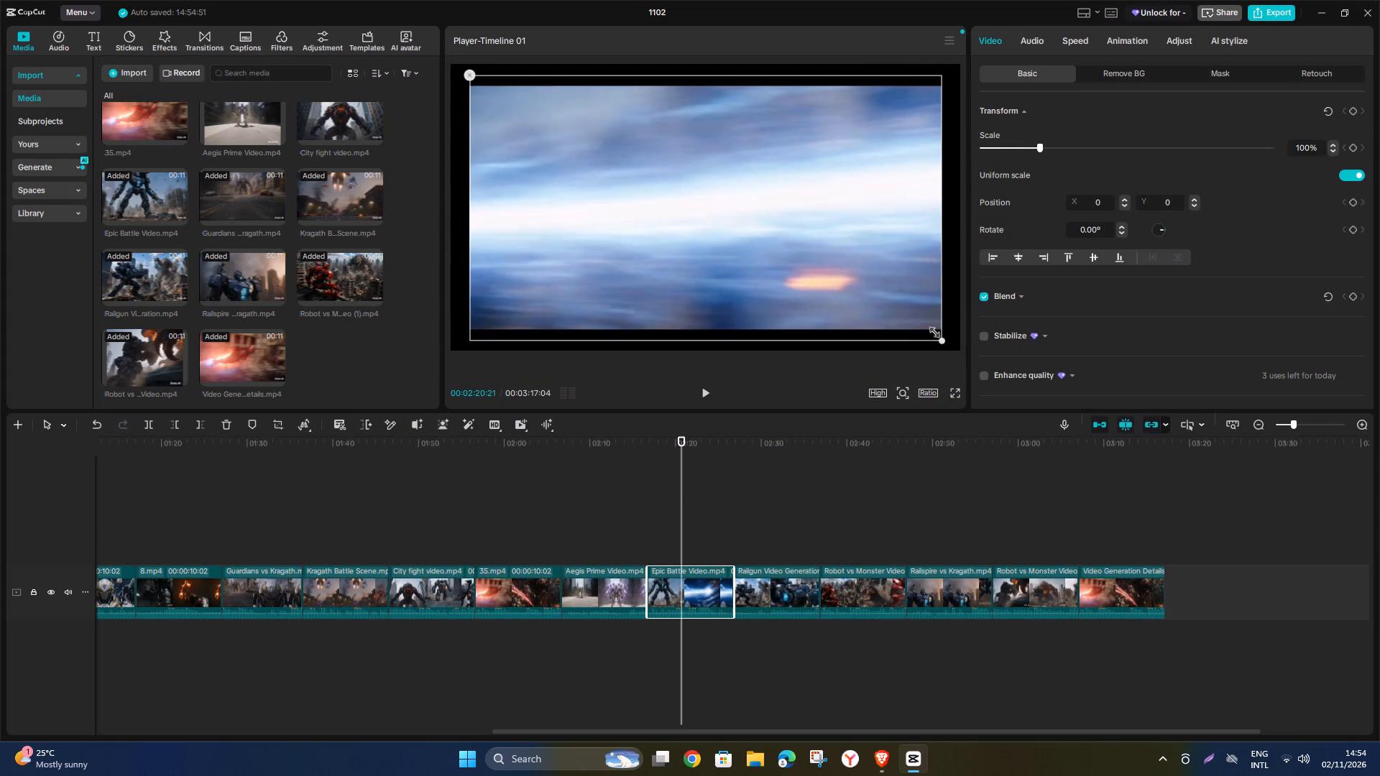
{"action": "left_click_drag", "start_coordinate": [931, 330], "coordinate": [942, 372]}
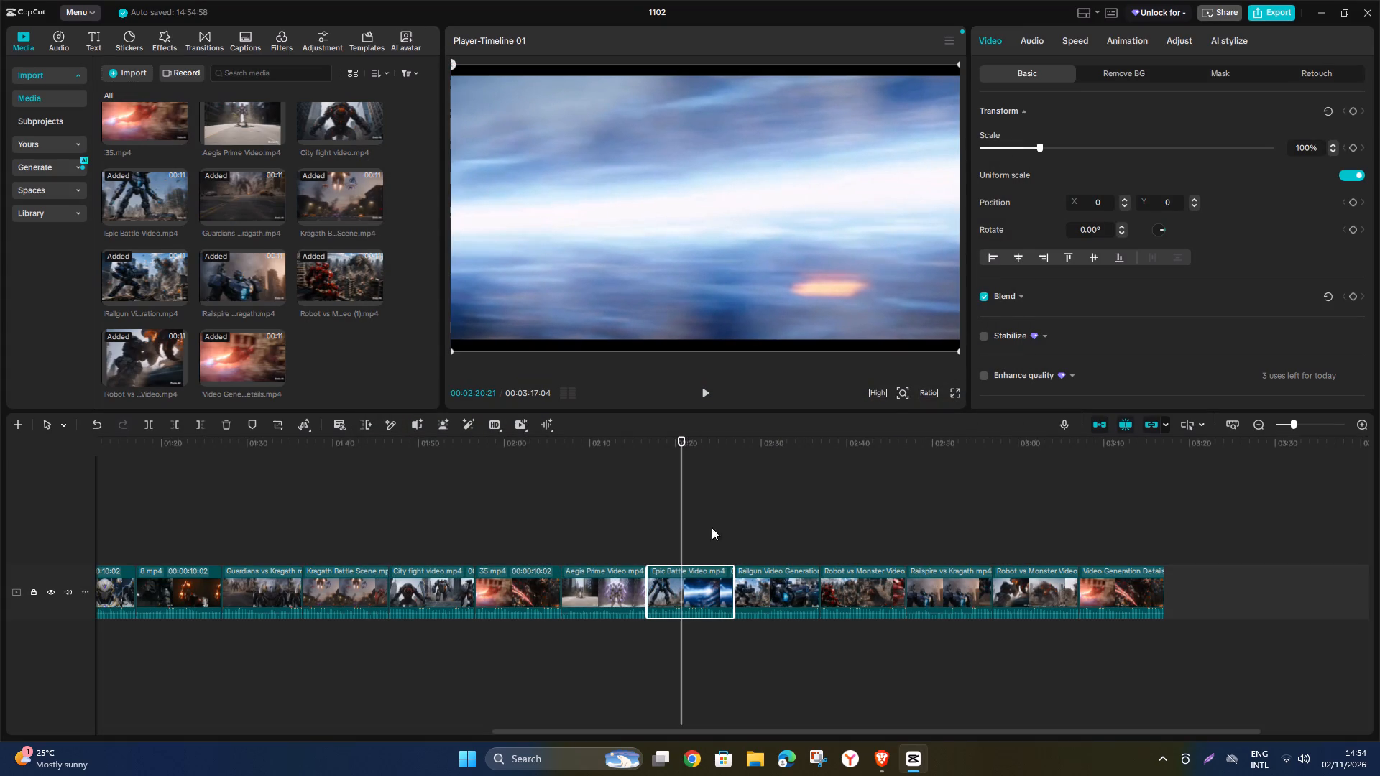
Crop the bottom Dola AI watermark strip off the Railgun Video Generation clip and enlarge the clip to fill the frame height.
{"action": "left_click", "coordinate": [759, 575]}
{"action": "left_click", "coordinate": [762, 544]}
{"action": "left_click", "coordinate": [764, 581]}
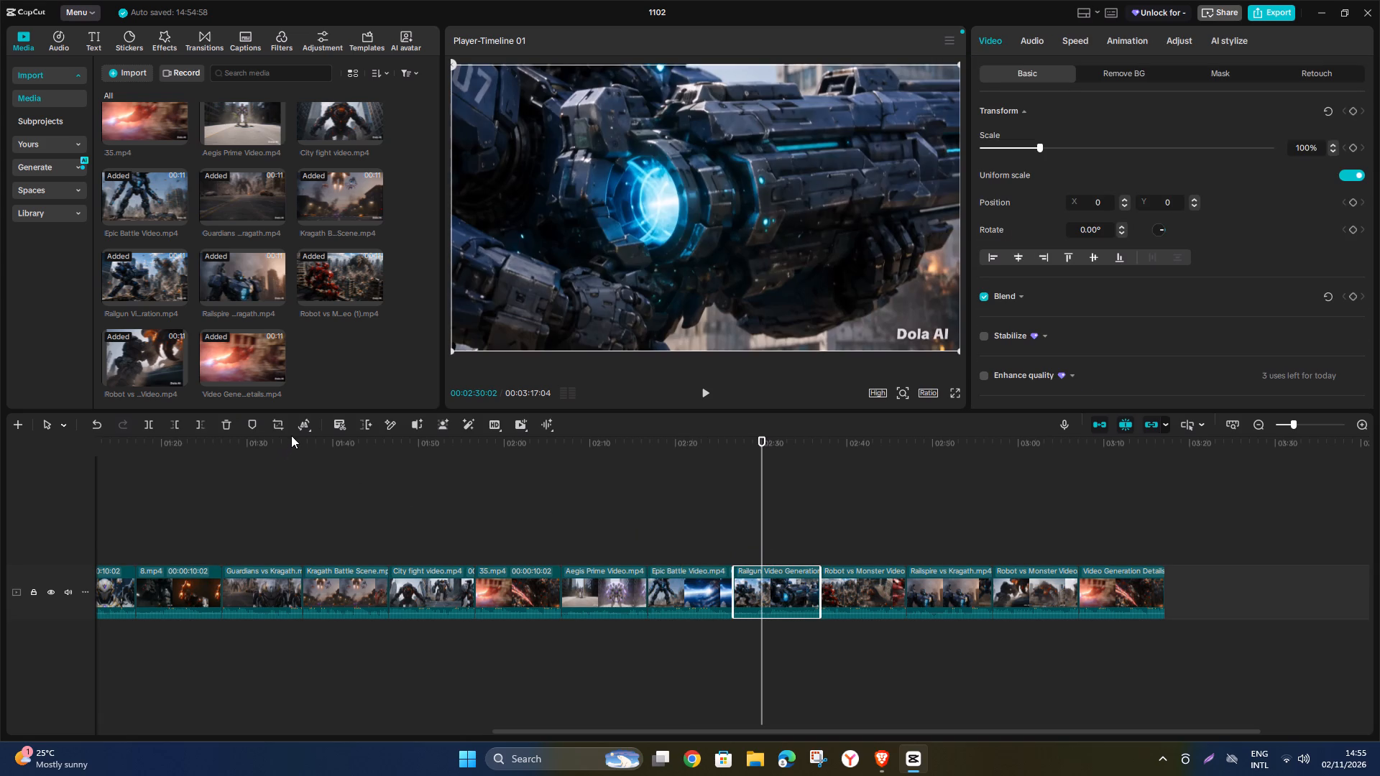
{"action": "left_click", "coordinate": [275, 428]}
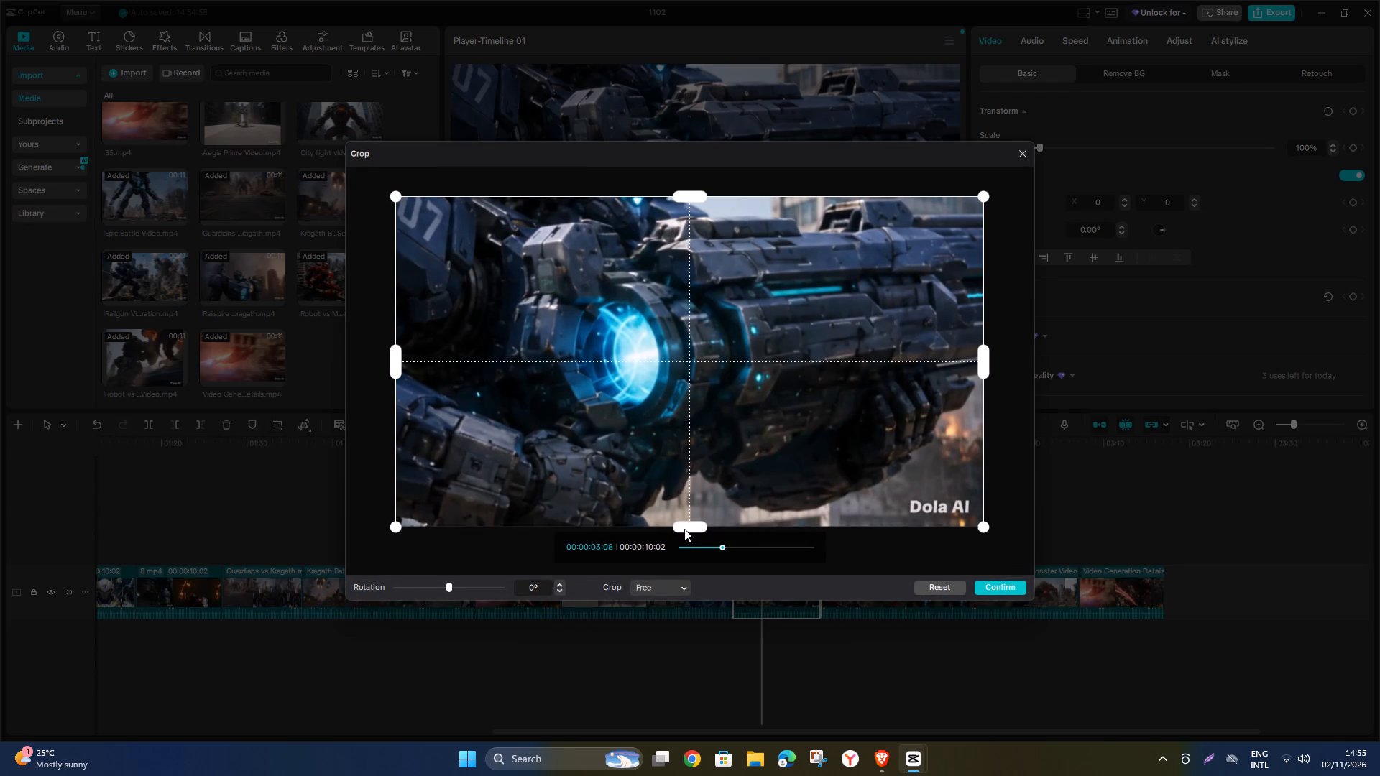
{"action": "left_click_drag", "start_coordinate": [686, 525], "coordinate": [687, 498]}
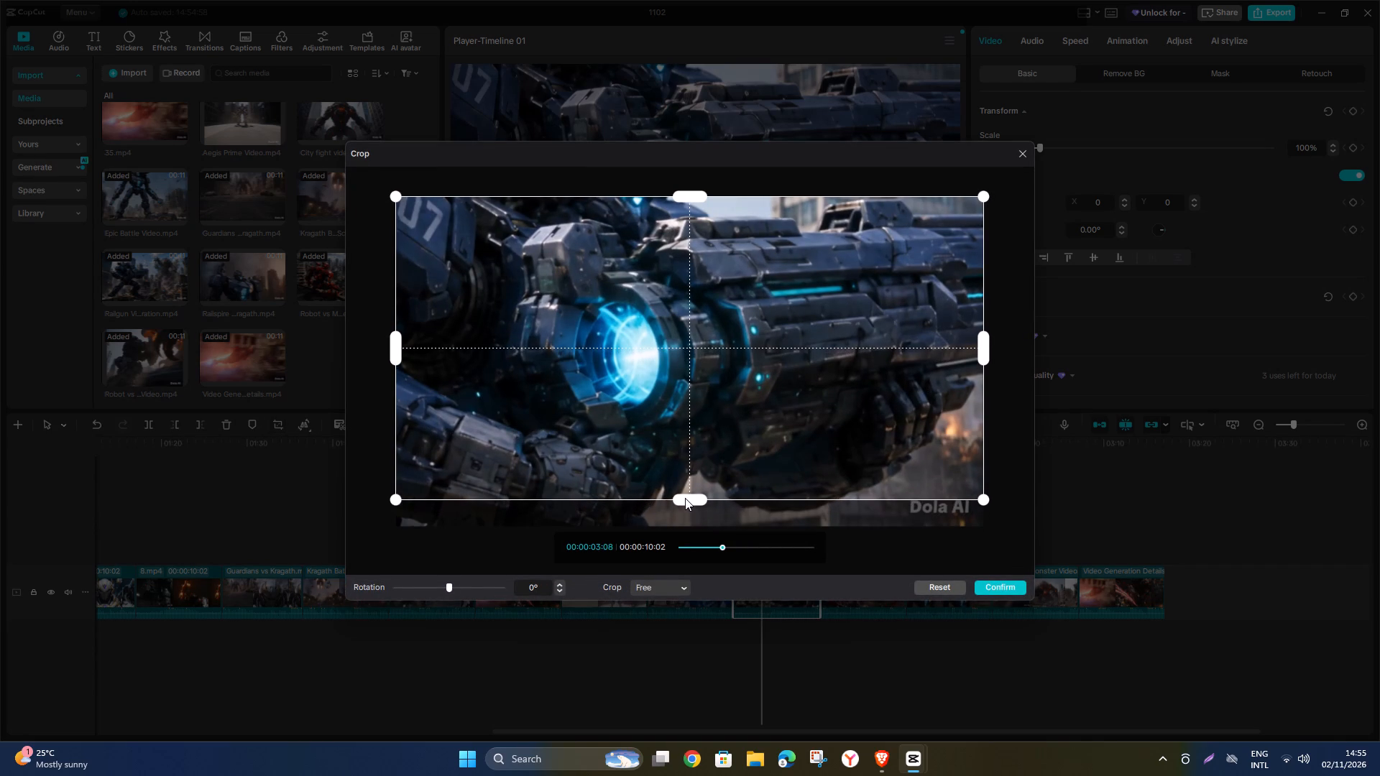
{"action": "left_click", "coordinate": [997, 587]}
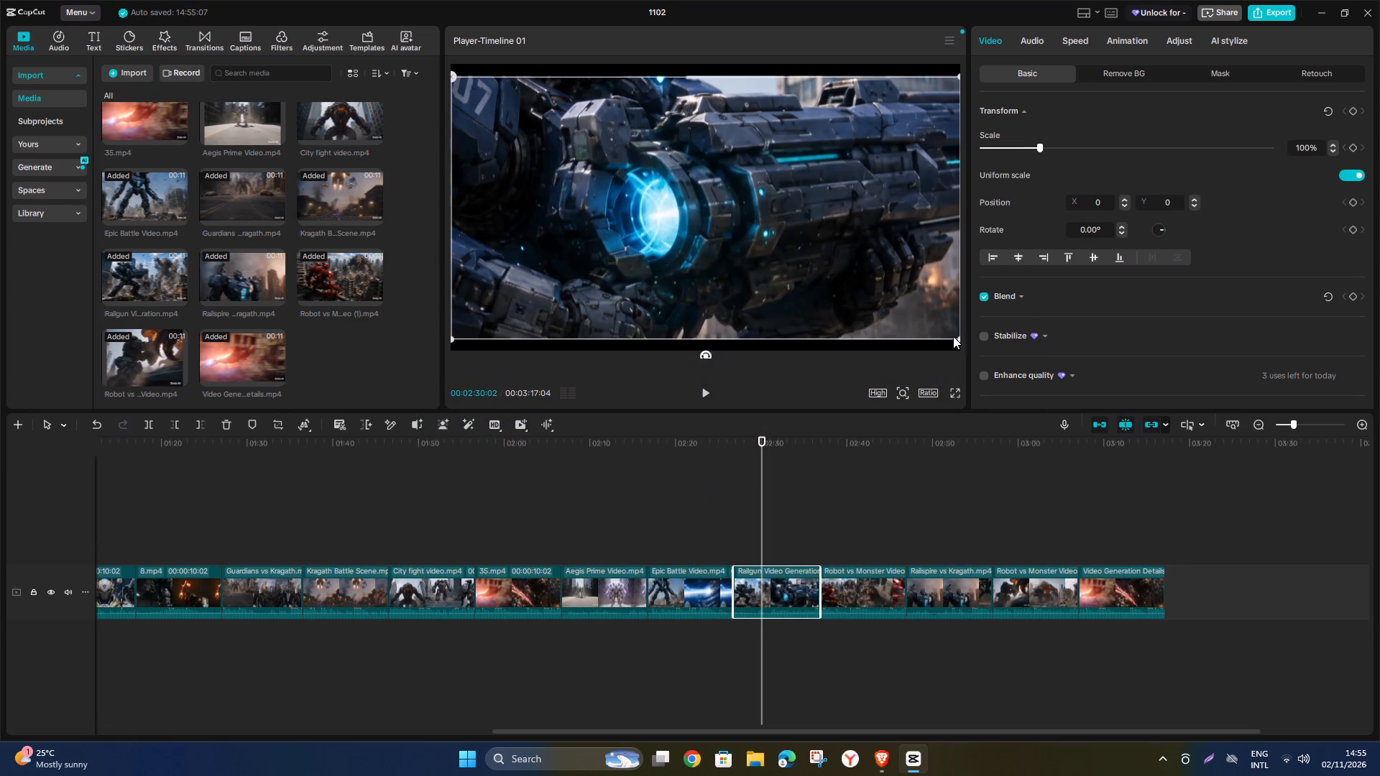
{"action": "left_click_drag", "start_coordinate": [959, 336], "coordinate": [966, 381]}
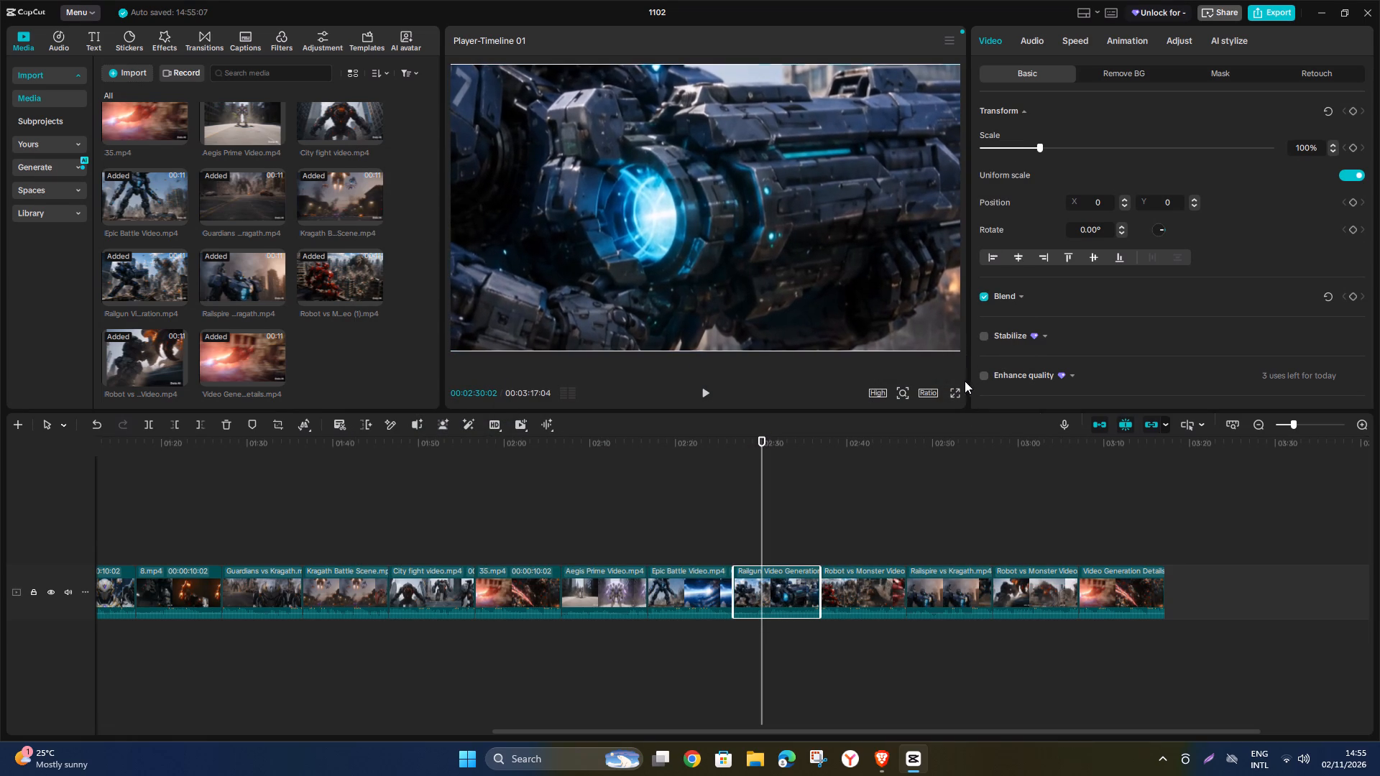
Crop the bottom Dola AI watermark strip off the Robot vs Monster Video clip after the Railgun clip and enlarge it to fill the frame.
{"action": "left_click", "coordinate": [864, 575]}
{"action": "left_click", "coordinate": [857, 533]}
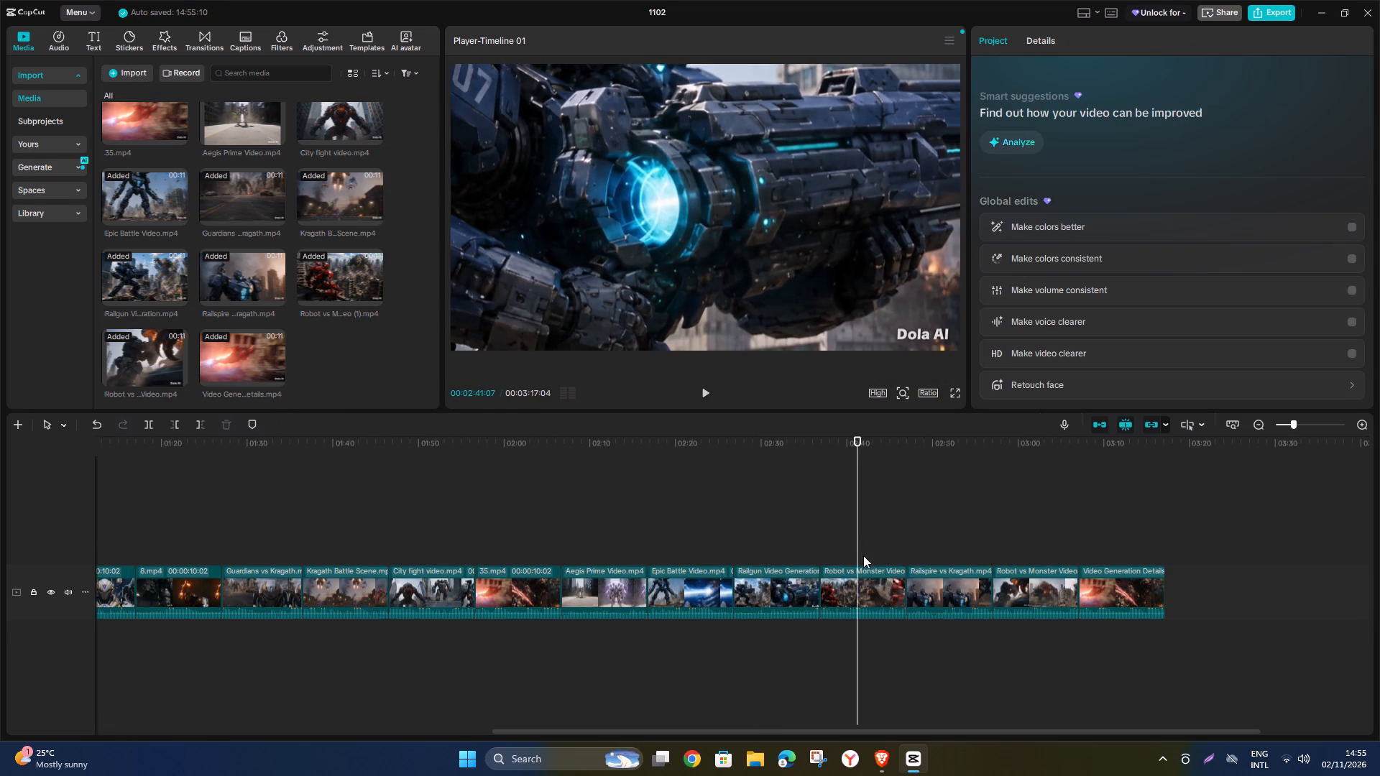
{"action": "left_click", "coordinate": [866, 601]}
{"action": "left_click", "coordinate": [272, 425]}
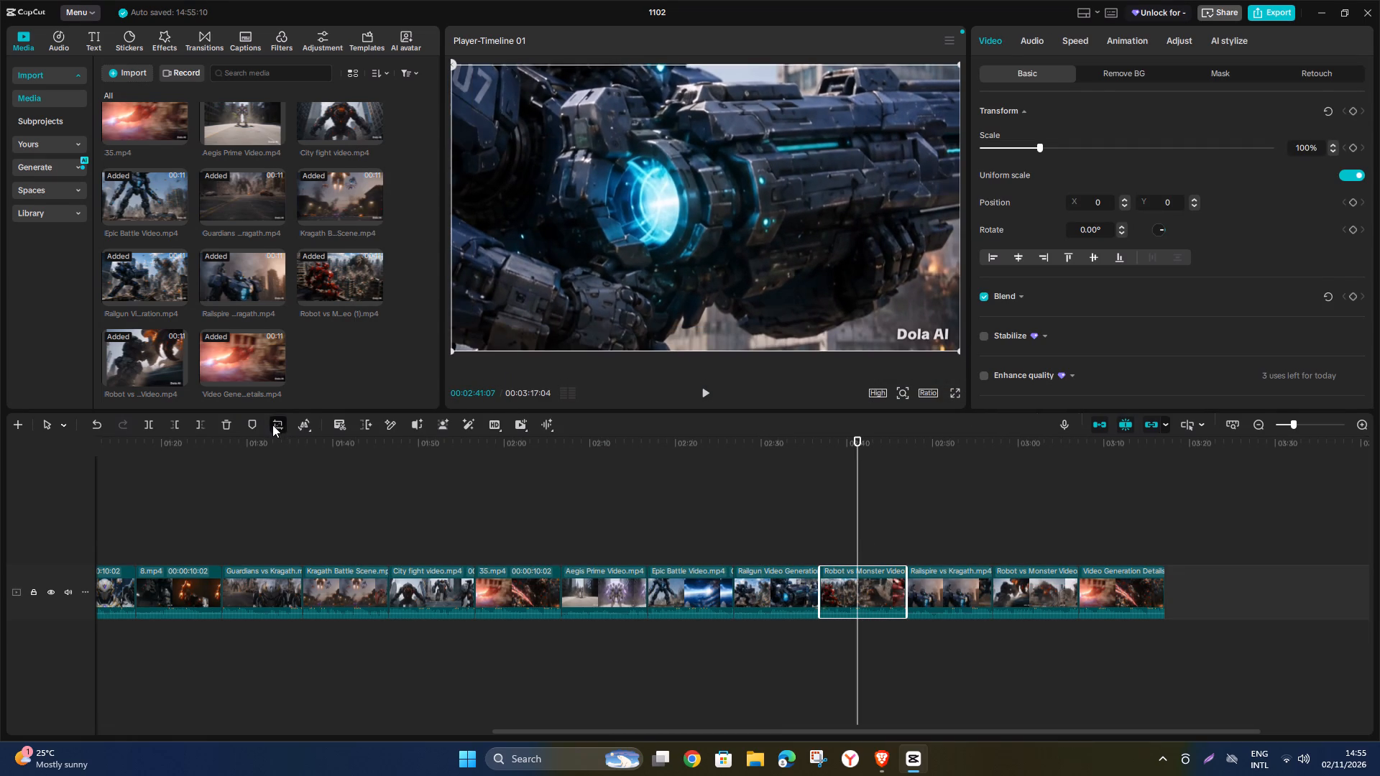
{"action": "left_click_drag", "start_coordinate": [689, 525], "coordinate": [691, 503]}
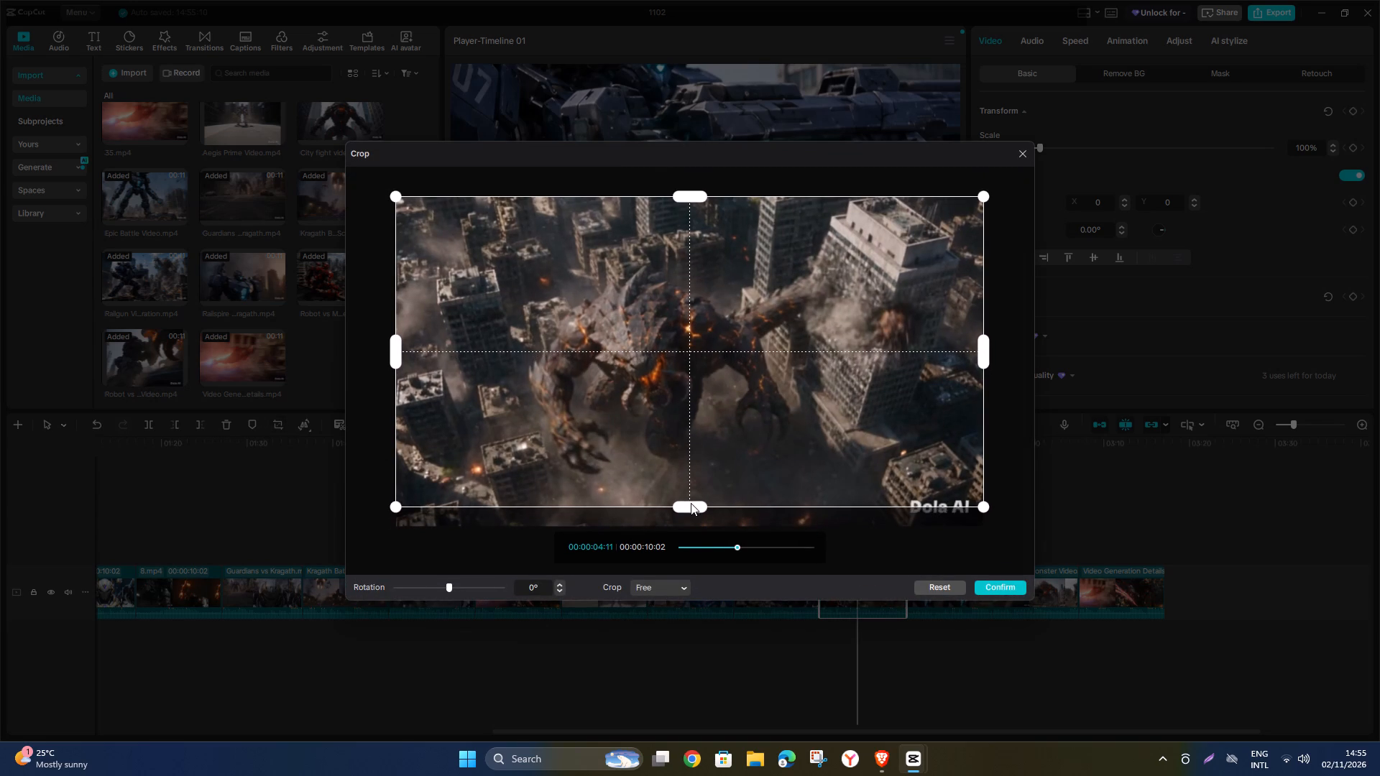
{"action": "left_click_drag", "start_coordinate": [691, 503], "coordinate": [691, 499]}
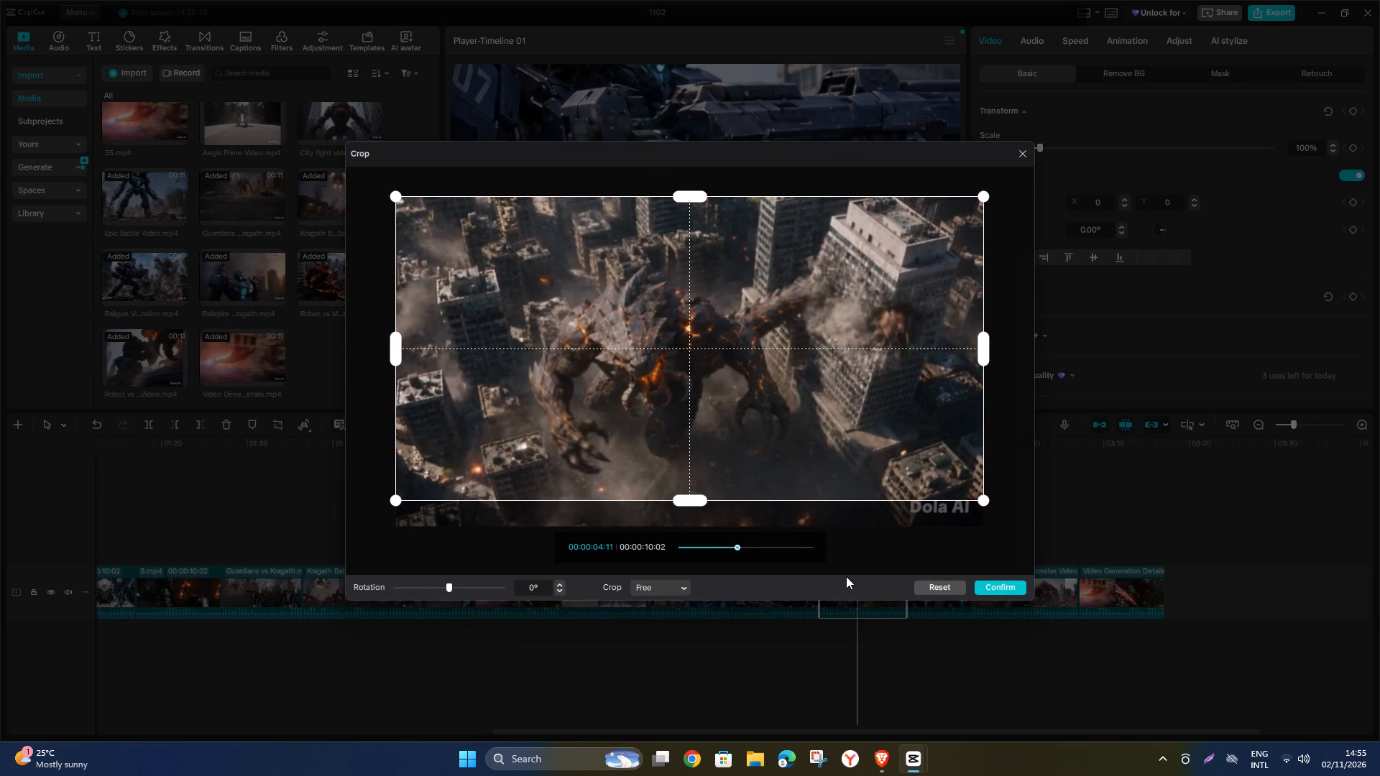
{"action": "left_click", "coordinate": [989, 590]}
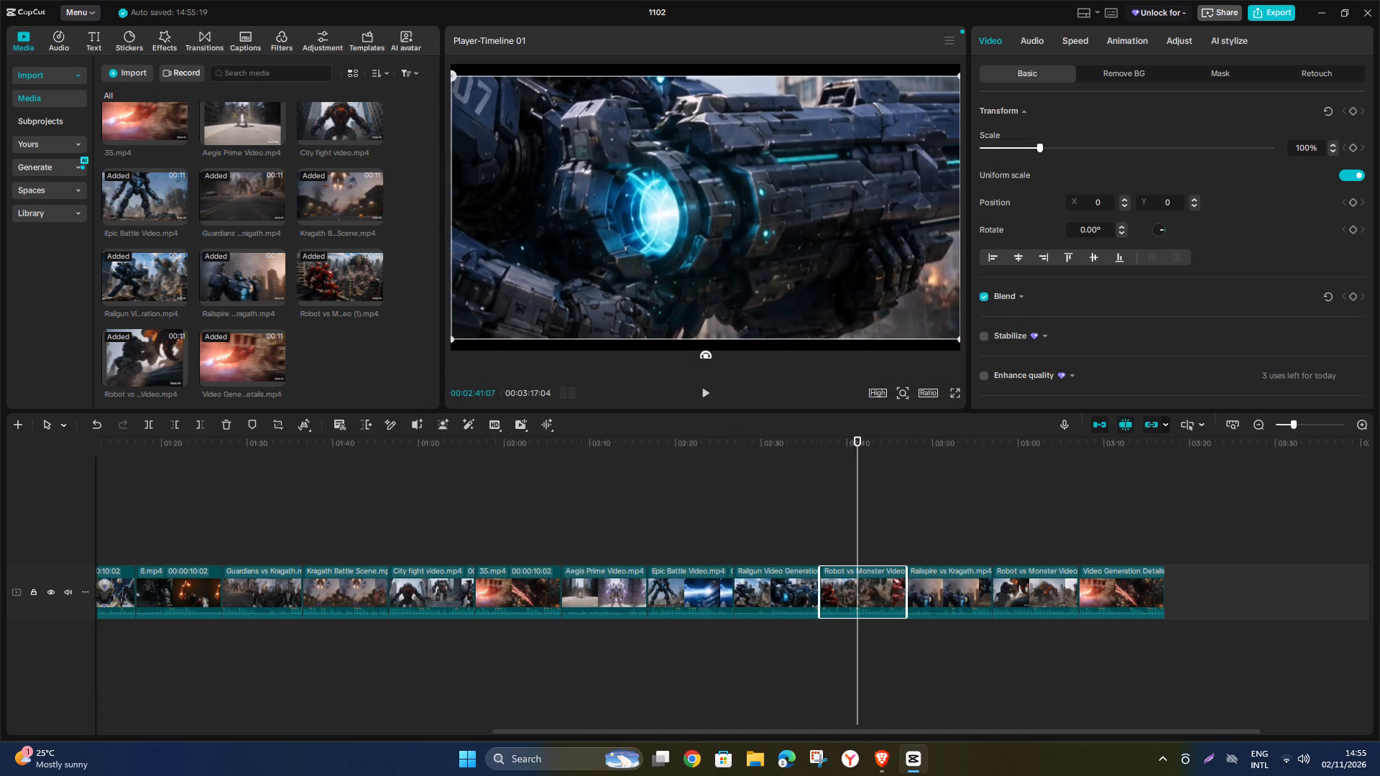
{"action": "left_click_drag", "start_coordinate": [957, 338], "coordinate": [967, 372]}
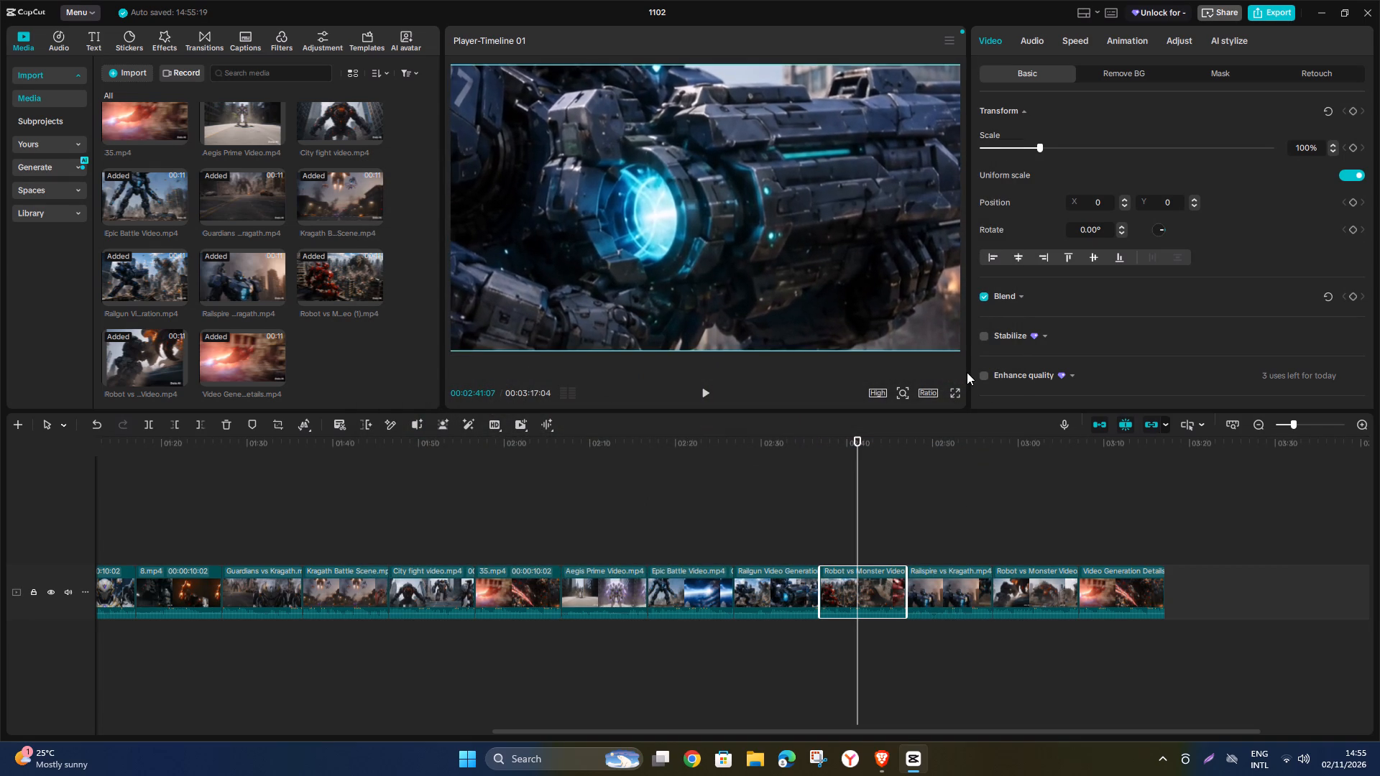
{"action": "left_click_drag", "start_coordinate": [967, 372], "coordinate": [967, 378]}
Crop the bottom Dola AI watermark strip off the Railspire vs Kragath clip and scale the clip to about 109%.
{"action": "left_click", "coordinate": [935, 542]}
{"action": "left_click", "coordinate": [952, 602]}
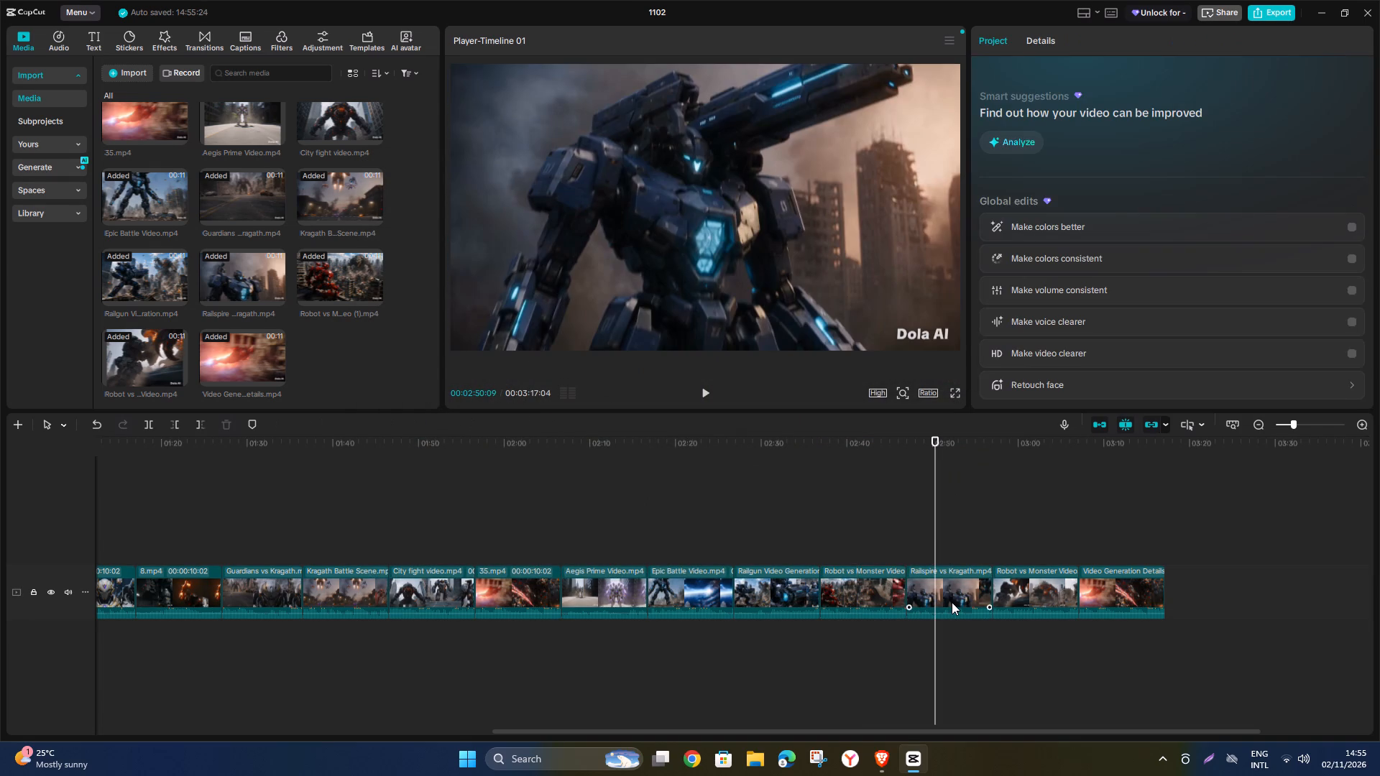
{"action": "left_click", "coordinate": [270, 430]}
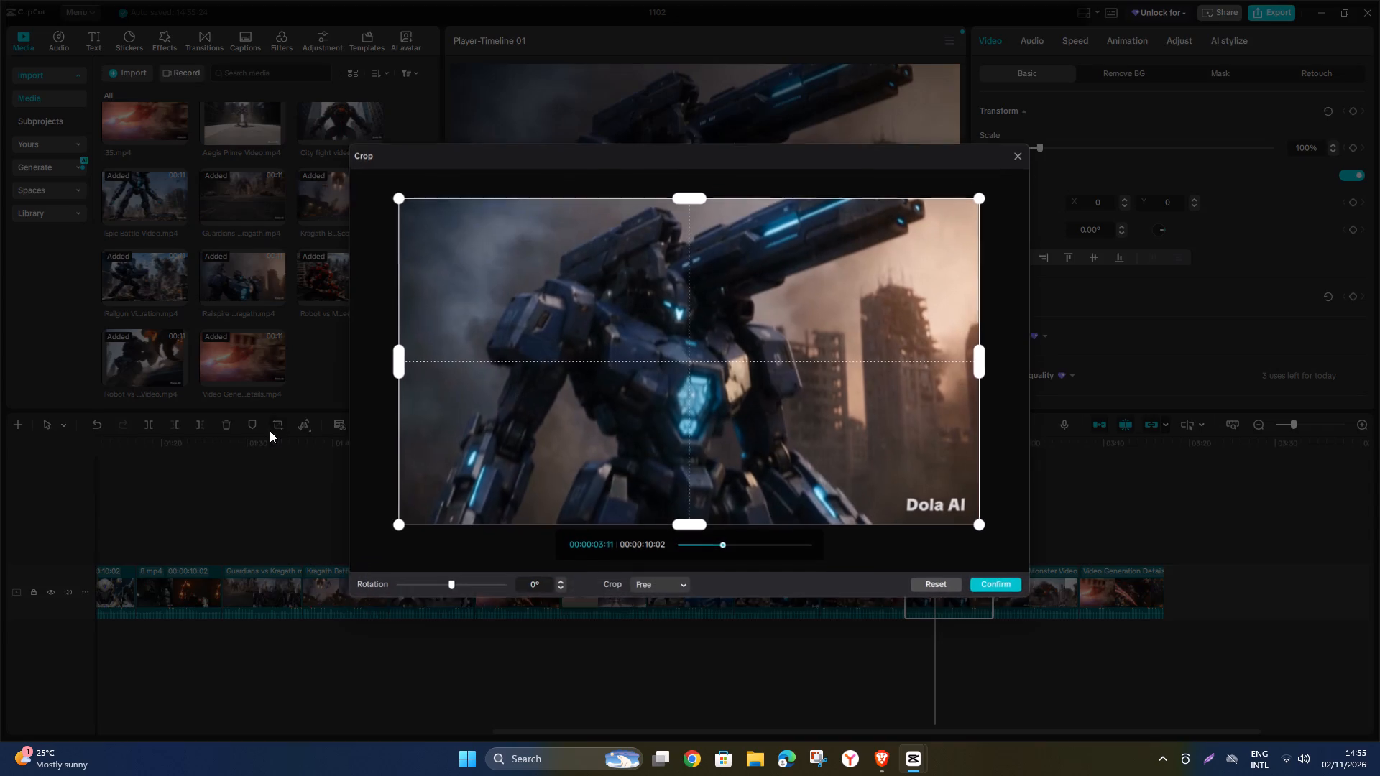
{"action": "left_click_drag", "start_coordinate": [689, 525], "coordinate": [697, 501]}
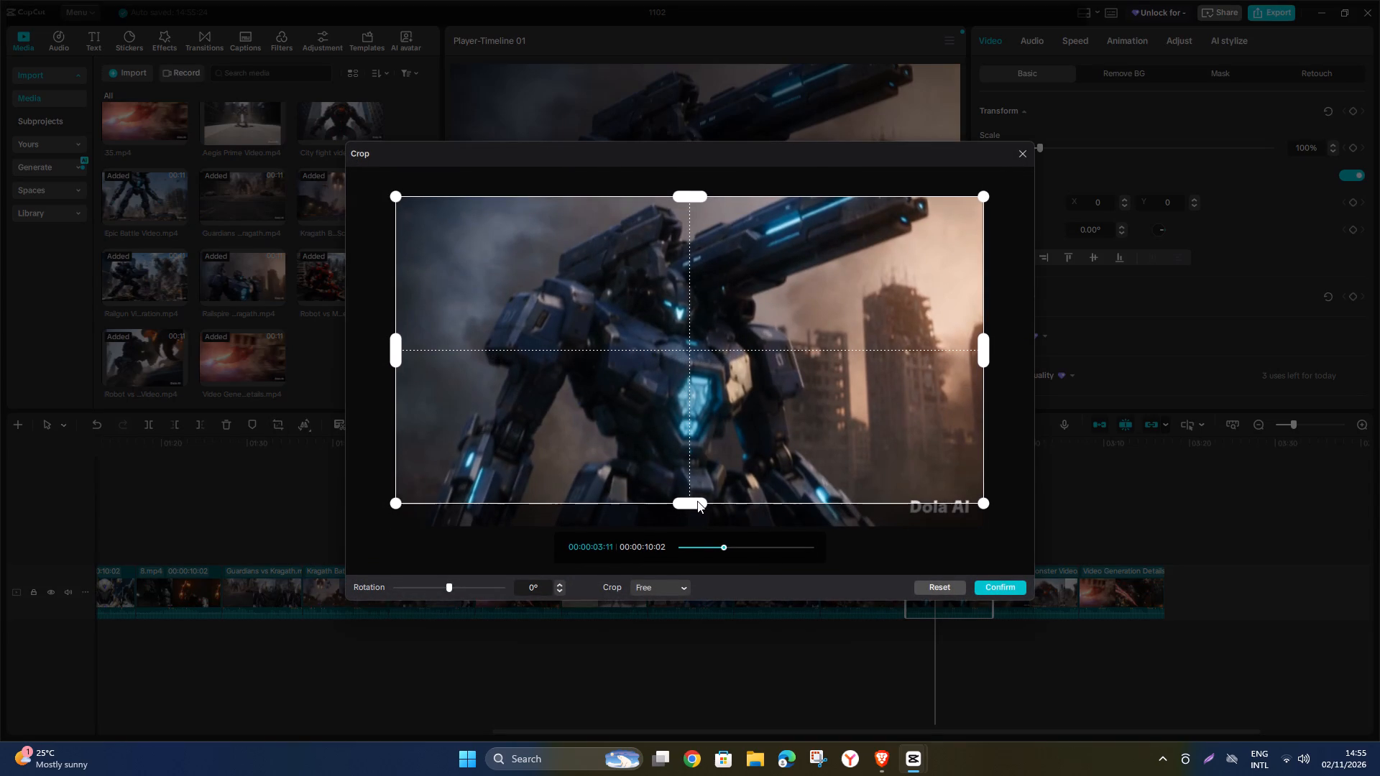
{"action": "left_click_drag", "start_coordinate": [697, 501], "coordinate": [698, 499]}
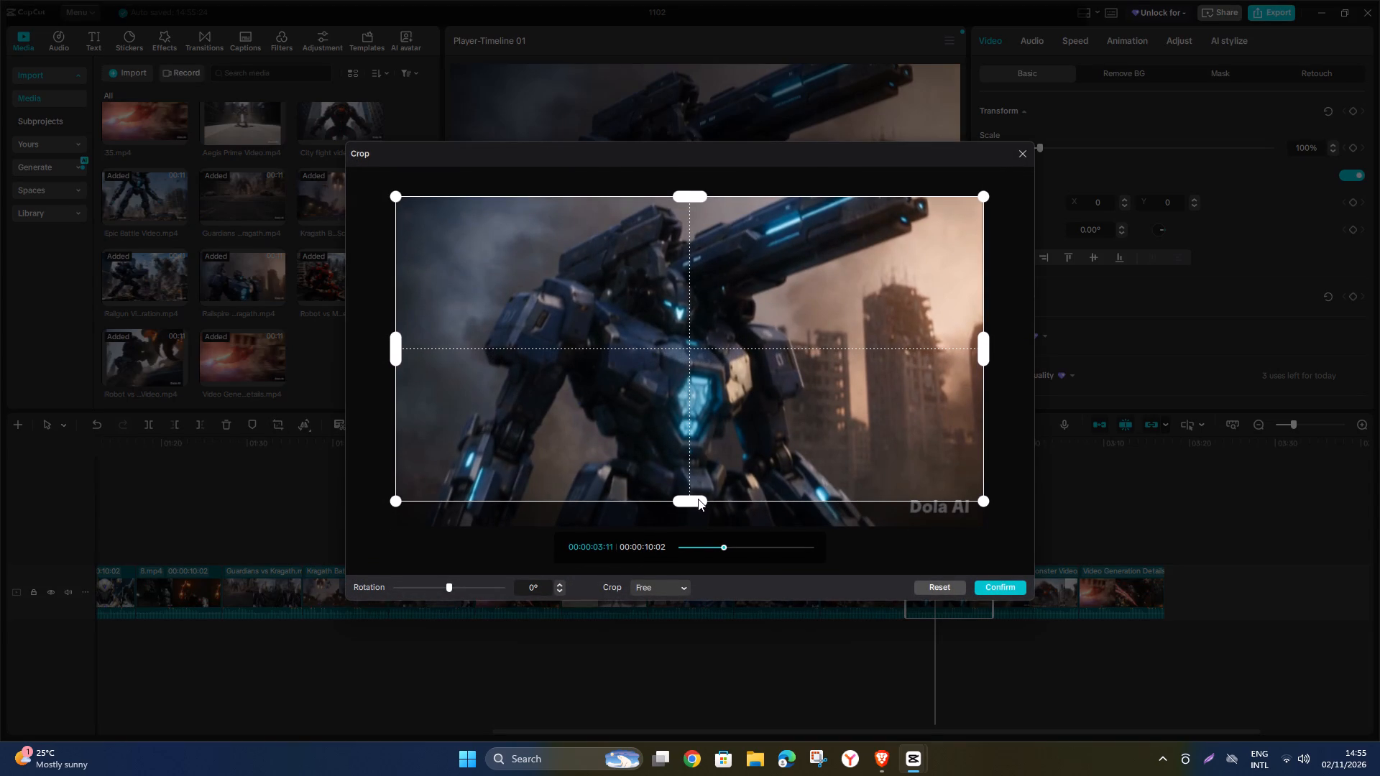
{"action": "left_click_drag", "start_coordinate": [698, 499], "coordinate": [698, 498]}
{"action": "left_click", "coordinate": [1007, 588]}
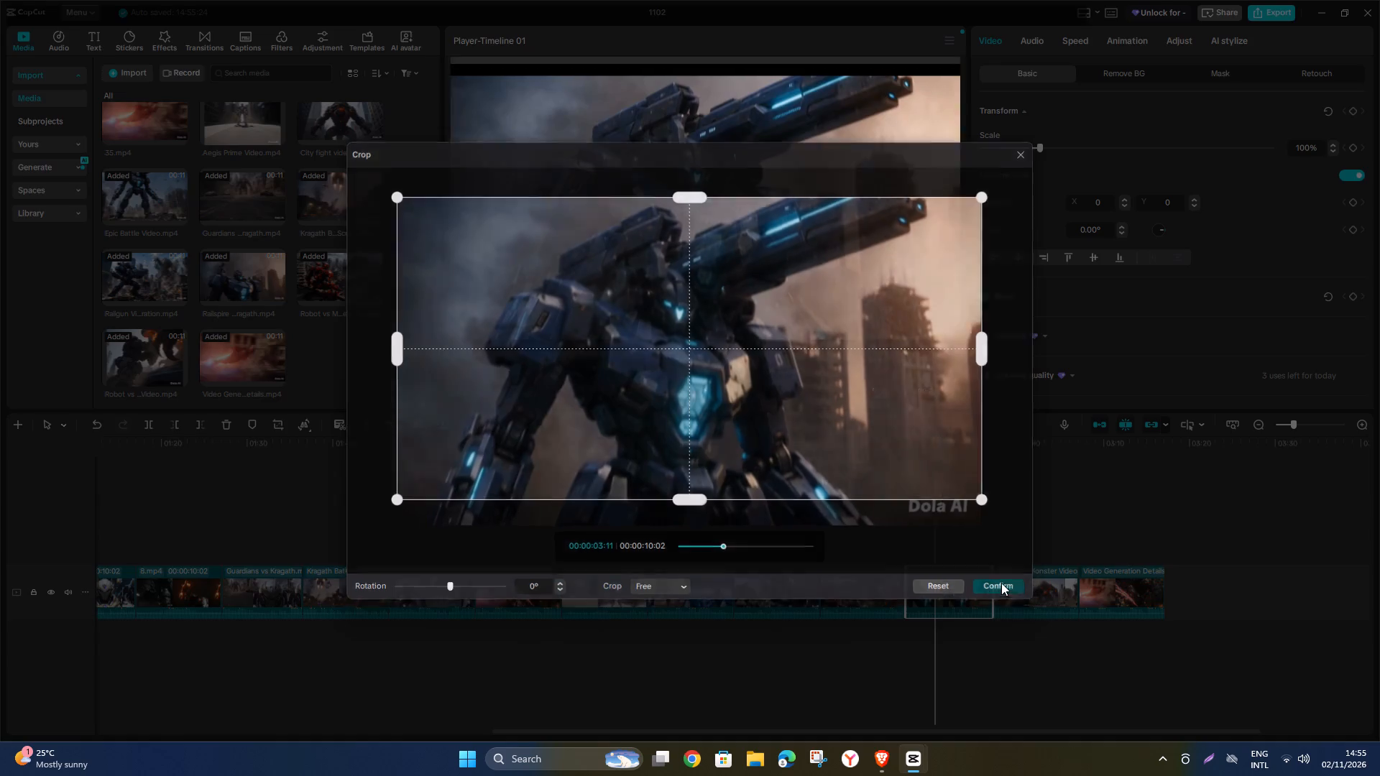
{"action": "left_click_drag", "start_coordinate": [956, 353], "coordinate": [957, 383]}
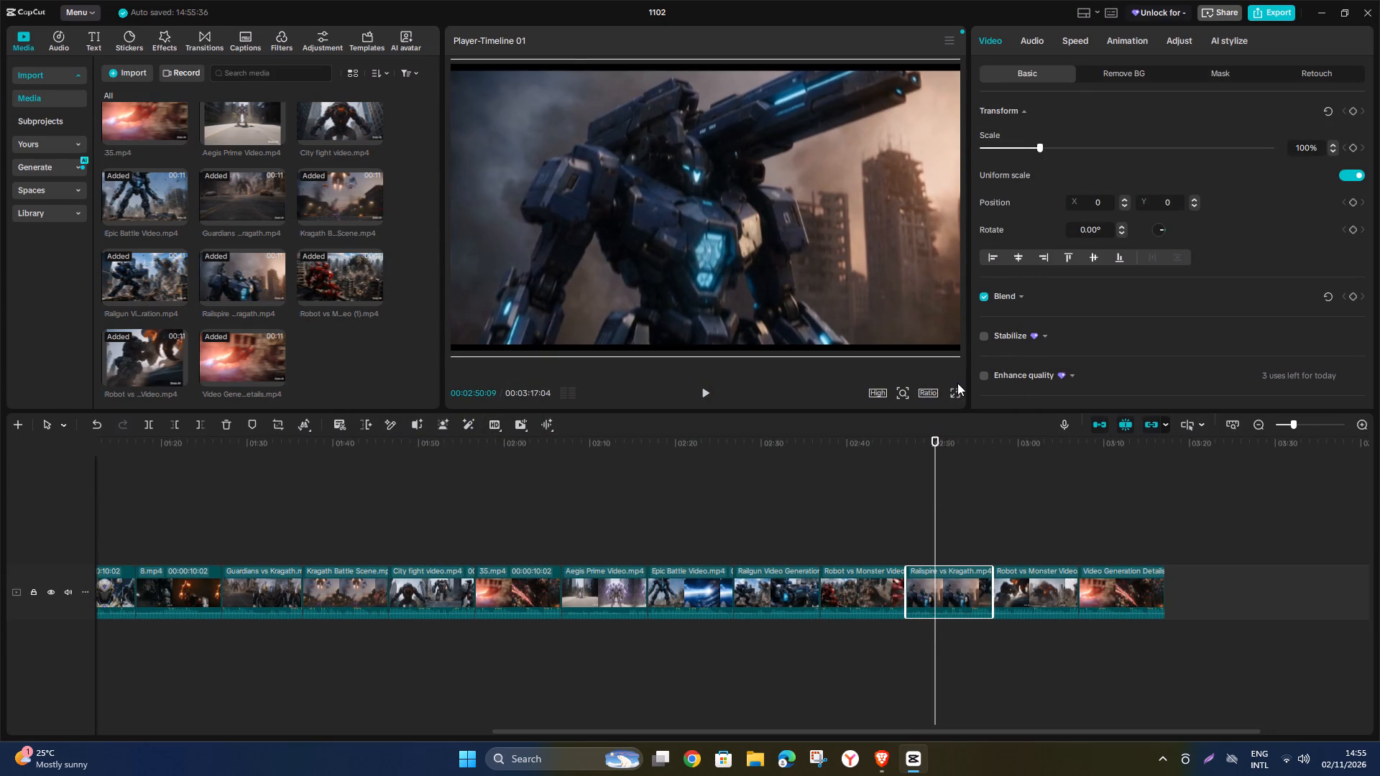
{"action": "left_click_drag", "start_coordinate": [957, 383], "coordinate": [948, 377]}
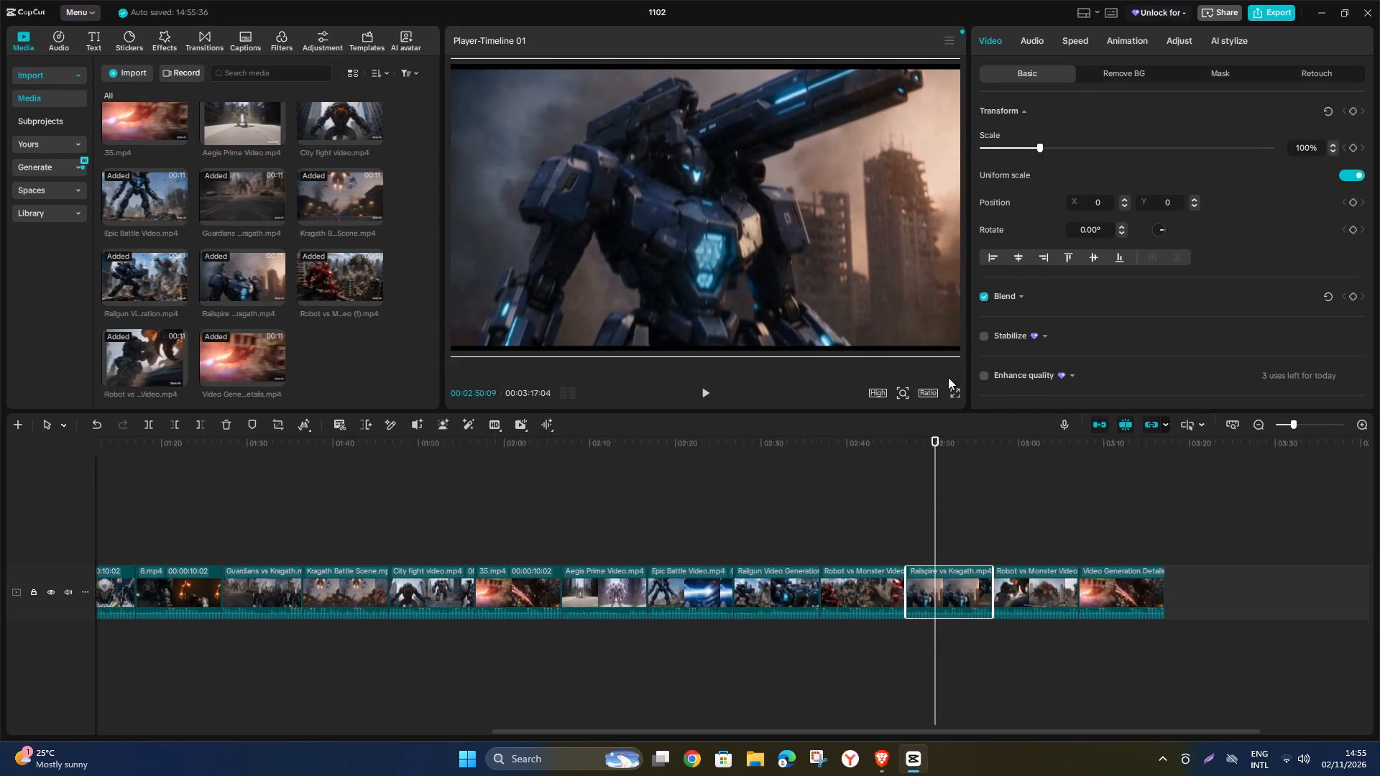
{"action": "left_click_drag", "start_coordinate": [948, 377], "coordinate": [962, 417]}
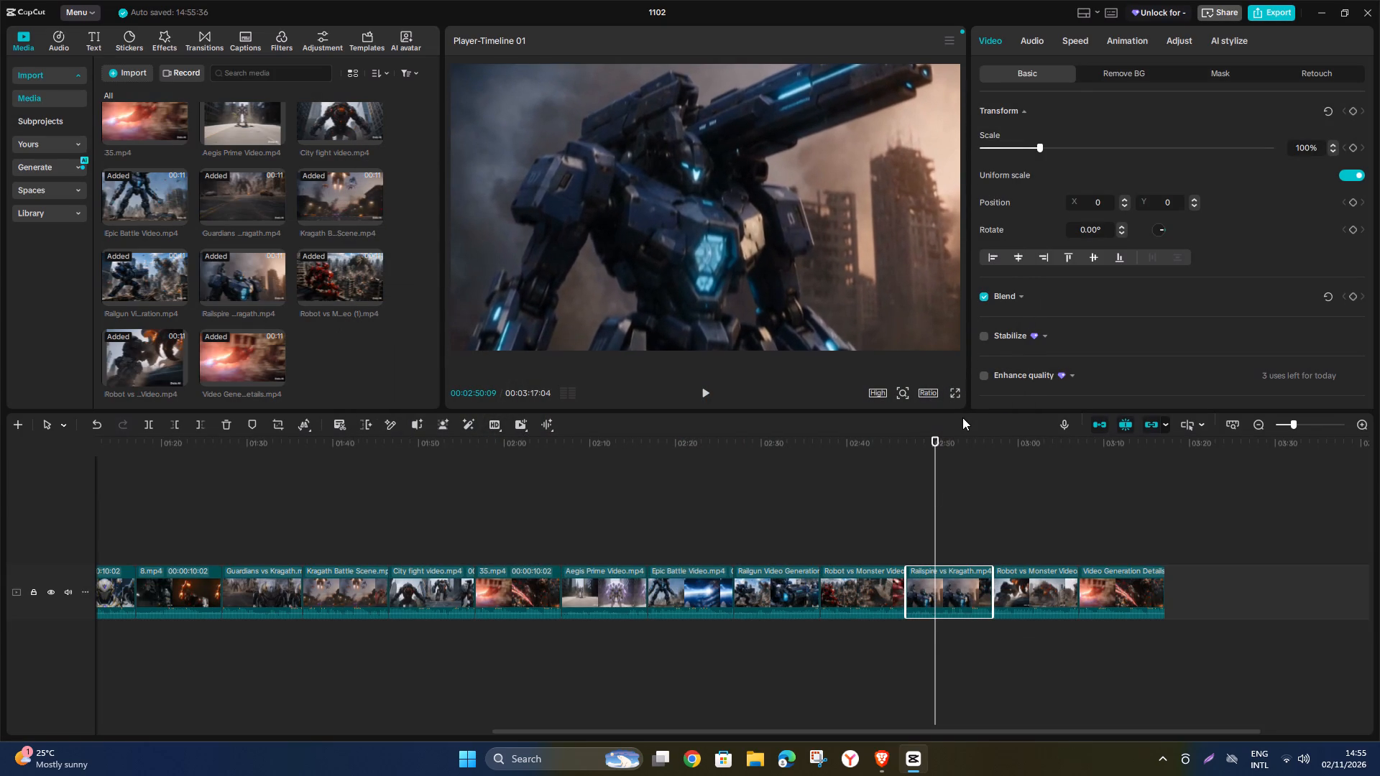
{"action": "left_click_drag", "start_coordinate": [962, 417], "coordinate": [963, 412]}
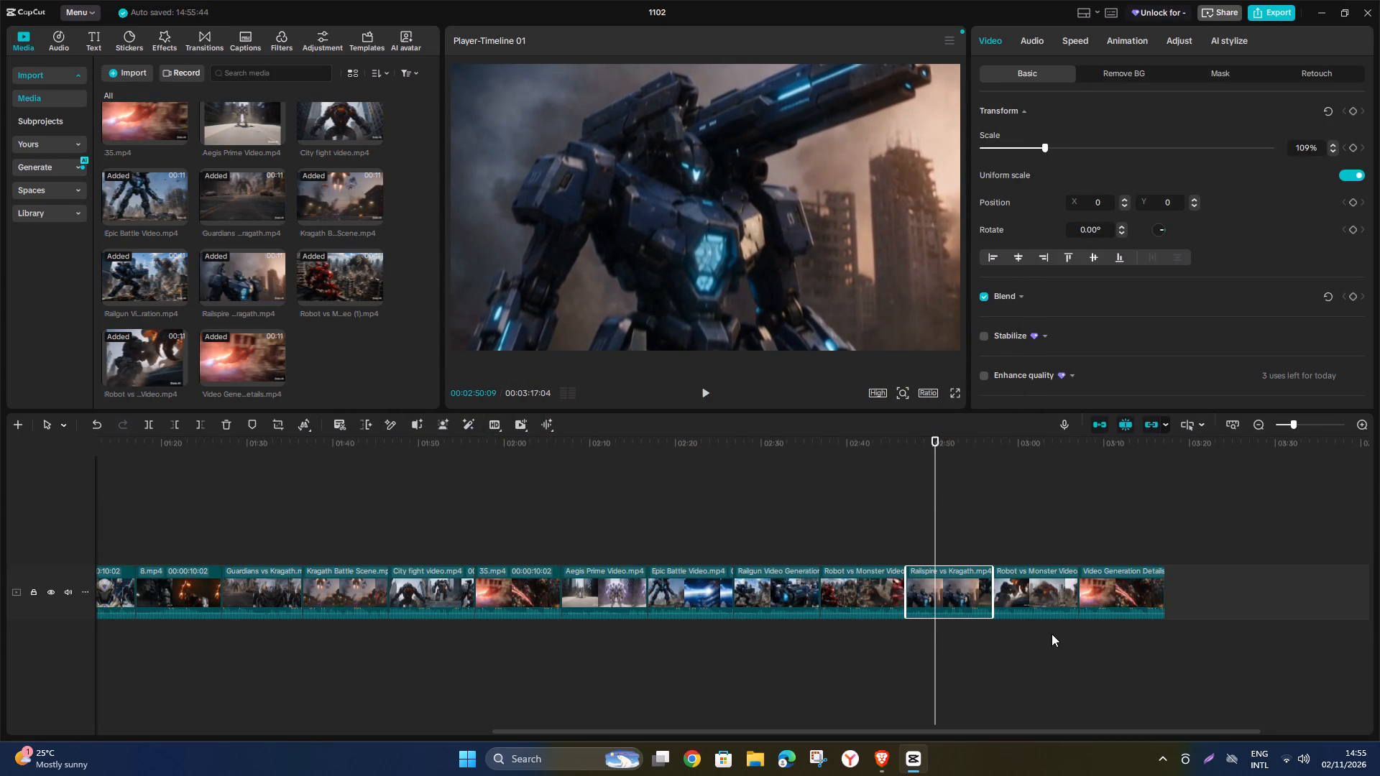
Crop the bottom Dola AI watermark strip off the Robot vs Monster Video clip after the Railspire clip and scale it to about 122%.
{"action": "left_click", "coordinate": [1035, 537]}
{"action": "left_click", "coordinate": [1049, 581]}
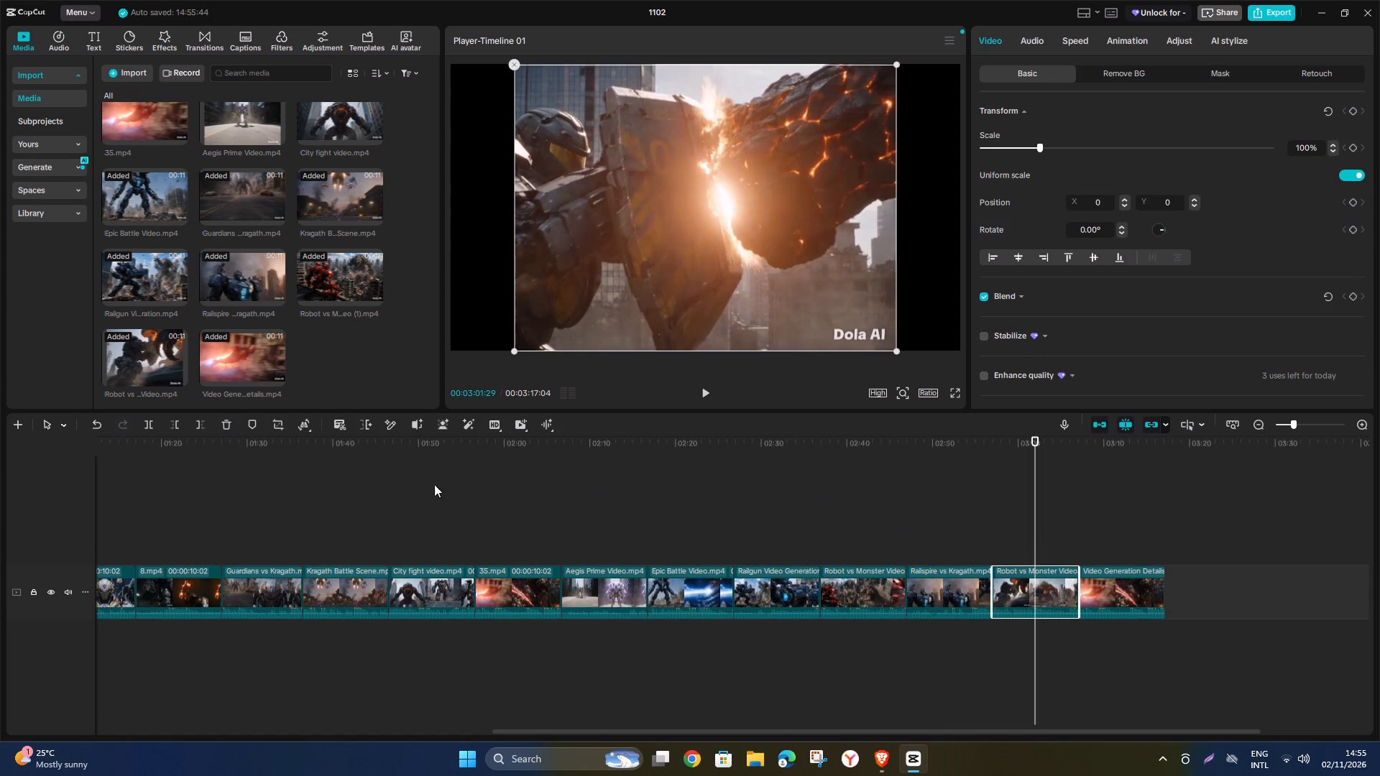
{"action": "left_click", "coordinate": [270, 422]}
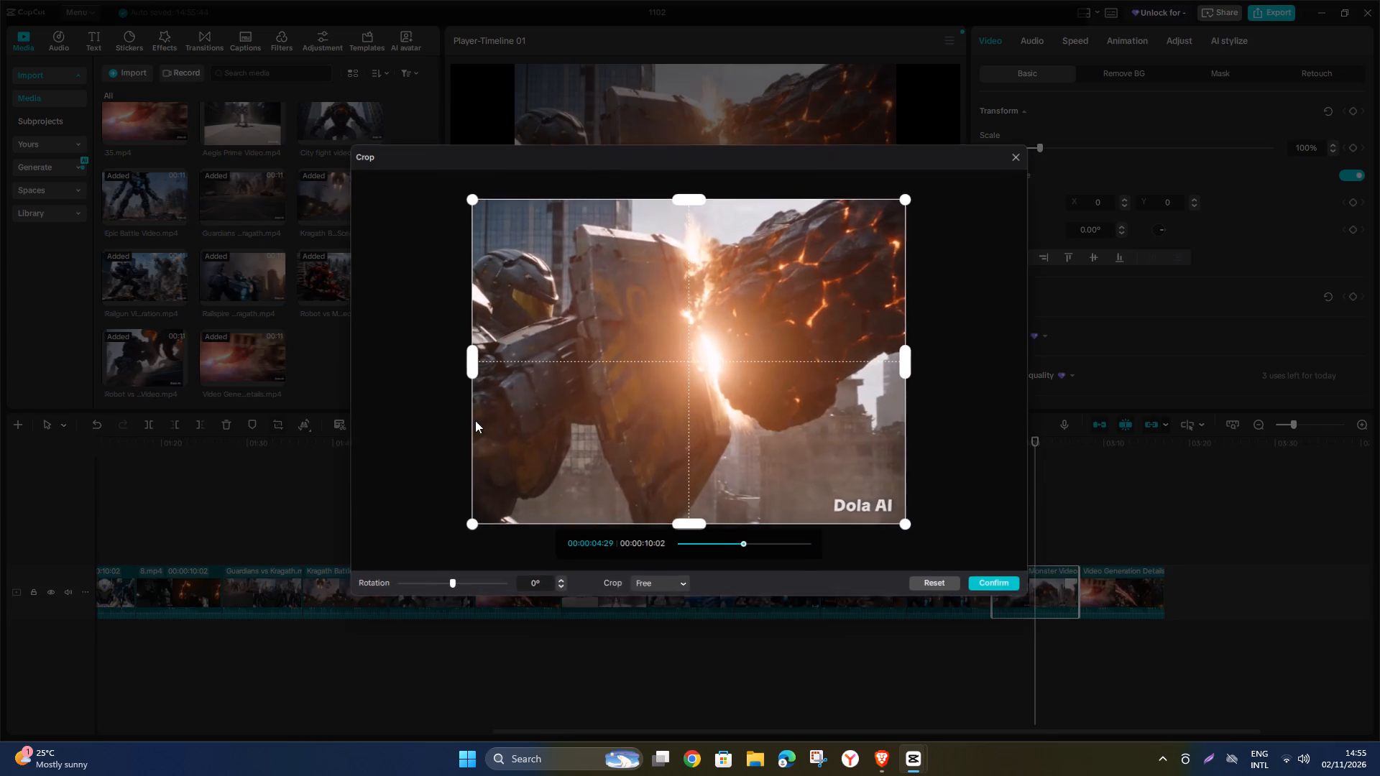
{"action": "left_click_drag", "start_coordinate": [694, 528], "coordinate": [701, 504]}
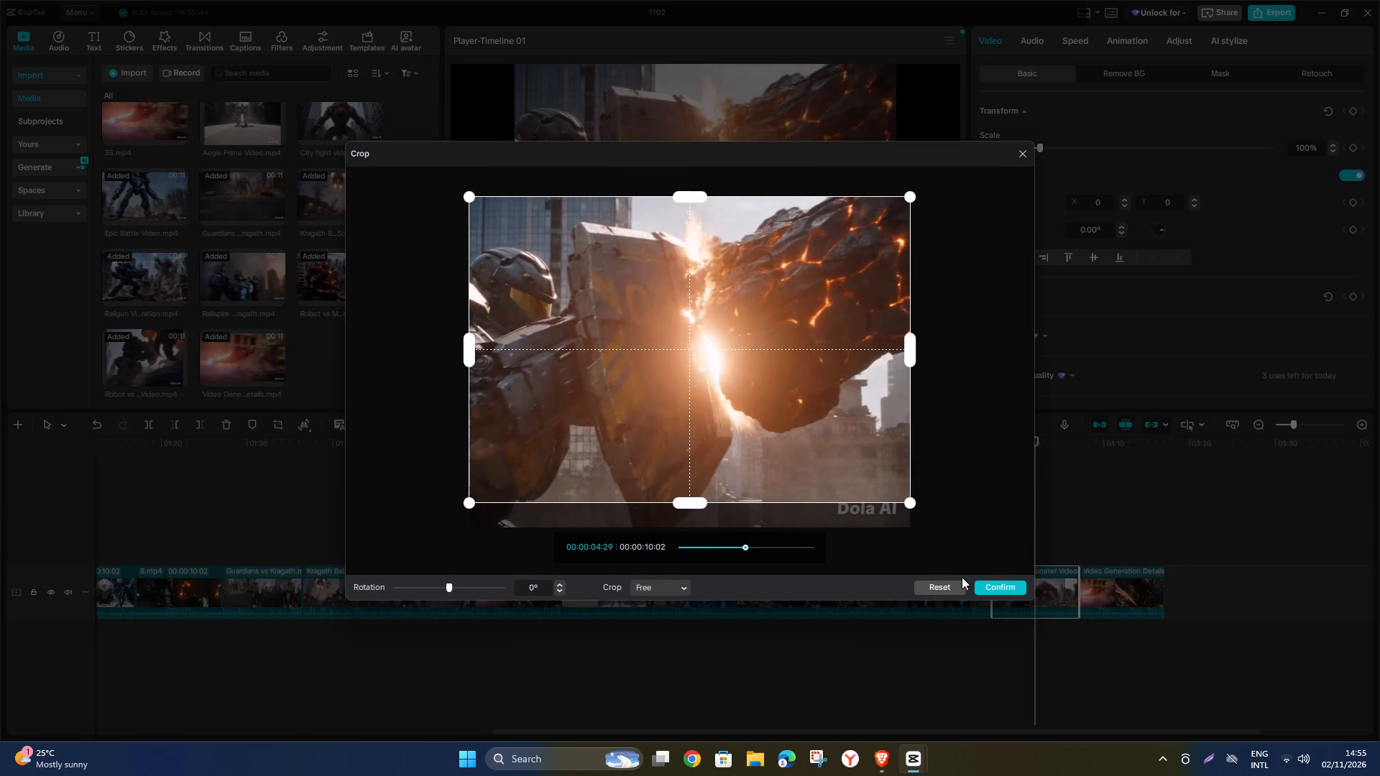
{"action": "left_click", "coordinate": [977, 580]}
{"action": "left_click", "coordinate": [983, 583]}
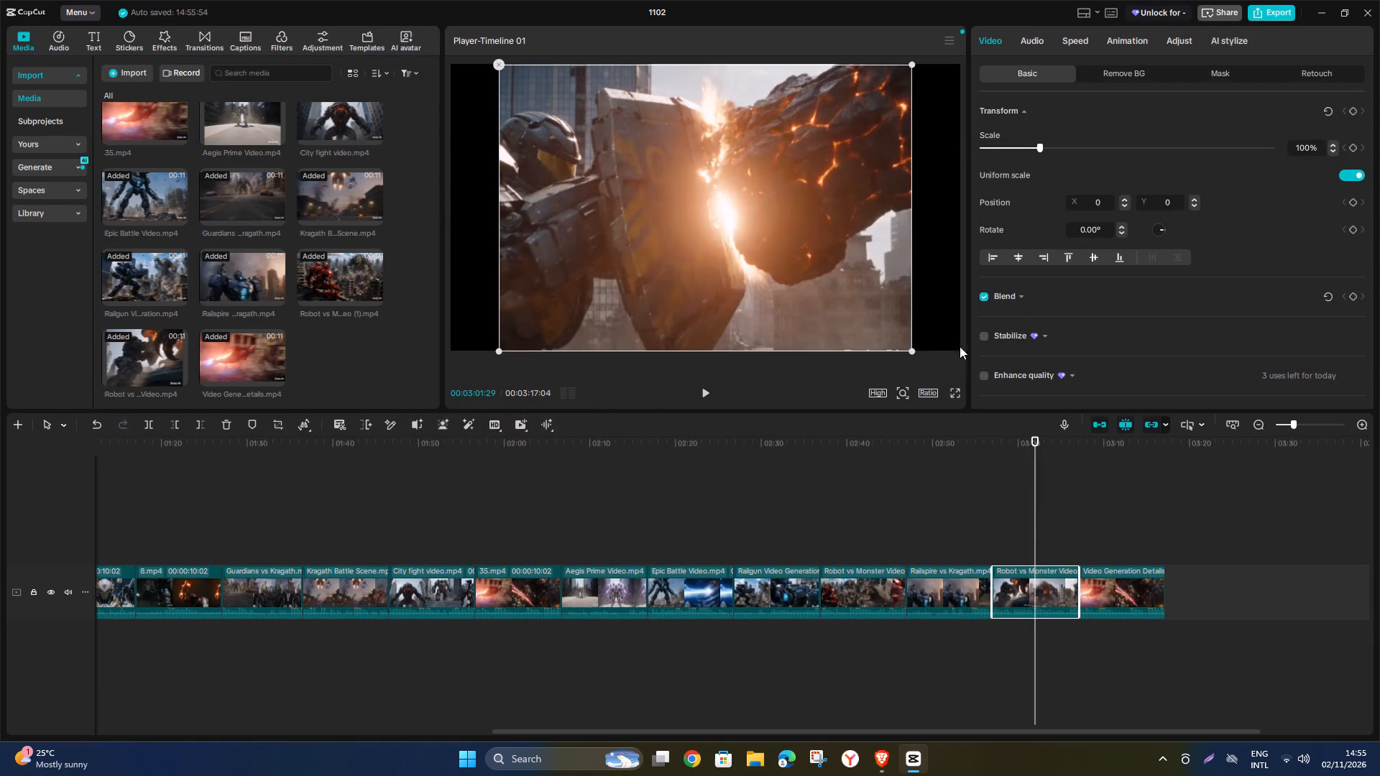
{"action": "left_click", "coordinate": [908, 350]}
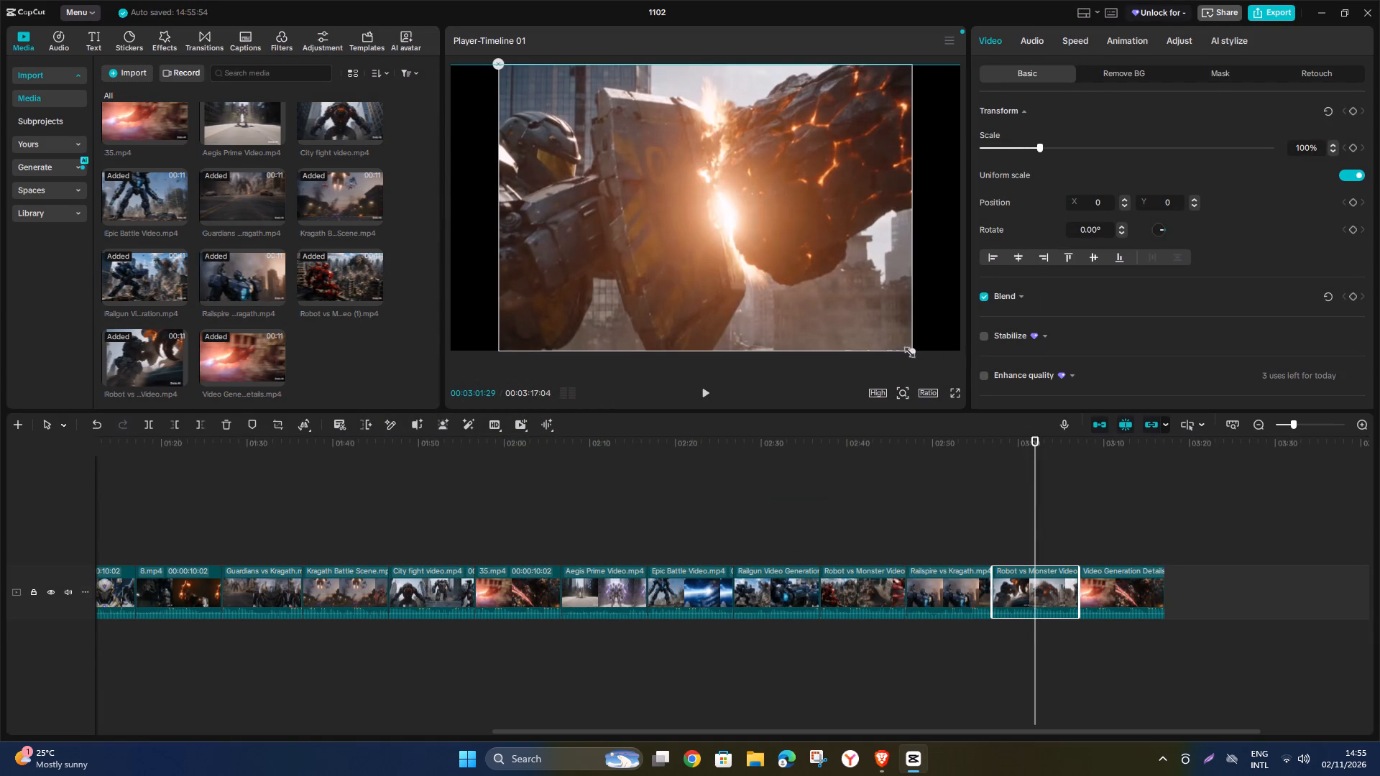
{"action": "left_click", "coordinate": [279, 429]}
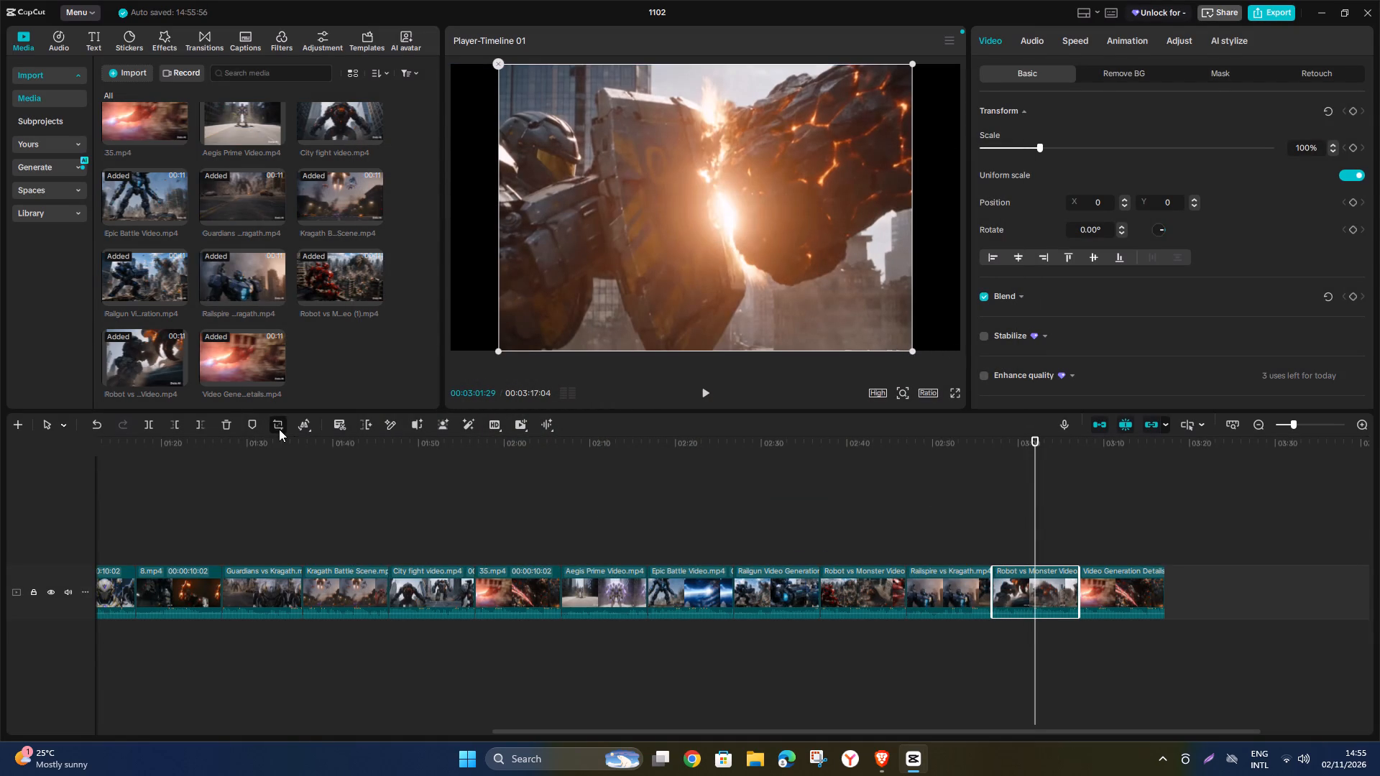
{"action": "left_click", "coordinate": [695, 502]}
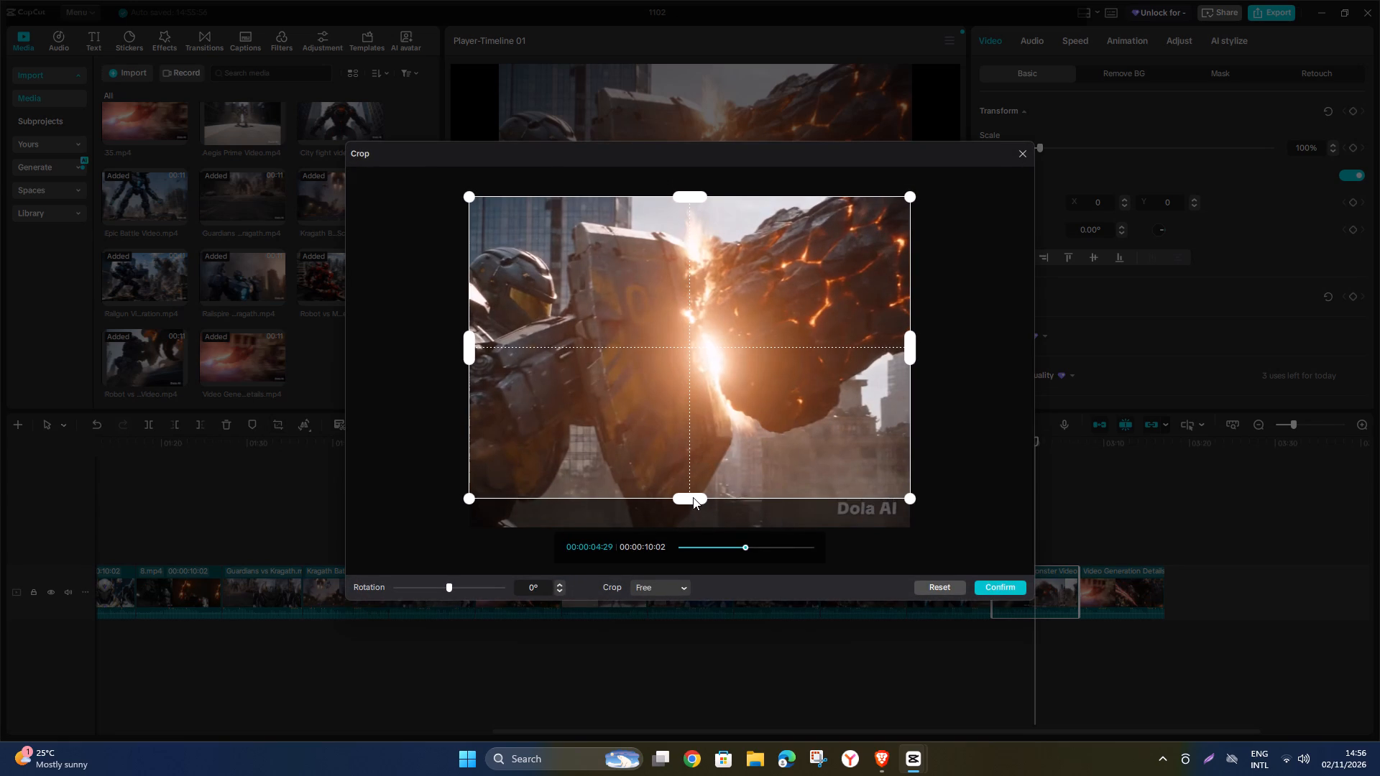
{"action": "left_click", "coordinate": [994, 586]}
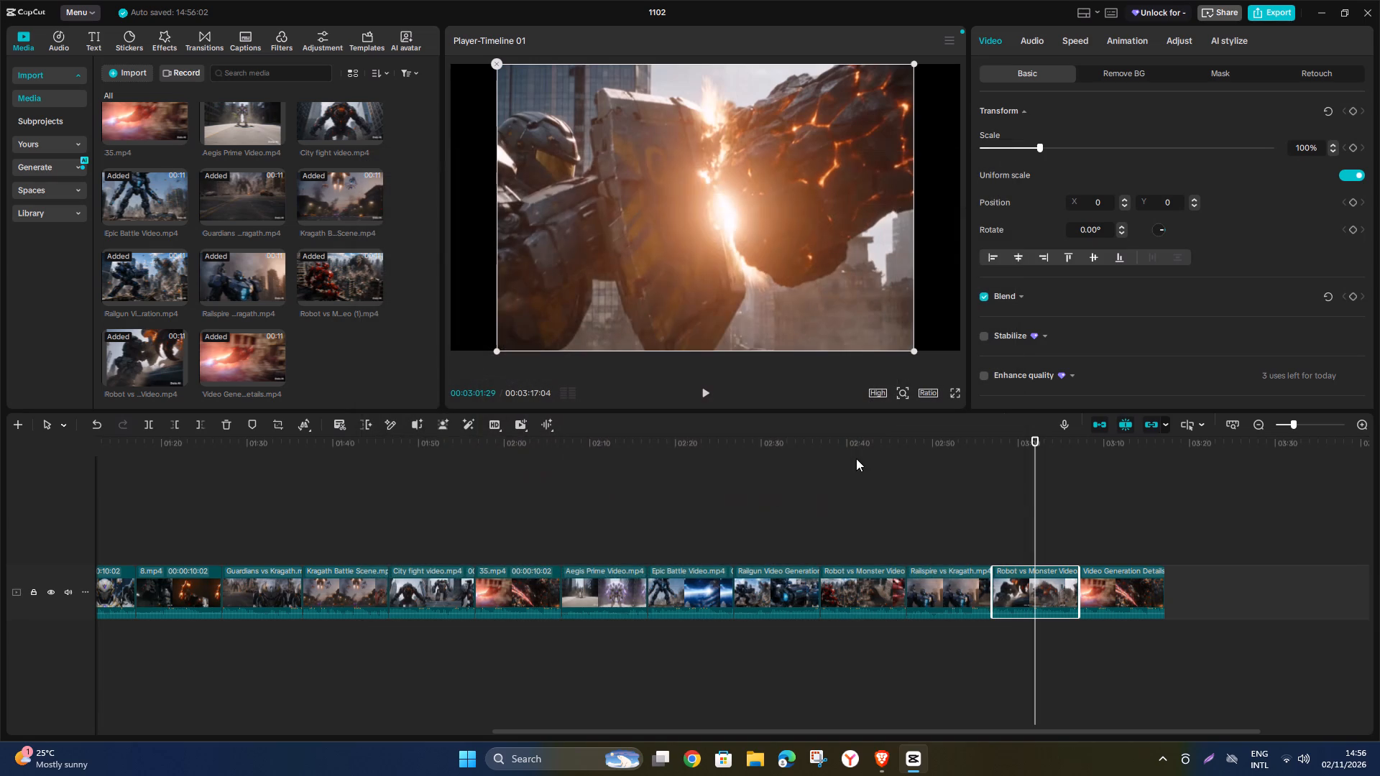
{"action": "left_click_drag", "start_coordinate": [910, 356], "coordinate": [930, 398]}
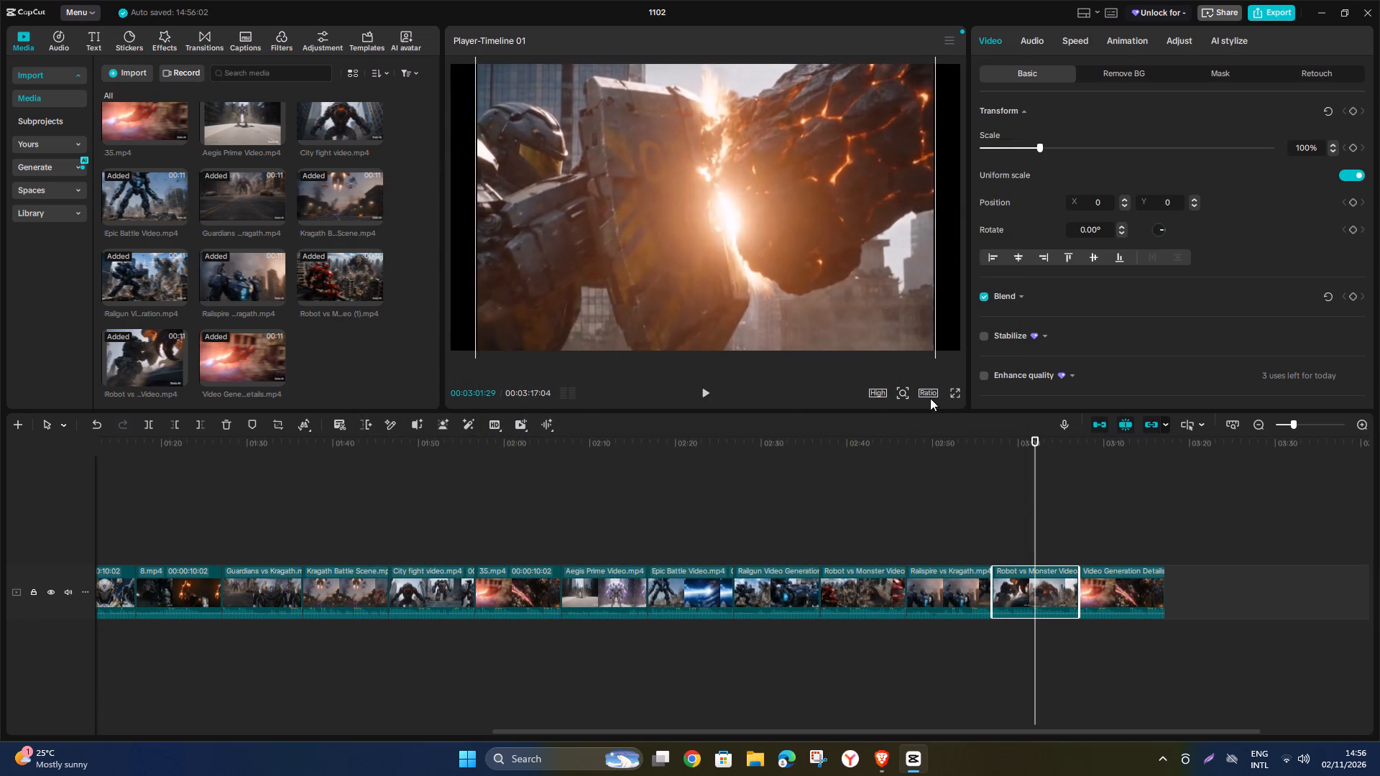
{"action": "left_click_drag", "start_coordinate": [930, 398], "coordinate": [946, 448]}
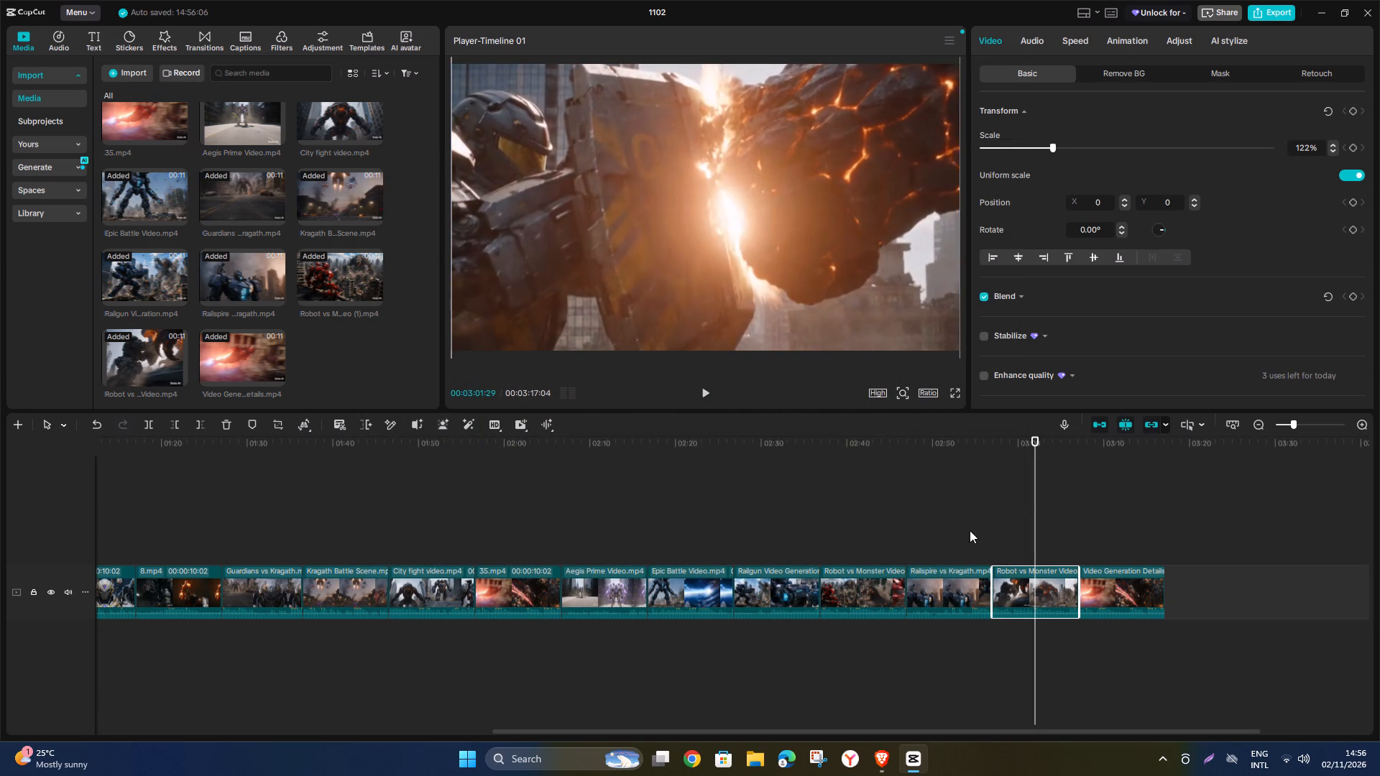
Crop the bottom Dola AI watermark strip off the last clip, Video Generation Details, and scale the clip to about 110%.
{"action": "left_click", "coordinate": [1110, 578]}
{"action": "left_click", "coordinate": [1104, 522]}
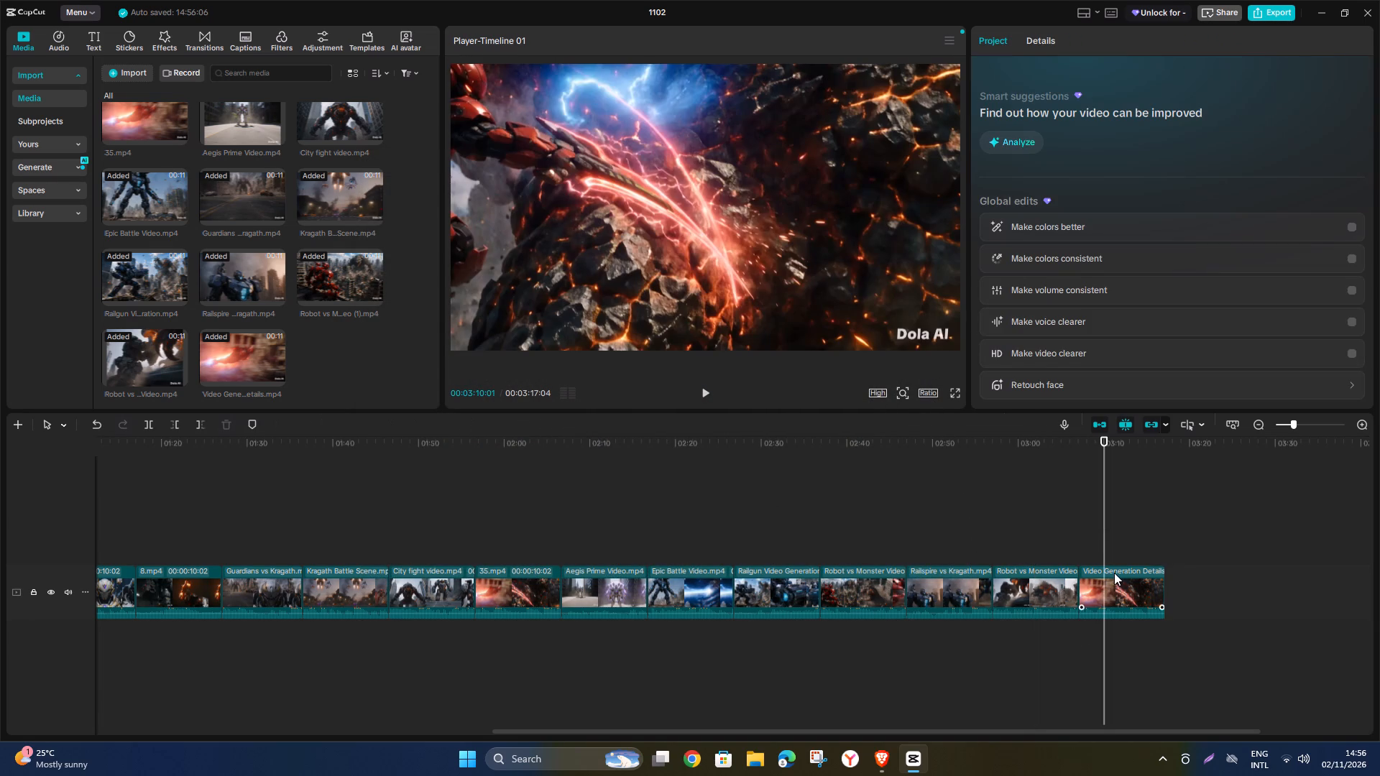
{"action": "left_click", "coordinate": [1114, 573]}
{"action": "left_click", "coordinate": [283, 425]}
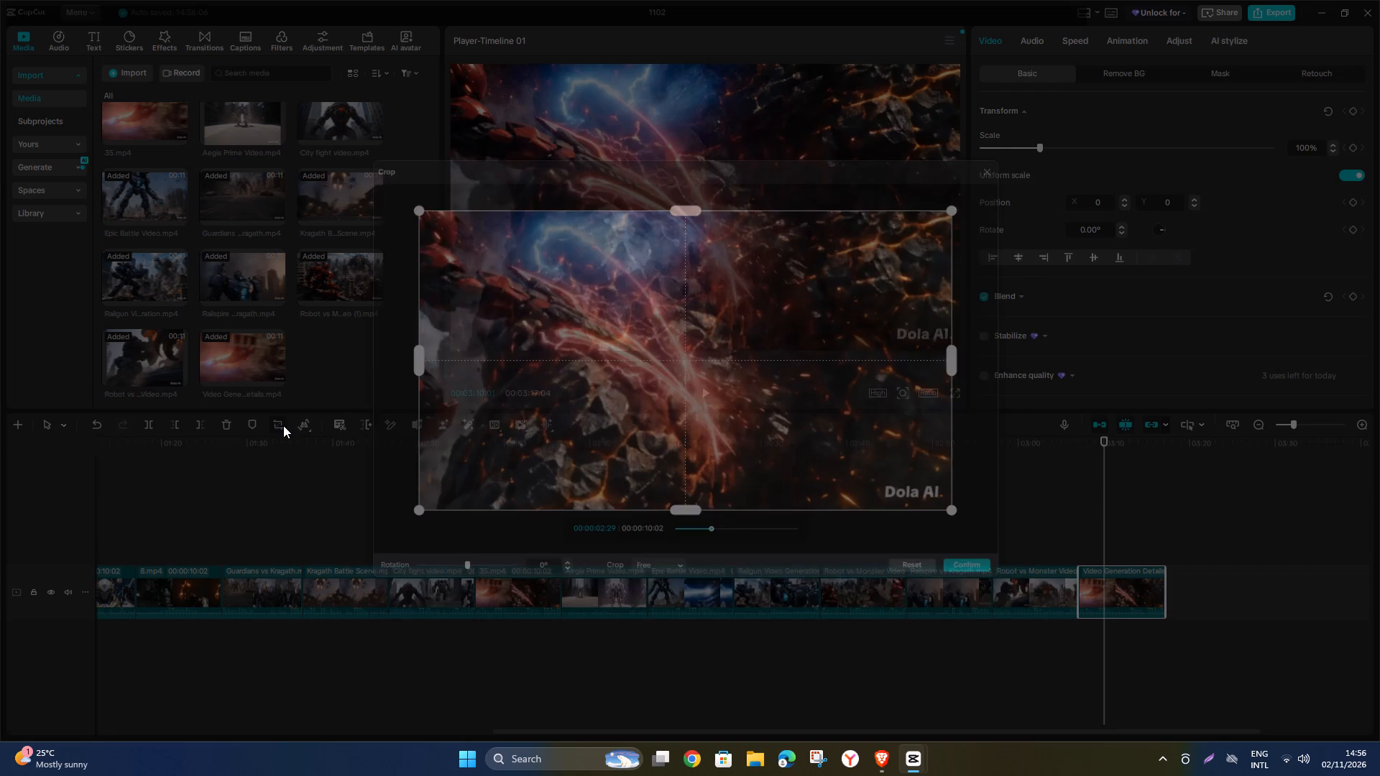
{"action": "left_click_drag", "start_coordinate": [686, 530], "coordinate": [689, 512]}
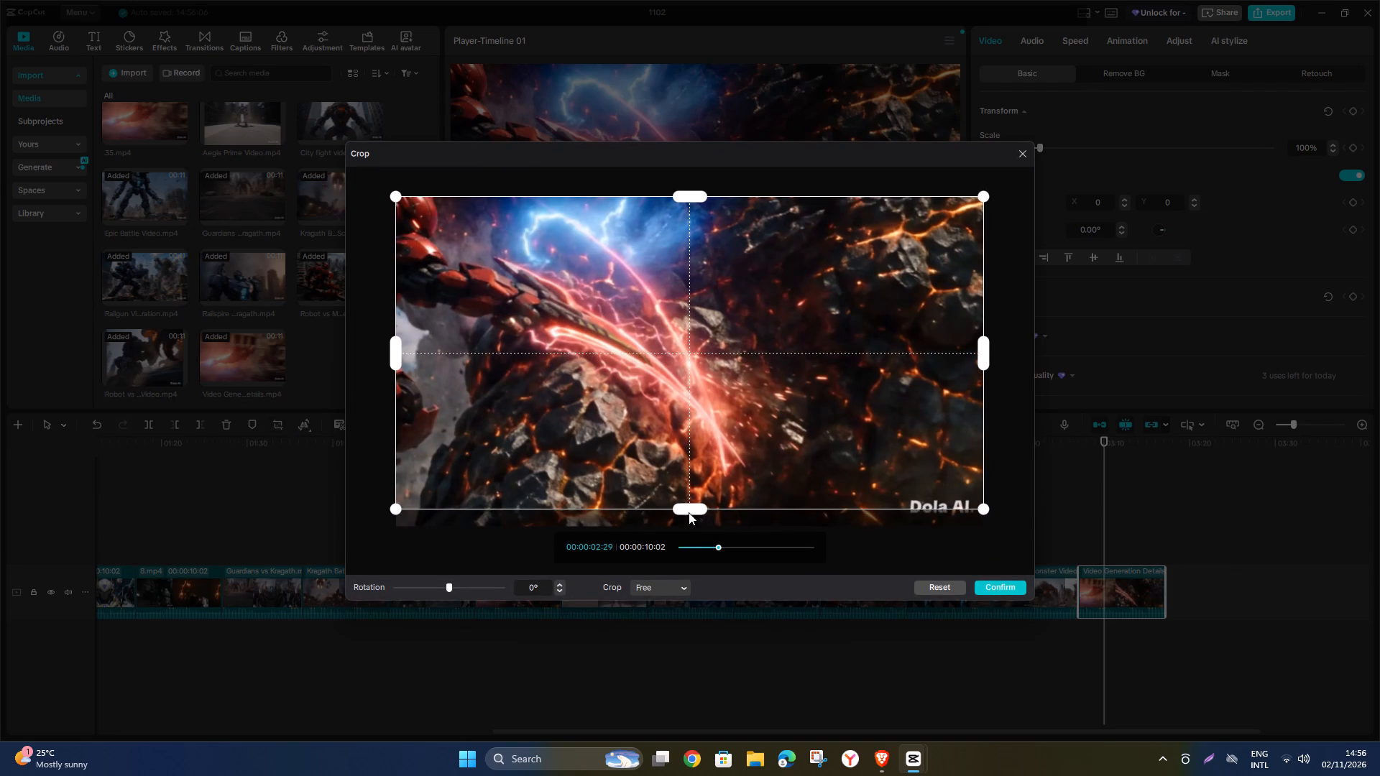
{"action": "left_click_drag", "start_coordinate": [689, 512], "coordinate": [686, 500]}
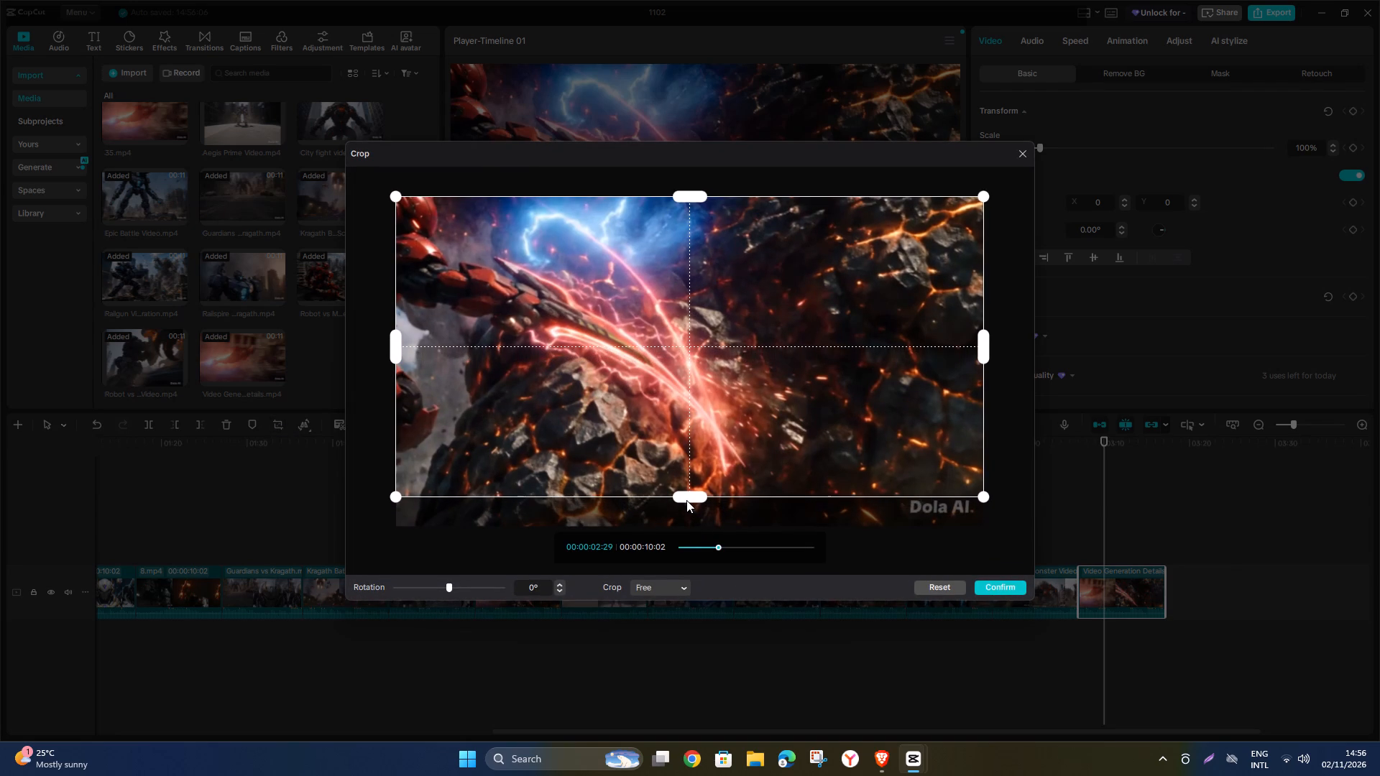
{"action": "left_click_drag", "start_coordinate": [686, 500], "coordinate": [687, 502]}
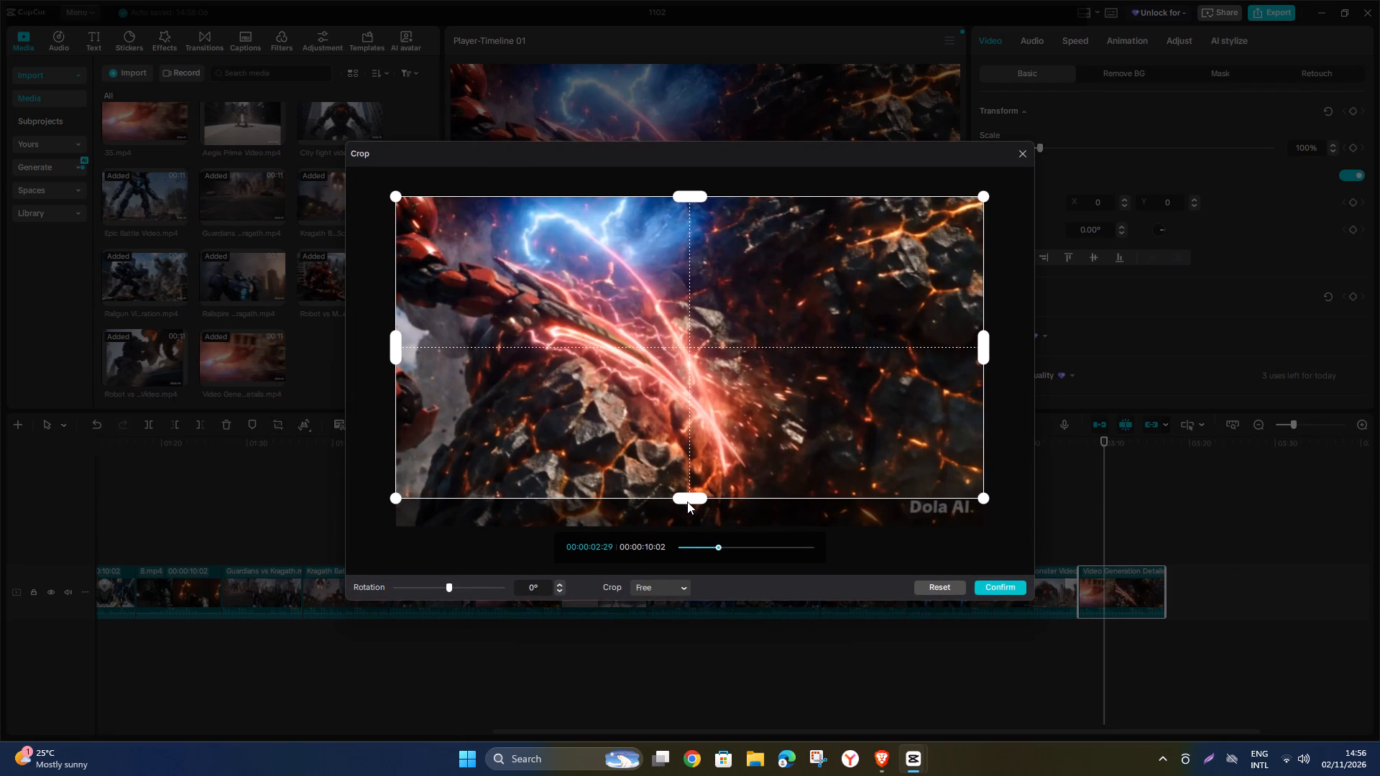
{"action": "left_click", "coordinate": [1007, 587]}
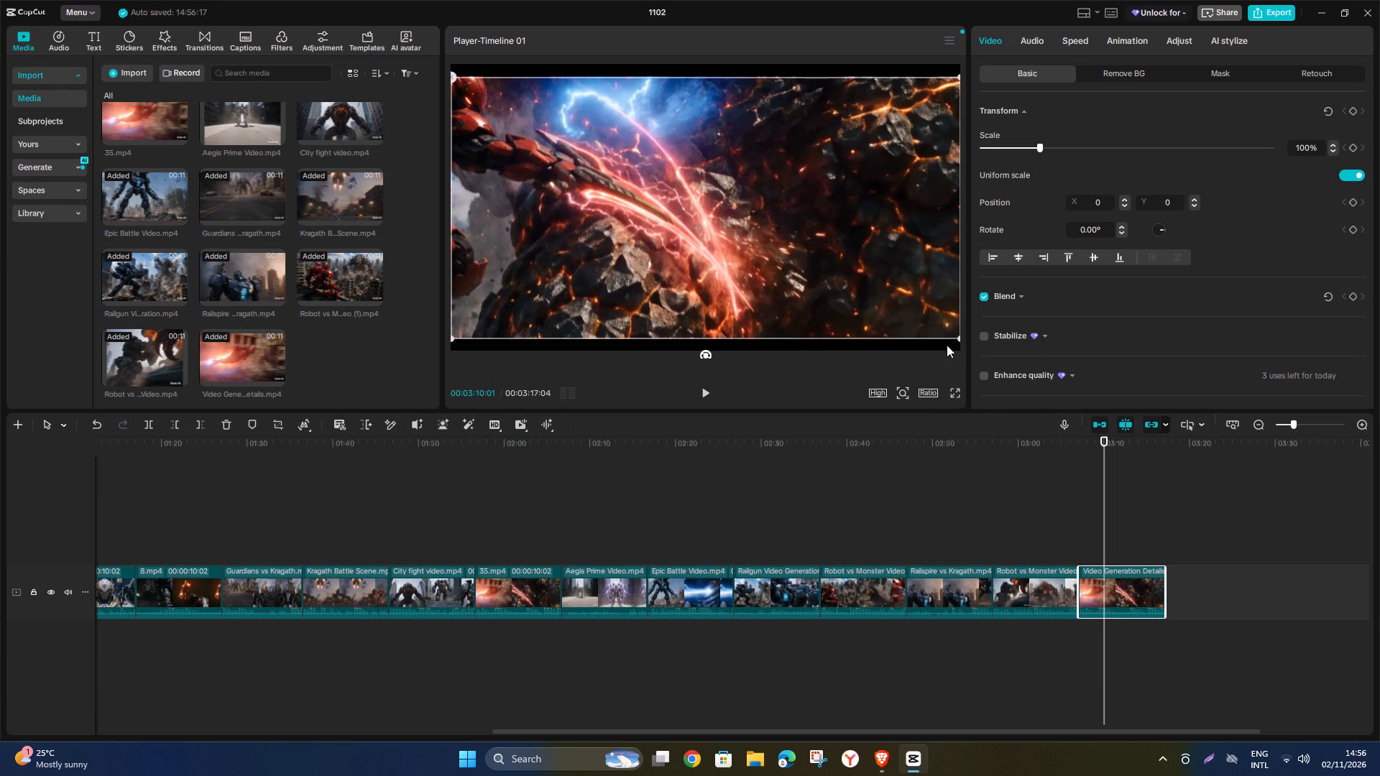
{"action": "left_click_drag", "start_coordinate": [956, 340], "coordinate": [962, 389]}
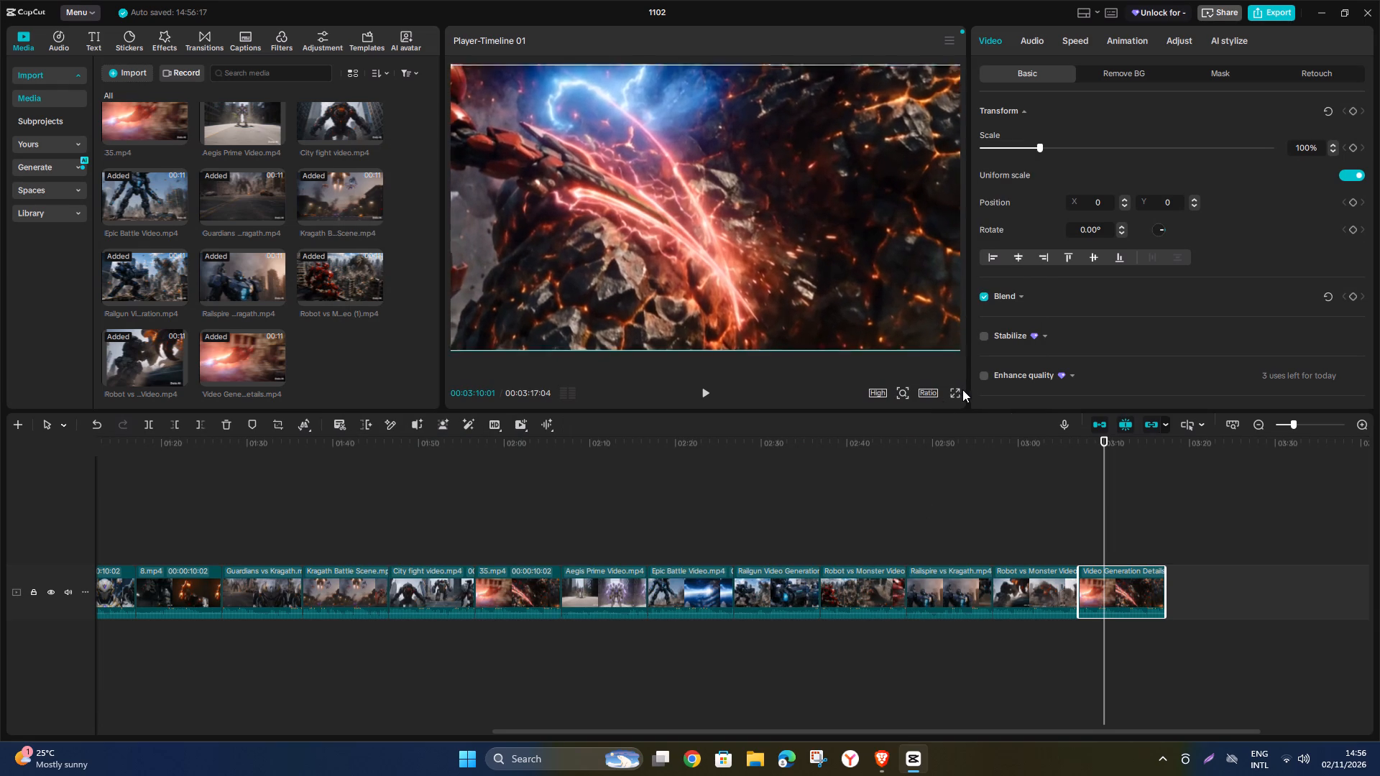
{"action": "left_click_drag", "start_coordinate": [962, 389], "coordinate": [964, 395]}
{"action": "left_click", "coordinate": [1175, 517]}
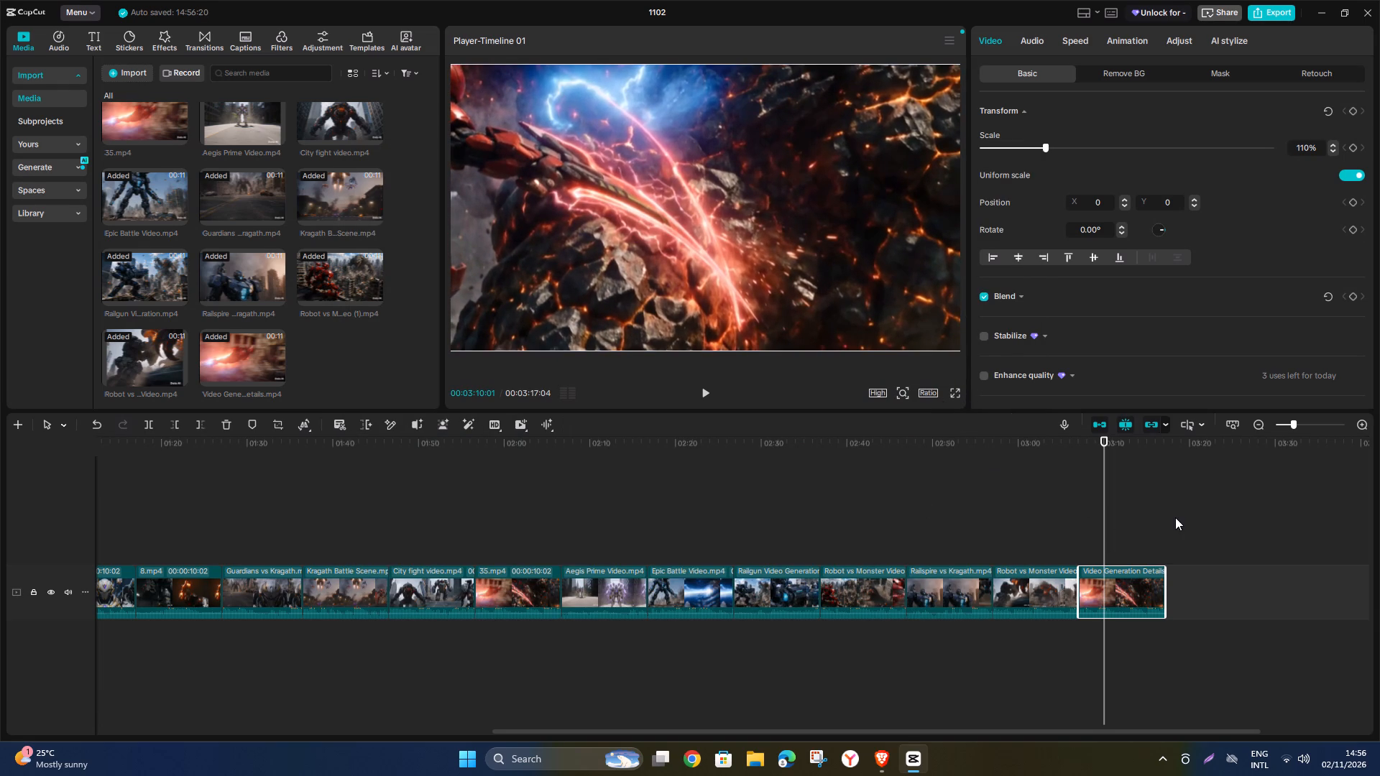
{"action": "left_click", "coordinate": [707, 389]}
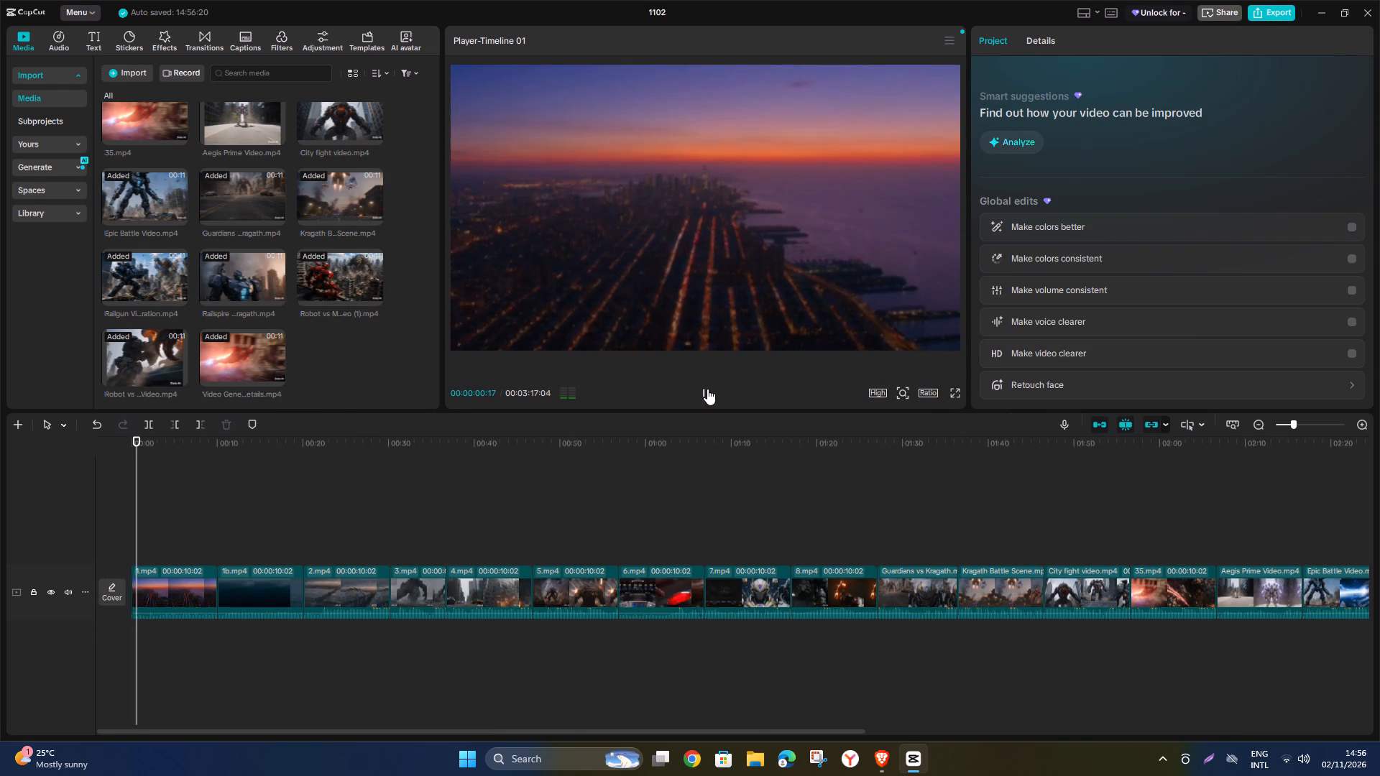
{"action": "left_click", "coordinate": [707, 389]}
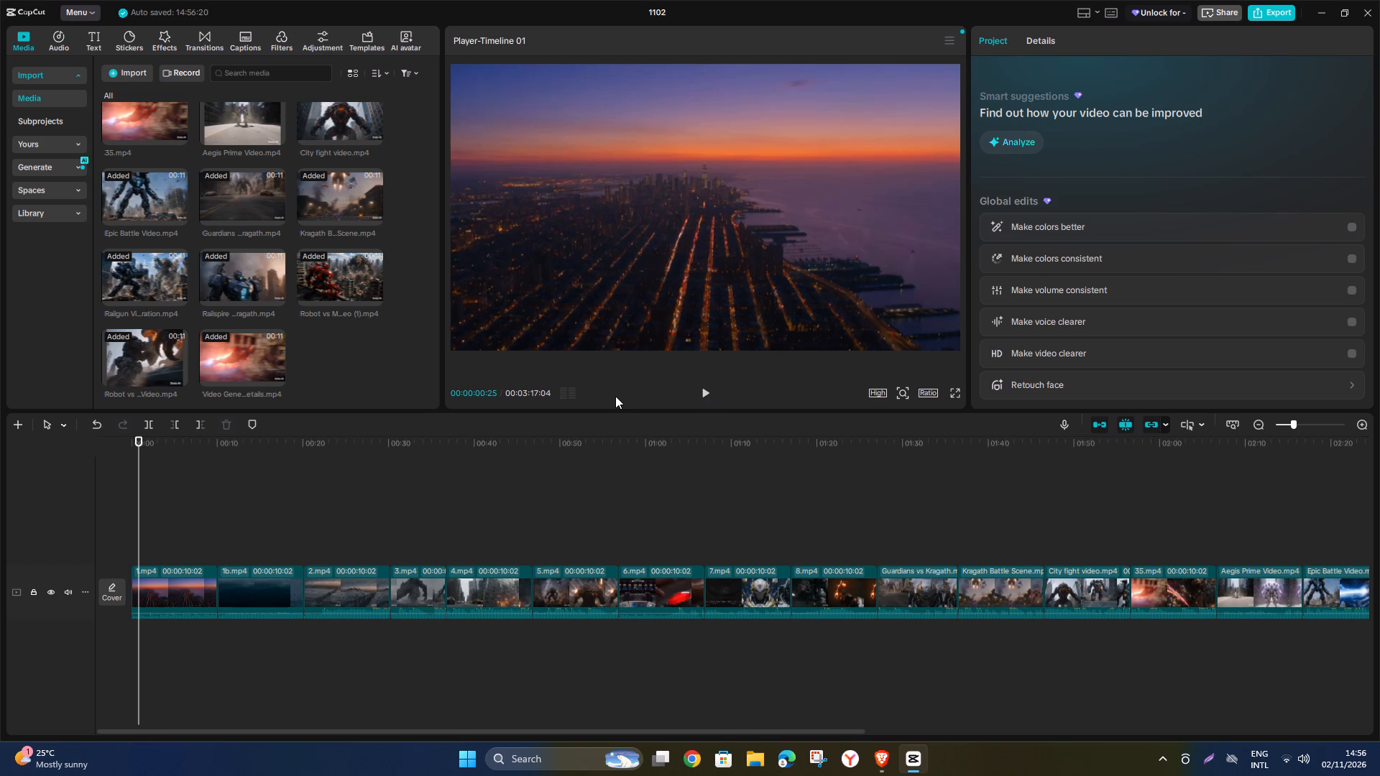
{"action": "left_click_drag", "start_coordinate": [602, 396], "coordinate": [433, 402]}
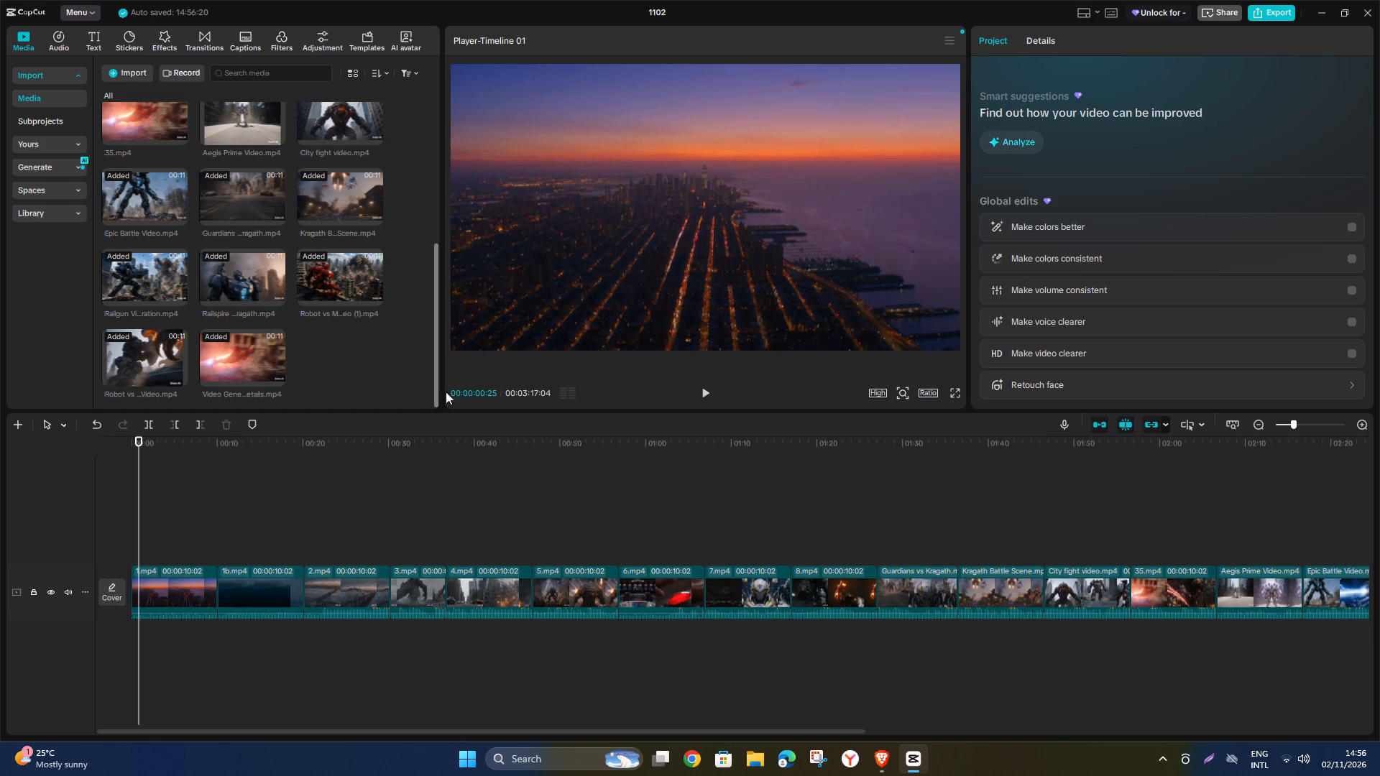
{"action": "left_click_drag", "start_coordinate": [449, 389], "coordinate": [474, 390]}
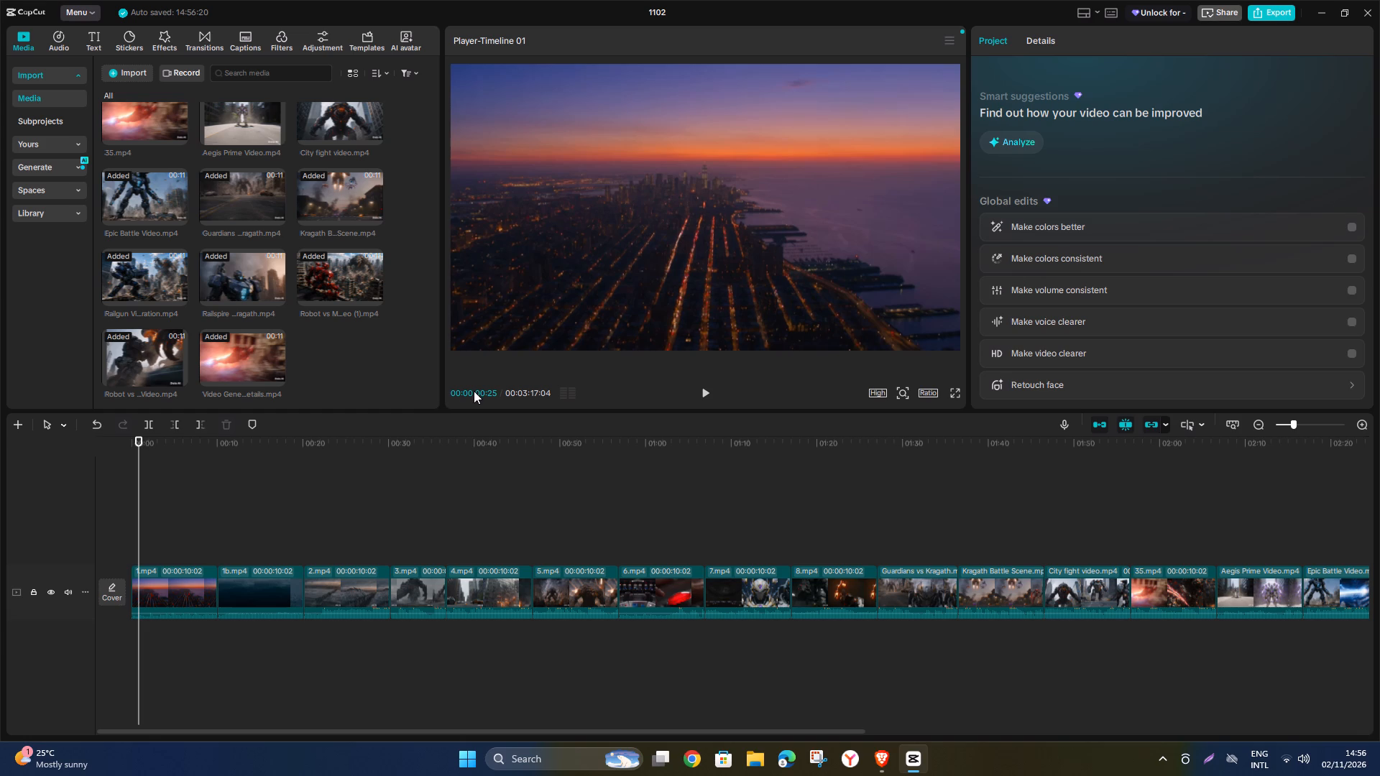